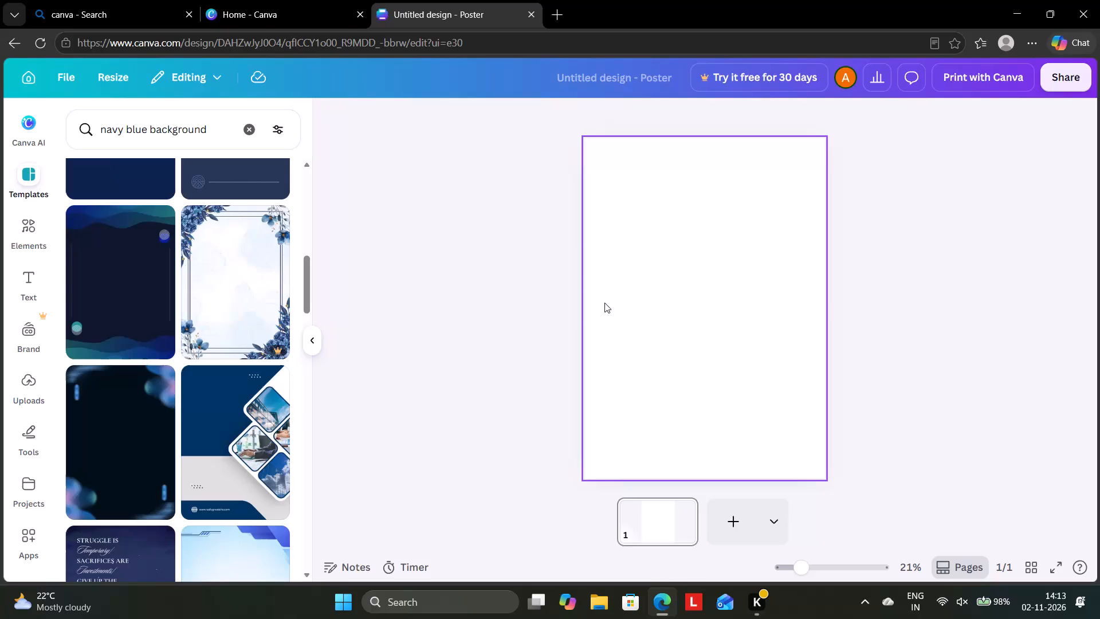
# Apply the blue gradient template with white circles and geometric corner shapes from the navy blue background results to the blank poster.
pyautogui.scroll(4, 695, 292)
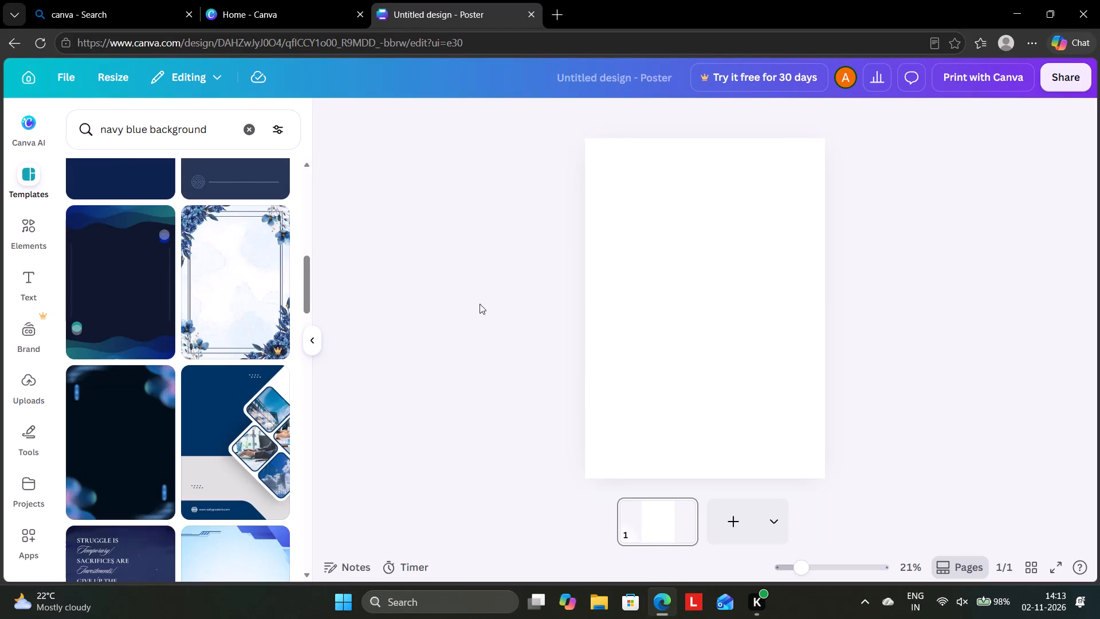
pyautogui.scroll(2, 312, 276)
pyautogui.scroll(2, 148, 307)
pyautogui.scroll(-1, 167, 329)
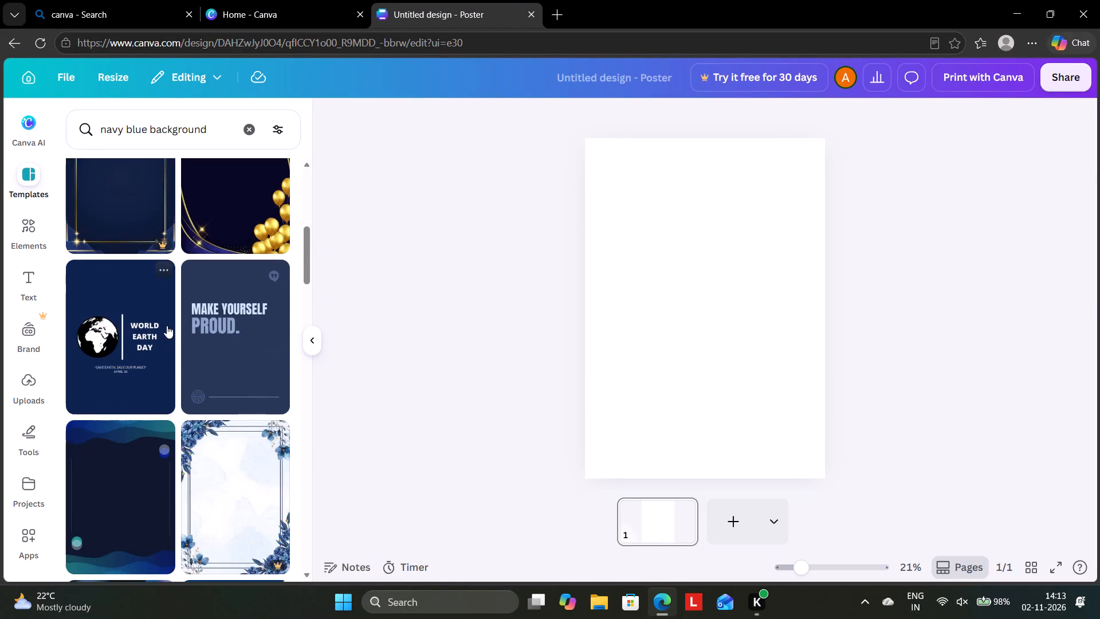
pyautogui.scroll(1, 170, 319)
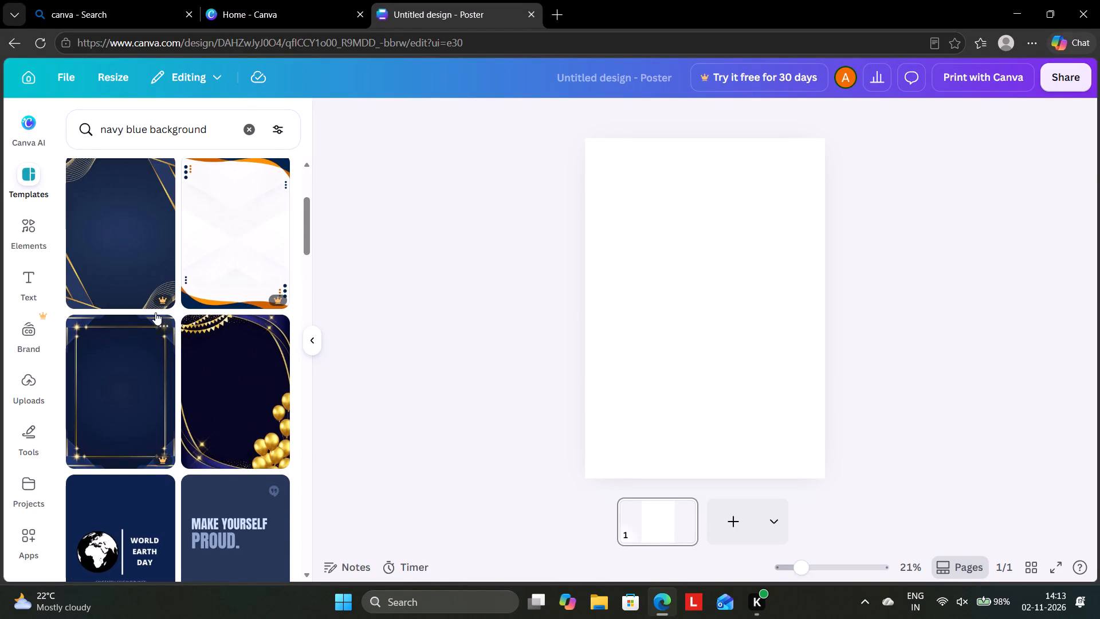
pyautogui.scroll(1, 156, 312)
pyautogui.scroll(1, 60, 267)
pyautogui.scroll(-1, 140, 415)
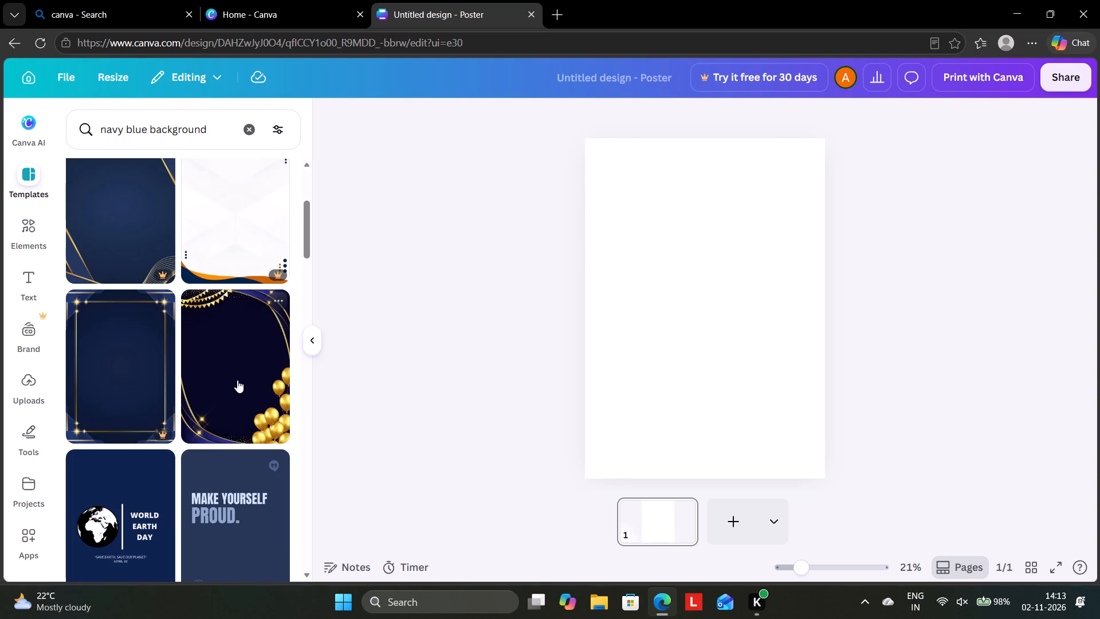
pyautogui.scroll(-1, 222, 363)
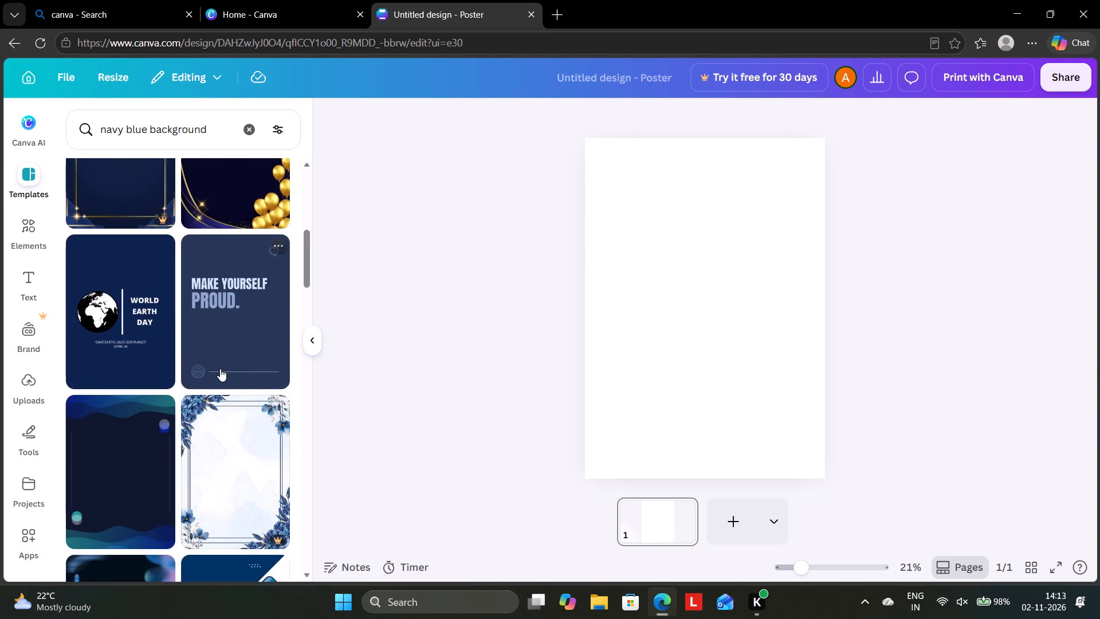
pyautogui.scroll(-3, 220, 370)
pyautogui.scroll(1, 216, 373)
pyautogui.scroll(-2, 216, 373)
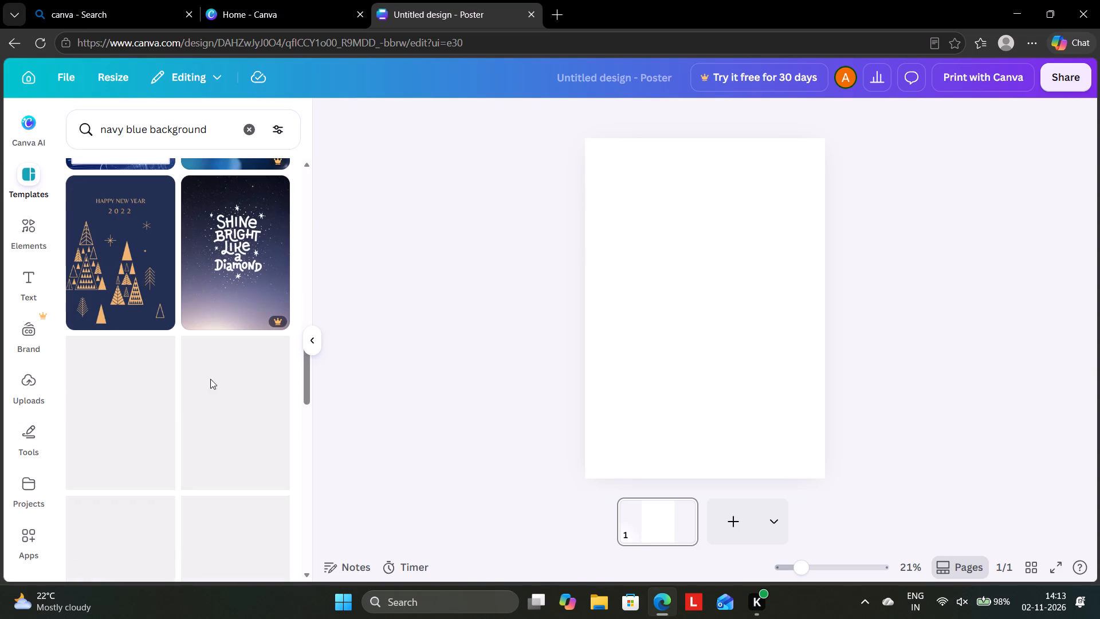
pyautogui.scroll(-1, 122, 269)
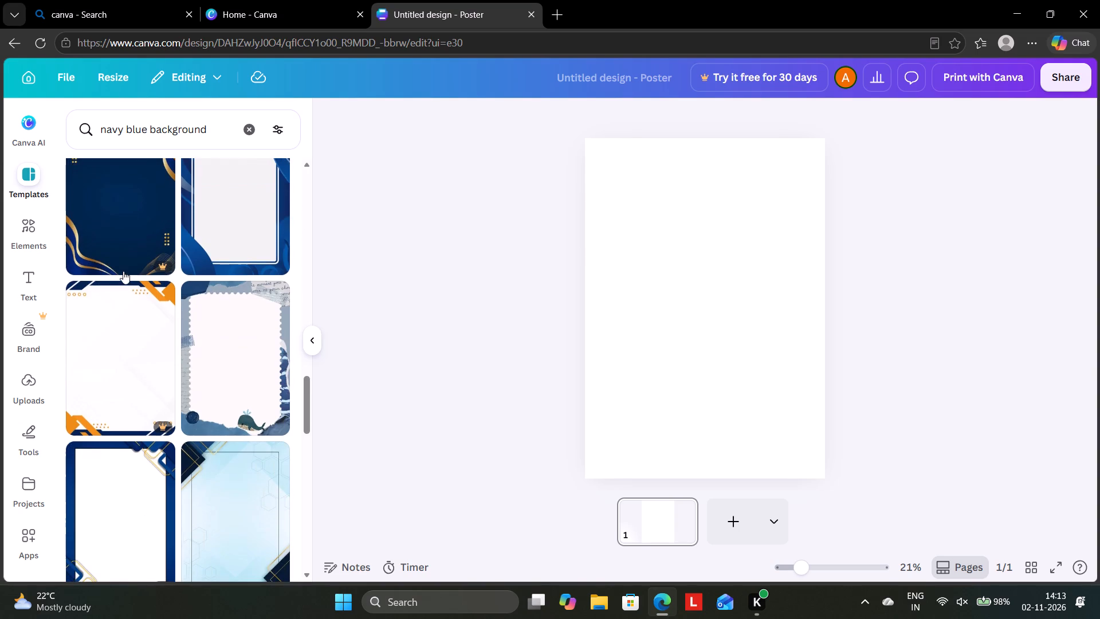
pyautogui.scroll(-2, 125, 276)
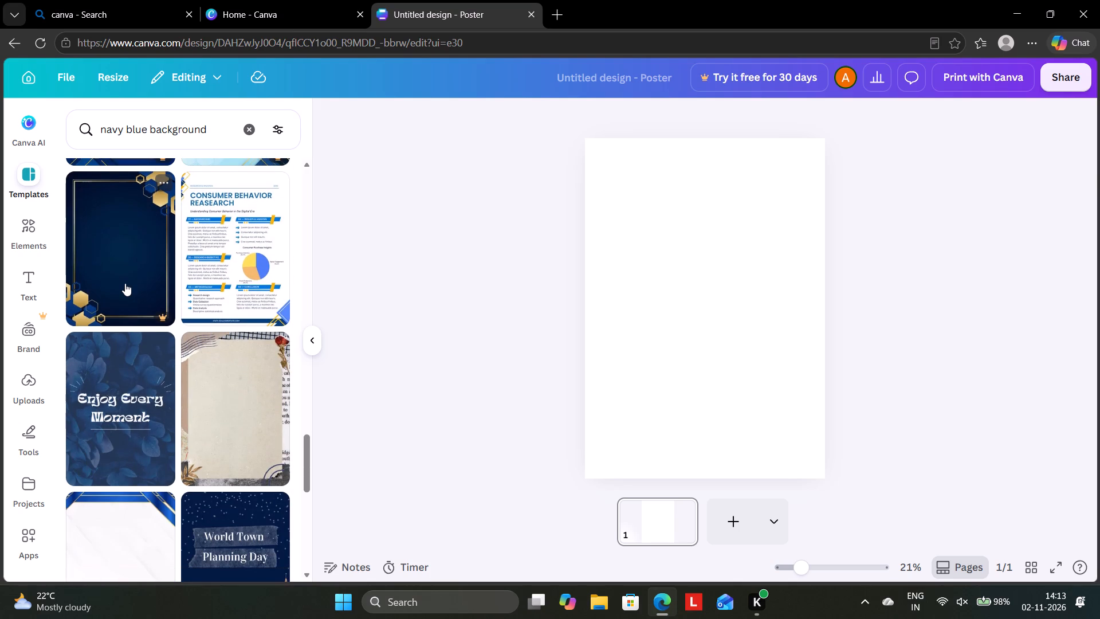
pyautogui.scroll(-3, 122, 283)
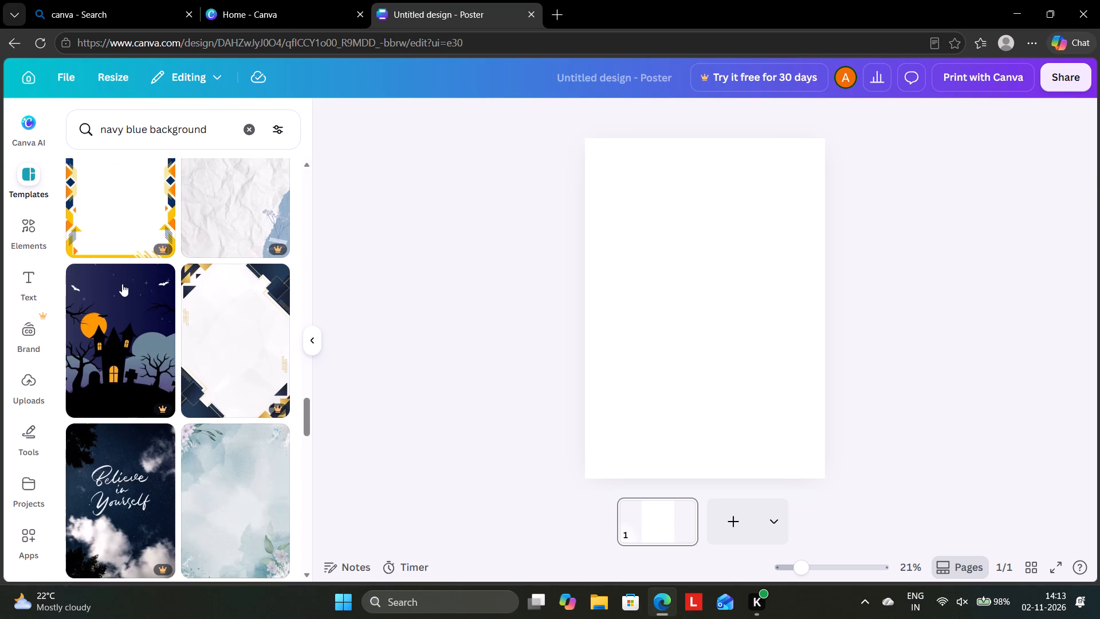
pyautogui.scroll(-2, 122, 285)
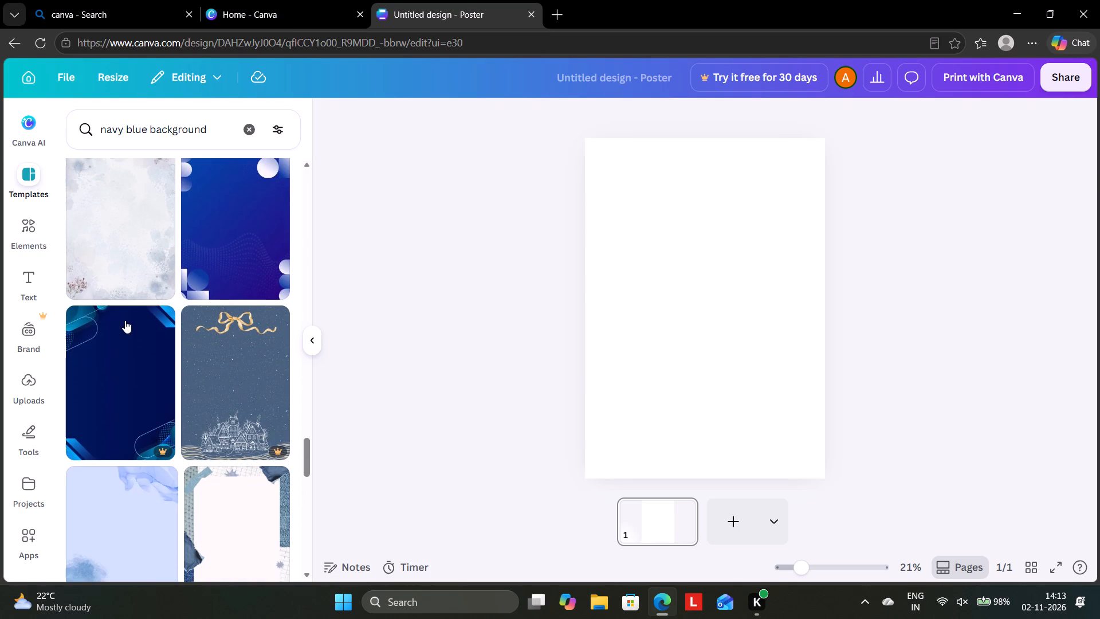
pyautogui.click(245, 224)
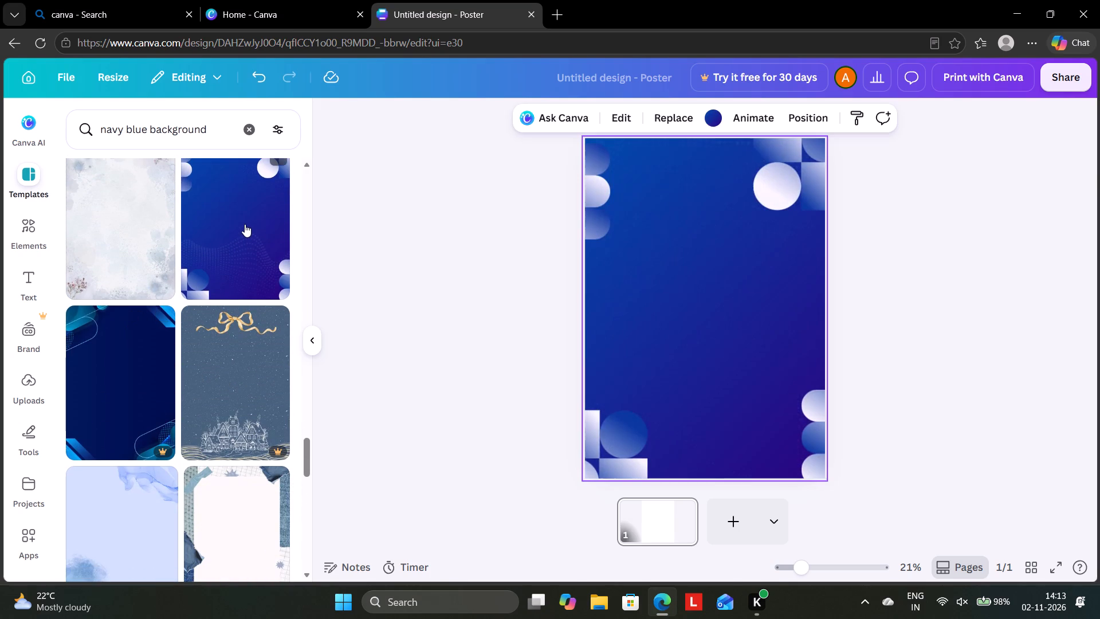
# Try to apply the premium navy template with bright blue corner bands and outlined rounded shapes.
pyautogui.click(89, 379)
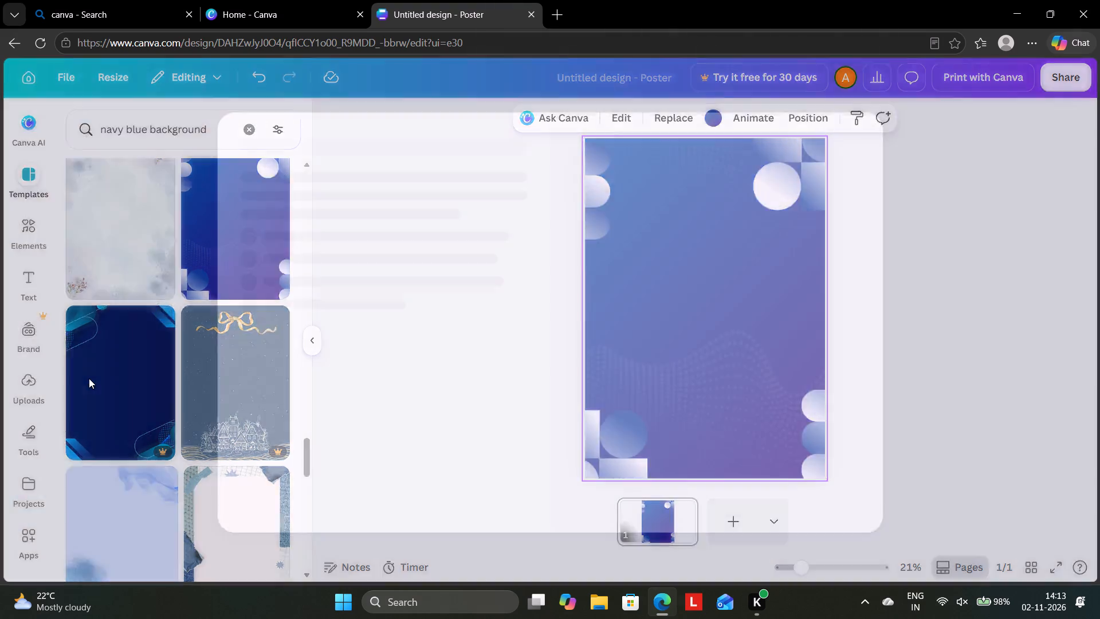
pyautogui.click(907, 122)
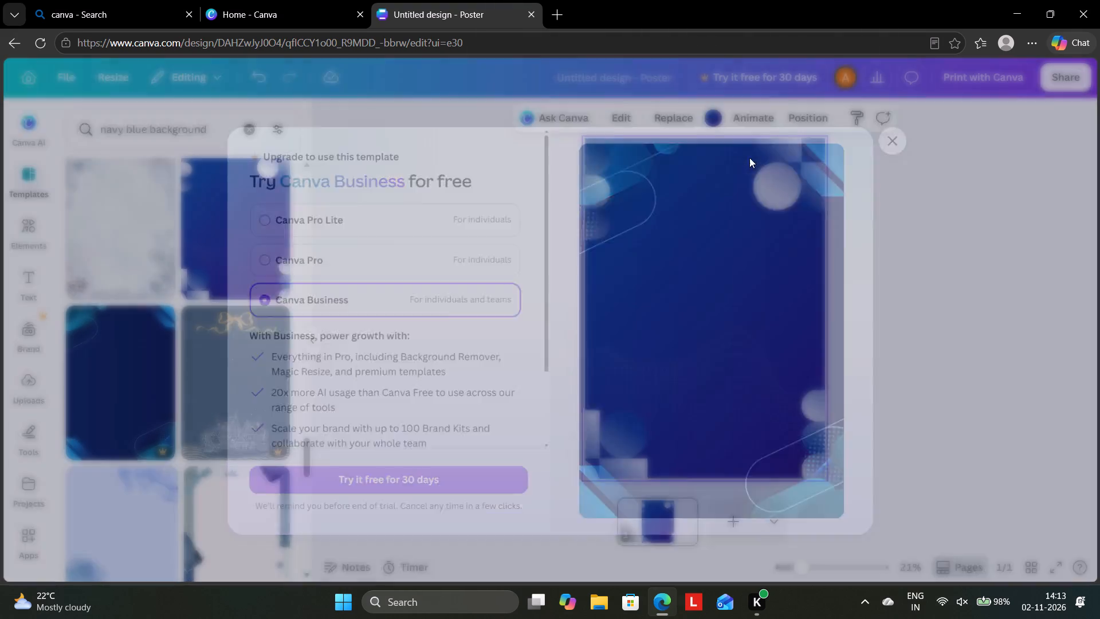
# Browse the other navy blue background templates for an alternative design.
pyautogui.scroll(-1, 319, 315)
pyautogui.scroll(-3, 186, 403)
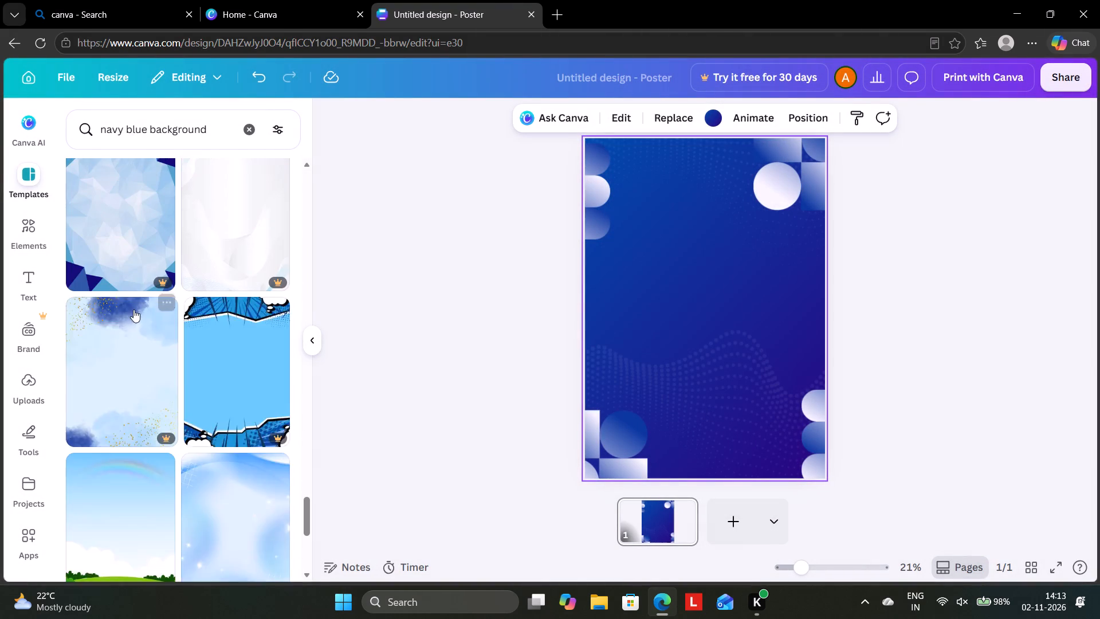
pyautogui.scroll(-5, 133, 308)
pyautogui.scroll(1, 133, 308)
pyautogui.scroll(2, 237, 288)
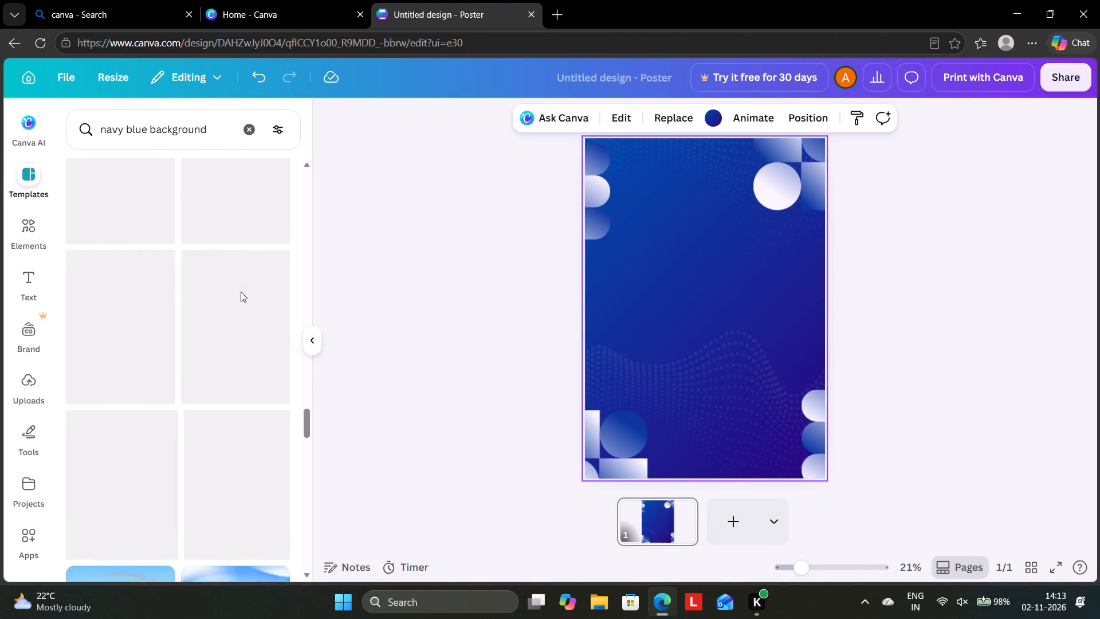
pyautogui.scroll(10, 241, 292)
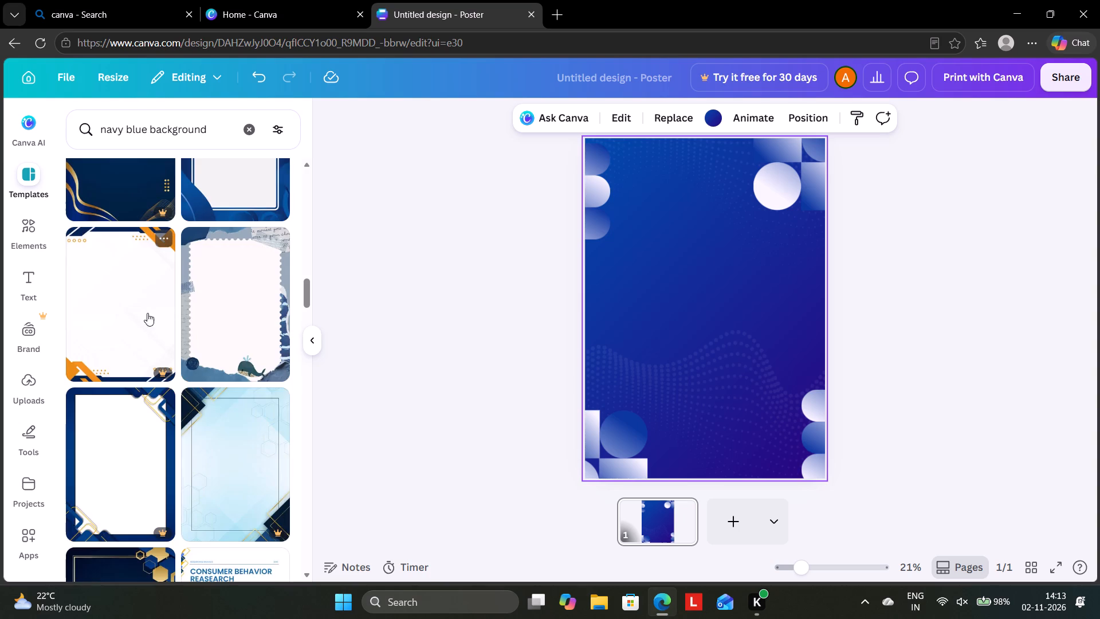
pyautogui.scroll(1, 151, 325)
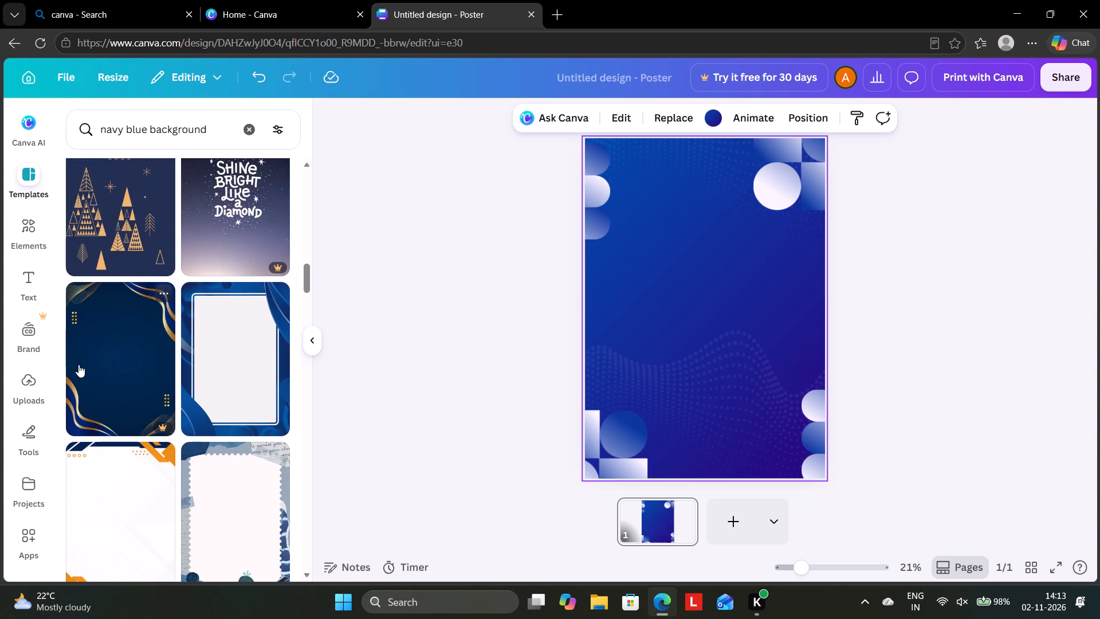
pyautogui.scroll(1, 104, 344)
# Delete the geometric shape groups in the poster's top-right and bottom-left corners.
pyautogui.click(768, 183)
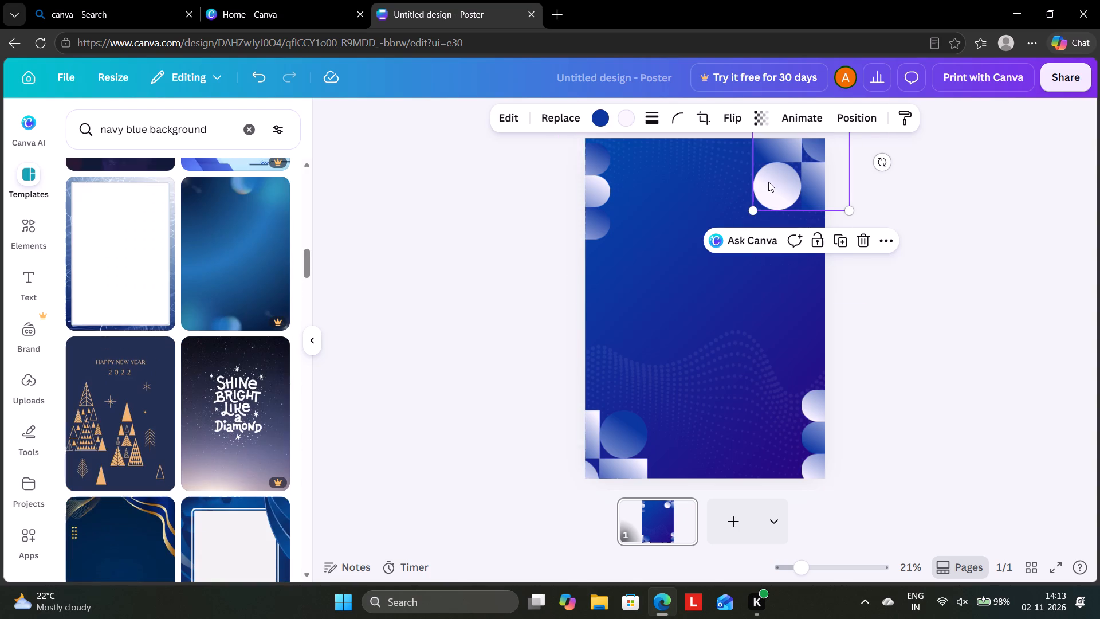
pyautogui.click(864, 241)
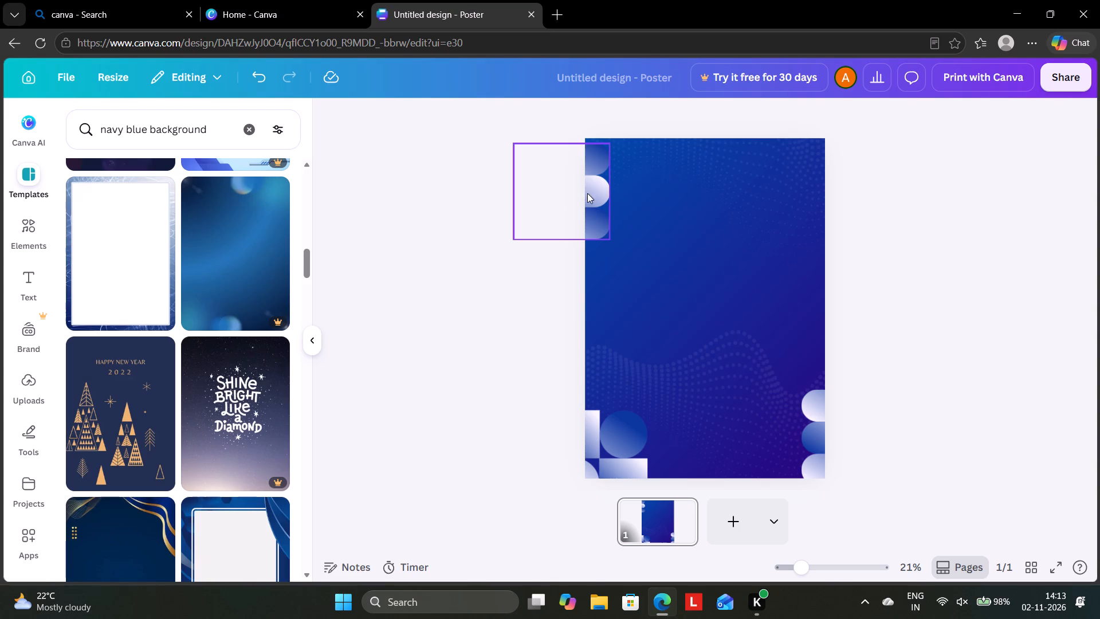
pyautogui.click(612, 426)
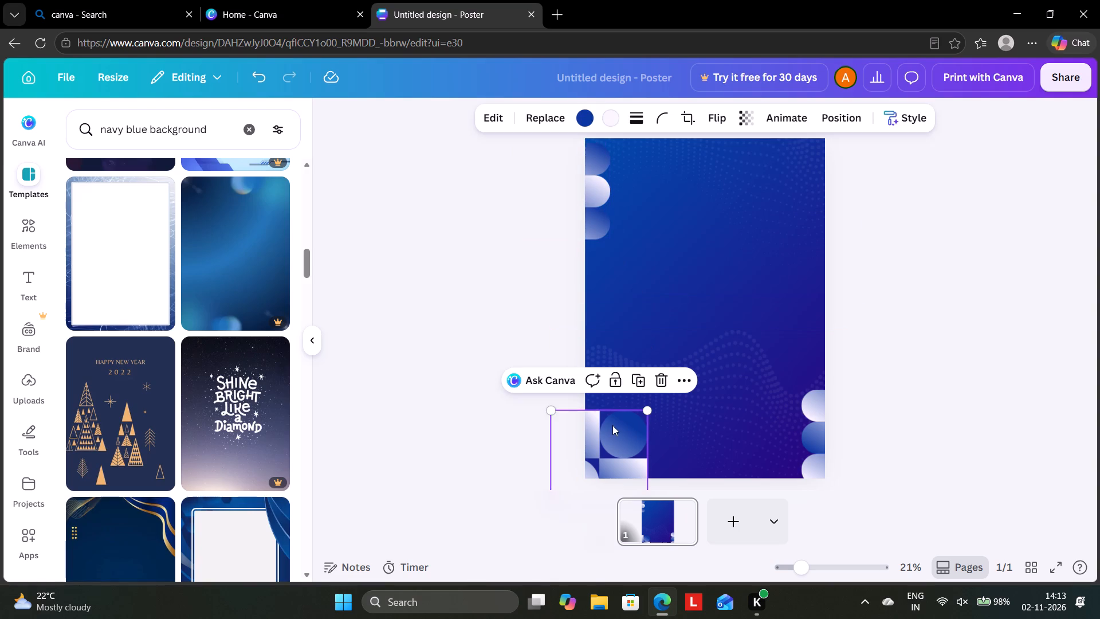
pyautogui.click(663, 382)
pyautogui.click(690, 387)
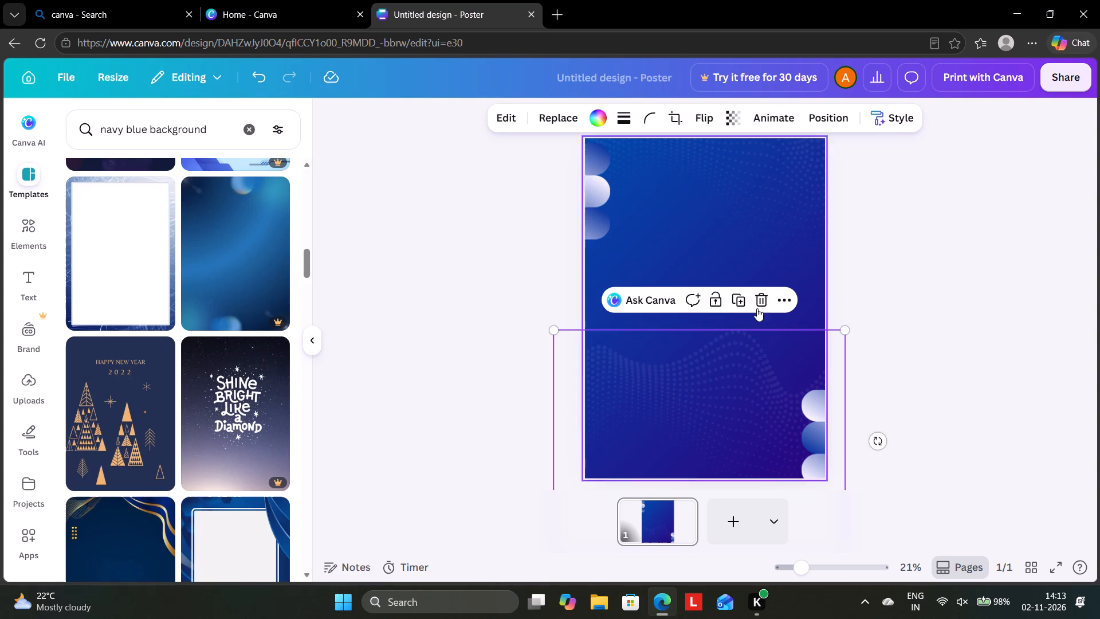
pyautogui.click(681, 244)
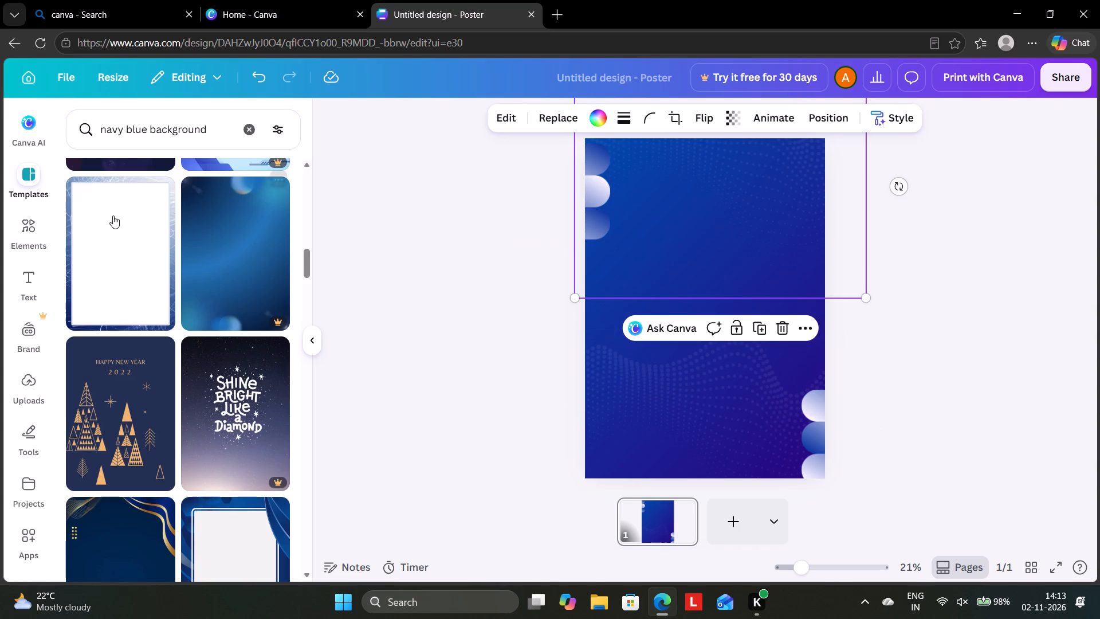
# Add a default heading text and place it near the top of the poster.
pyautogui.click(36, 277)
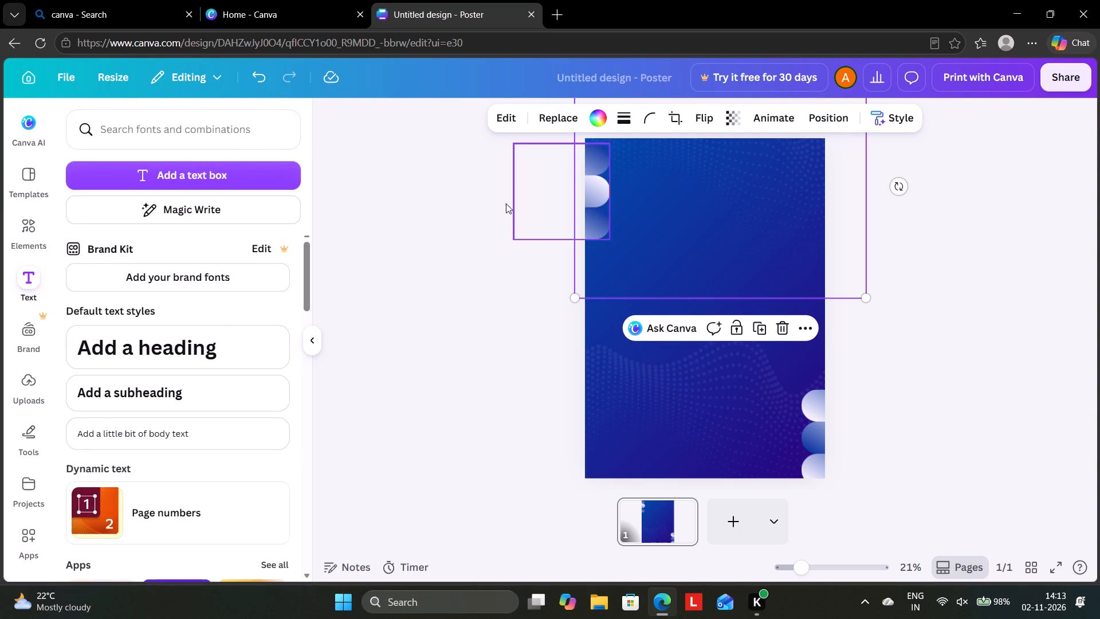
pyautogui.click(136, 343)
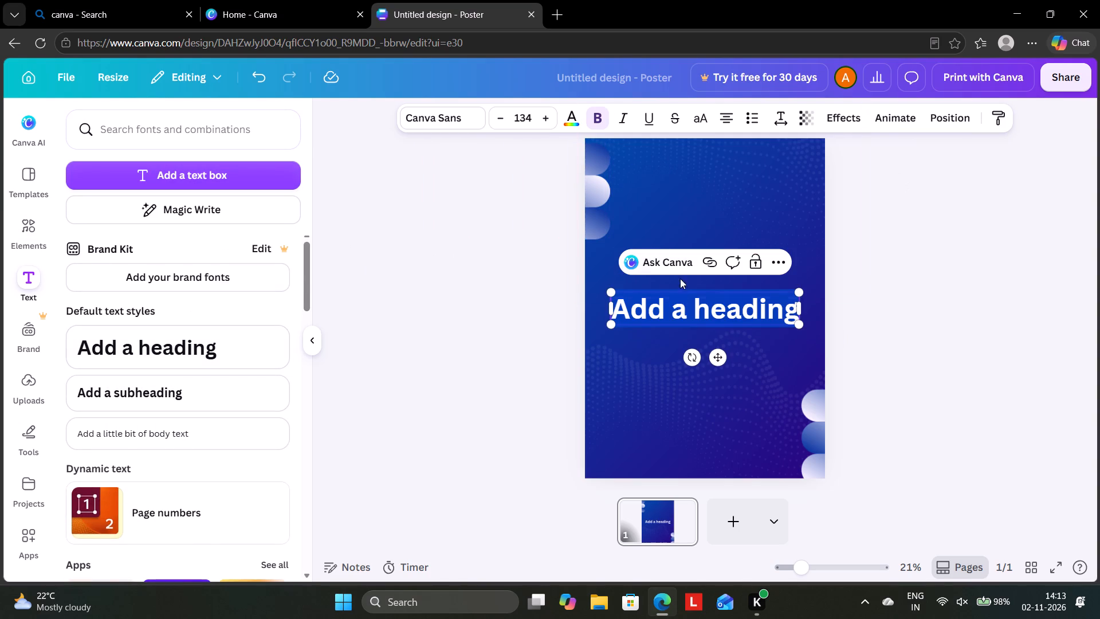
pyautogui.moveTo(721, 356); pyautogui.dragTo(725, 212)
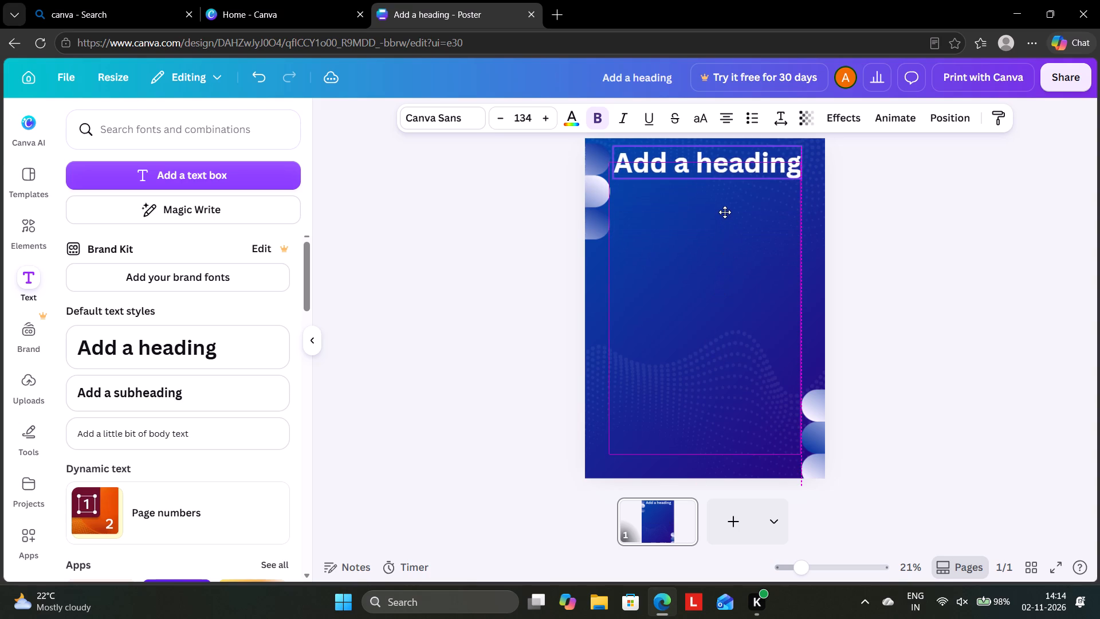
pyautogui.moveTo(725, 212); pyautogui.dragTo(720, 220)
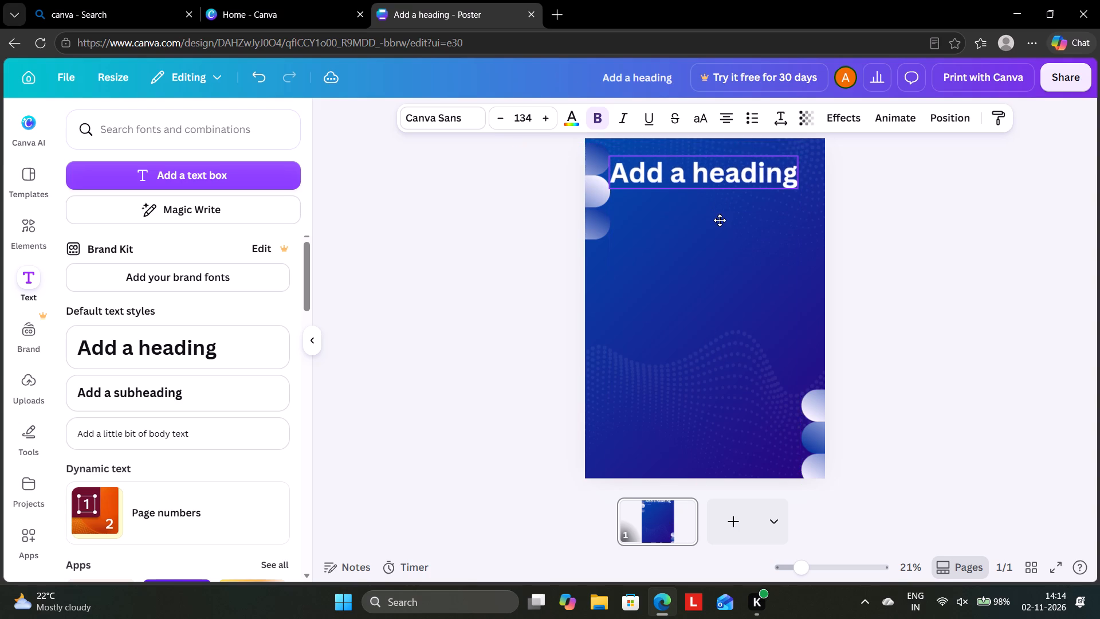
pyautogui.moveTo(720, 220); pyautogui.dragTo(720, 219)
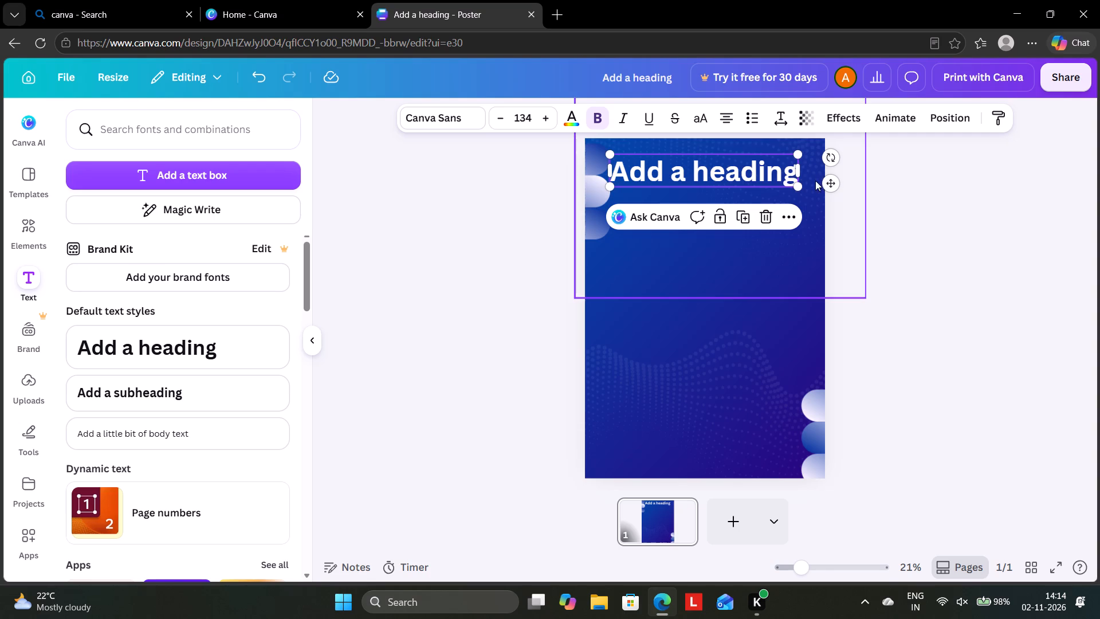
# Shrink the heading to a font size of about 85.4 and narrow its box so the text wraps onto two lines.
pyautogui.moveTo(802, 188); pyautogui.dragTo(730, 200)
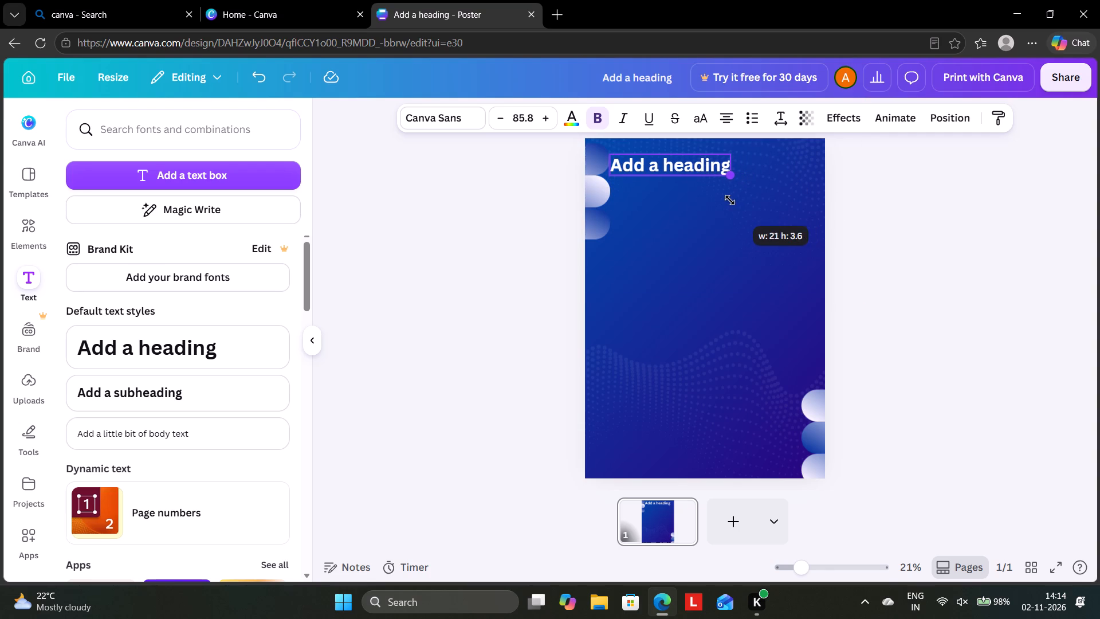
pyautogui.moveTo(730, 200); pyautogui.dragTo(729, 201)
pyautogui.moveTo(608, 165); pyautogui.dragTo(672, 226)
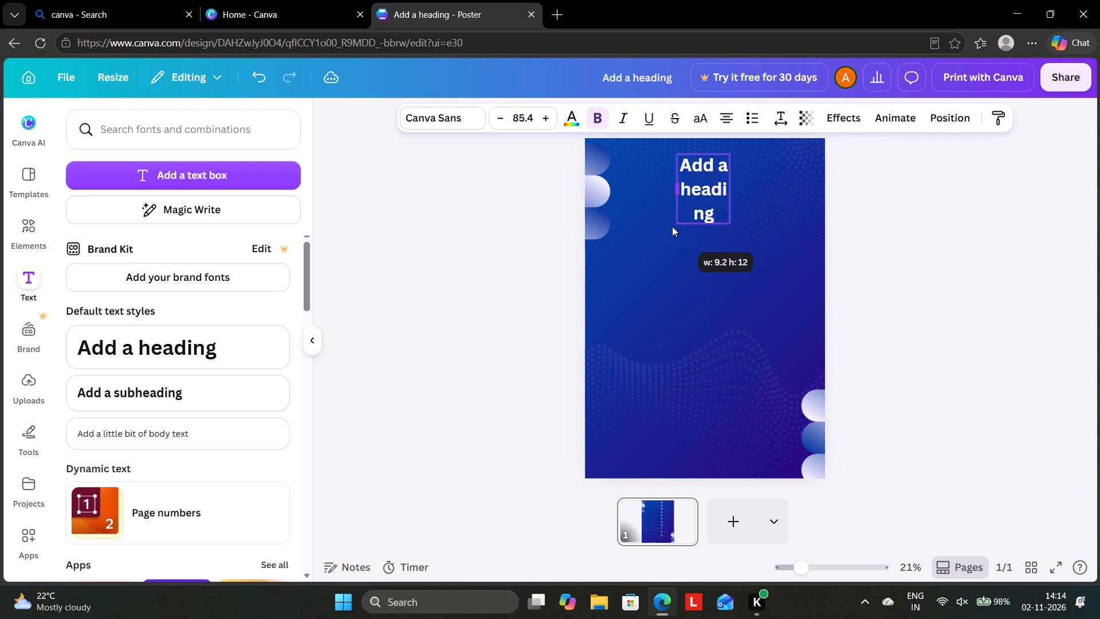
pyautogui.moveTo(672, 226); pyautogui.dragTo(615, 207)
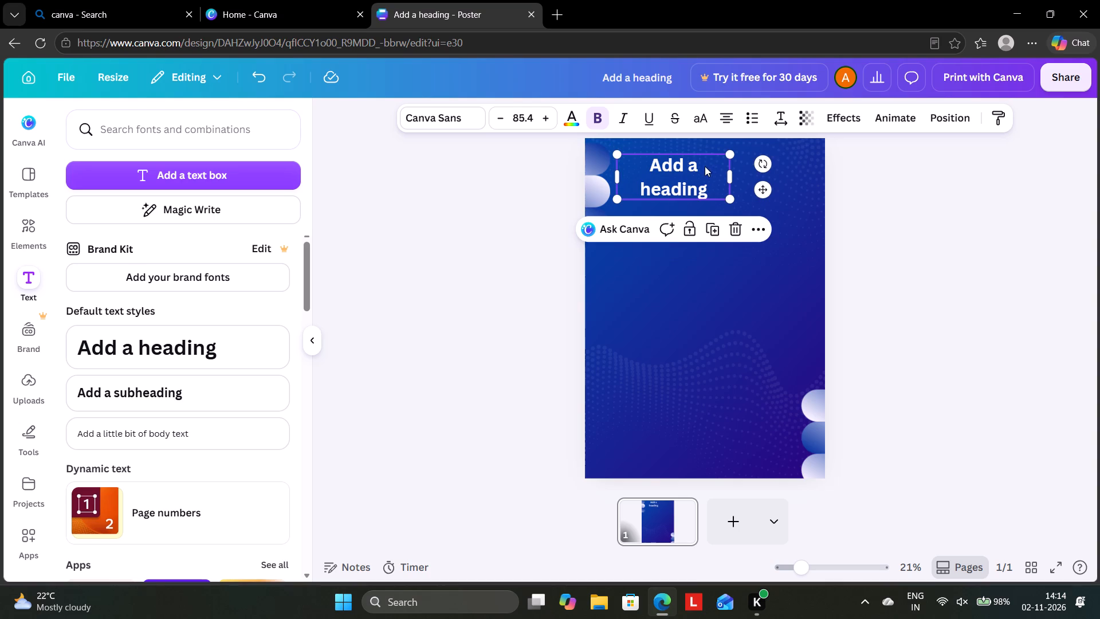
# Move the heading into the poster's top-right corner, against the page edges.
pyautogui.moveTo(705, 167); pyautogui.dragTo(799, 150)
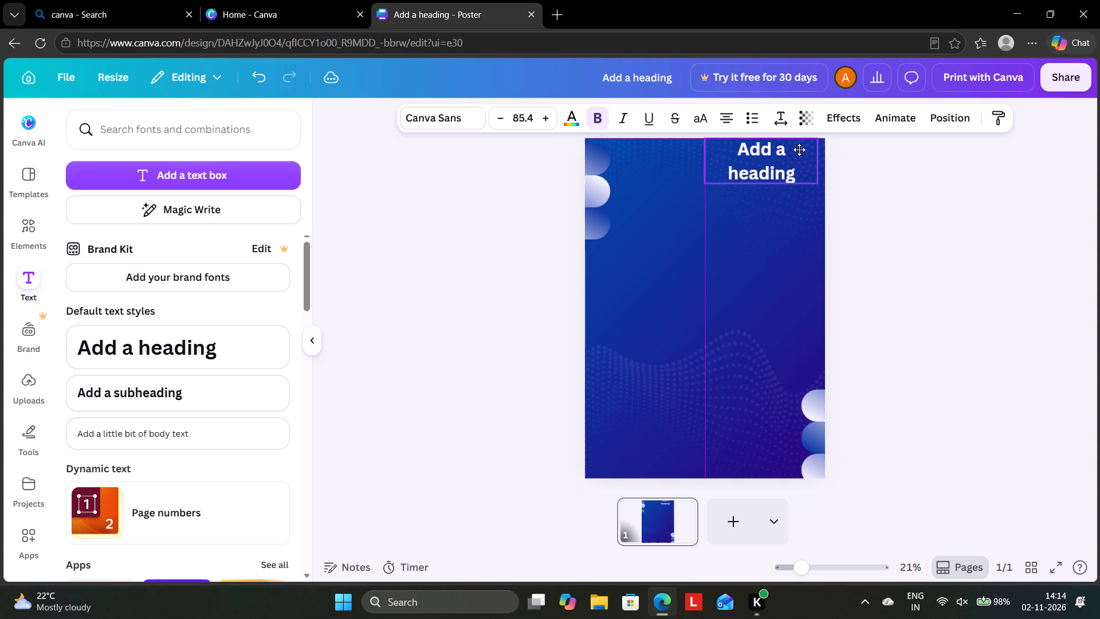
pyautogui.moveTo(799, 150); pyautogui.dragTo(797, 150)
pyautogui.click(797, 150)
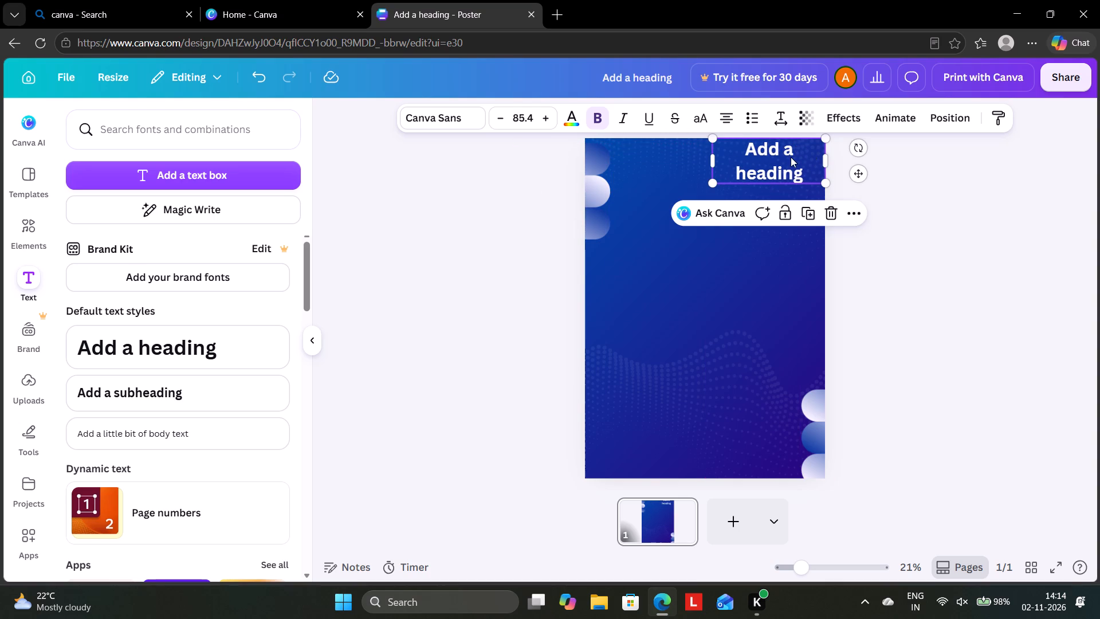
# Replace the placeholder heading text with "NAULT".
pyautogui.click(791, 157)
pyautogui.press('BackSpace')
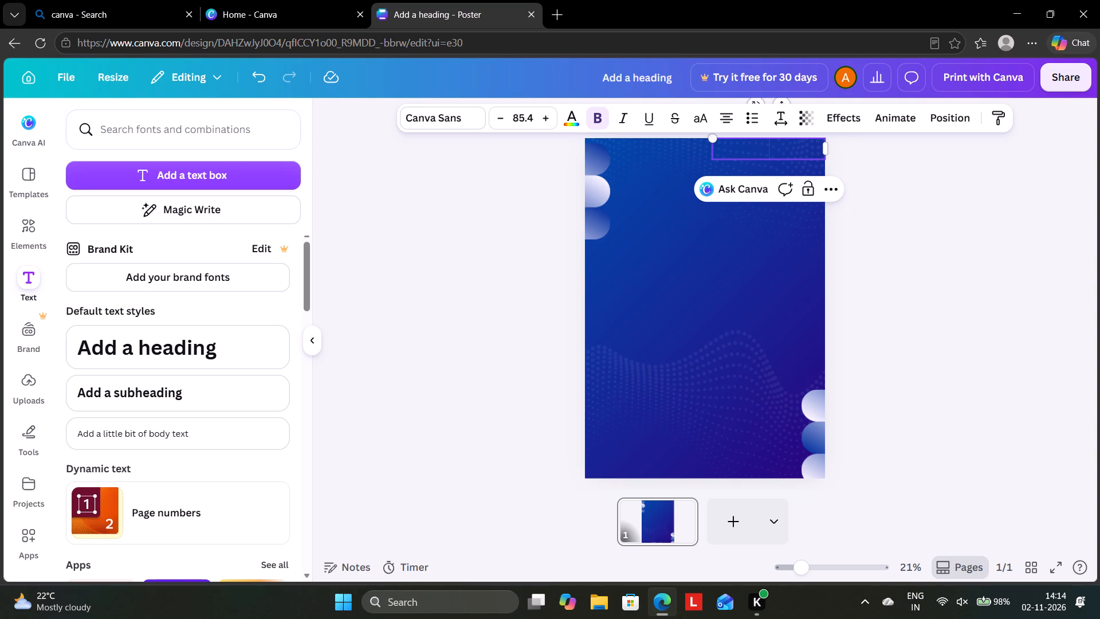
pyautogui.write('NA')
pyautogui.write('UL')
pyautogui.click(791, 158)
pyautogui.press('t')
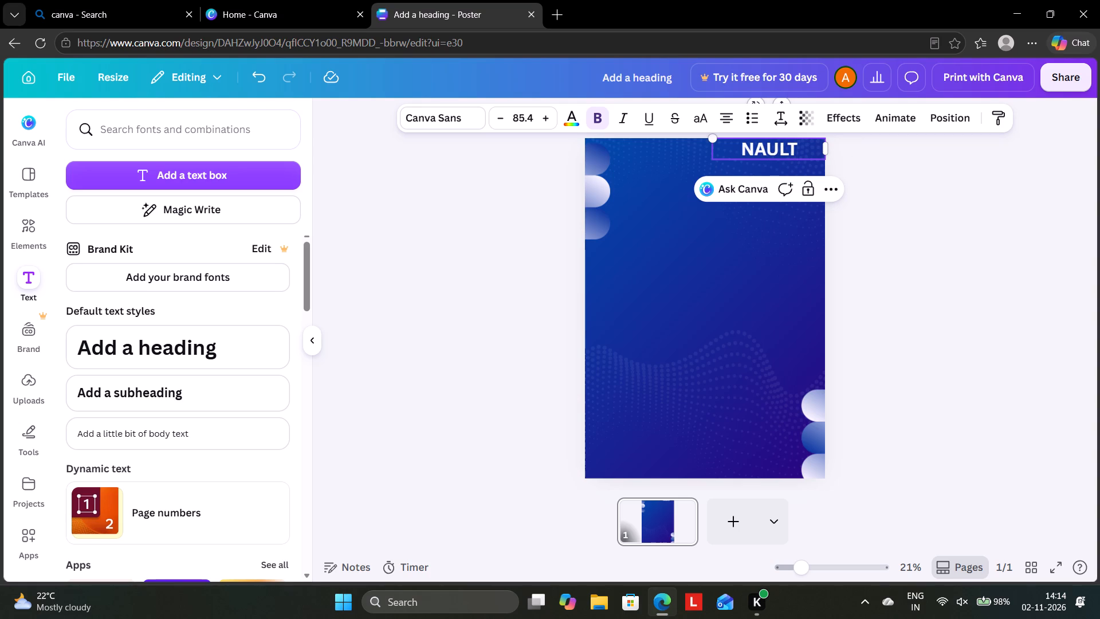
# Erase the "NAULT" text from the heading in the poster's top-right corner.
pyautogui.press('BackSpace')
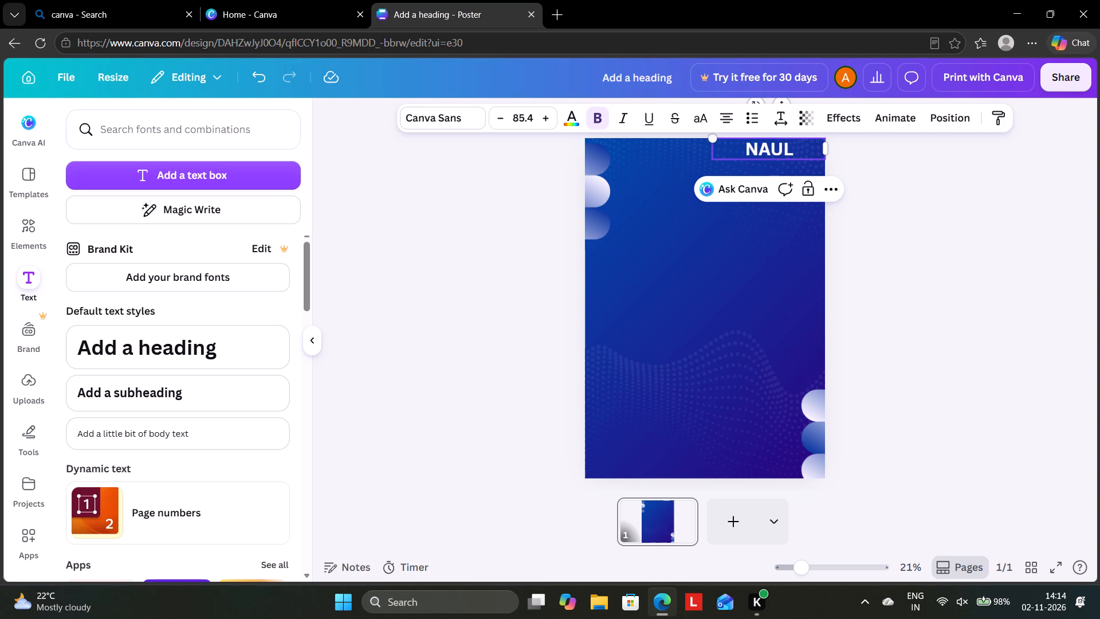
pyautogui.press('BackSpace')
pyautogui.press('BackSpace')
pyautogui.press('BackSpace')
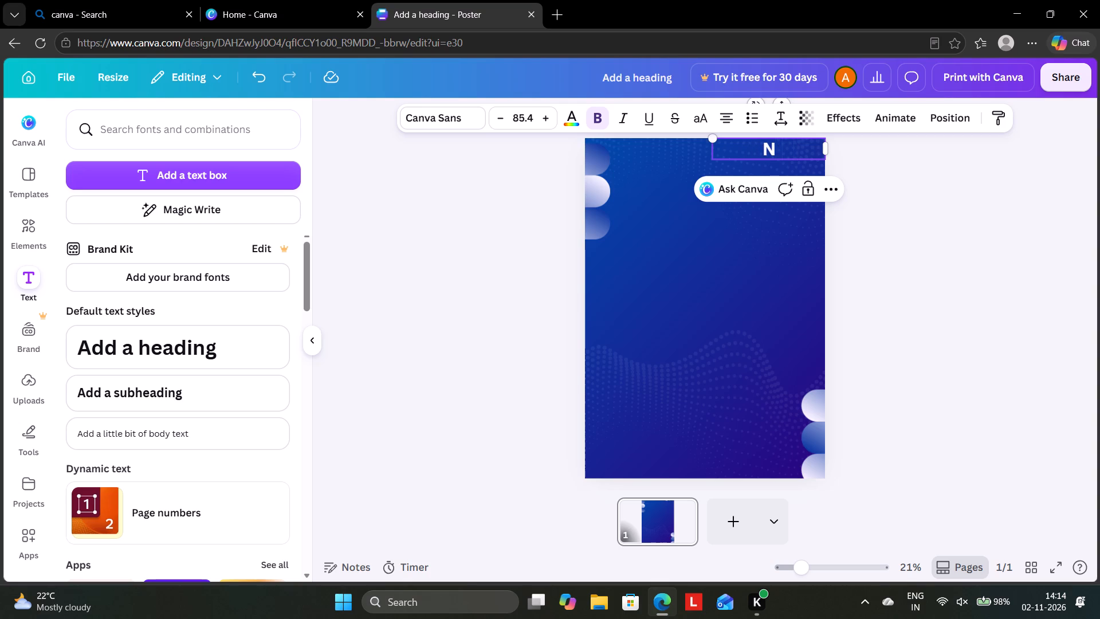
pyautogui.press('BackSpace')
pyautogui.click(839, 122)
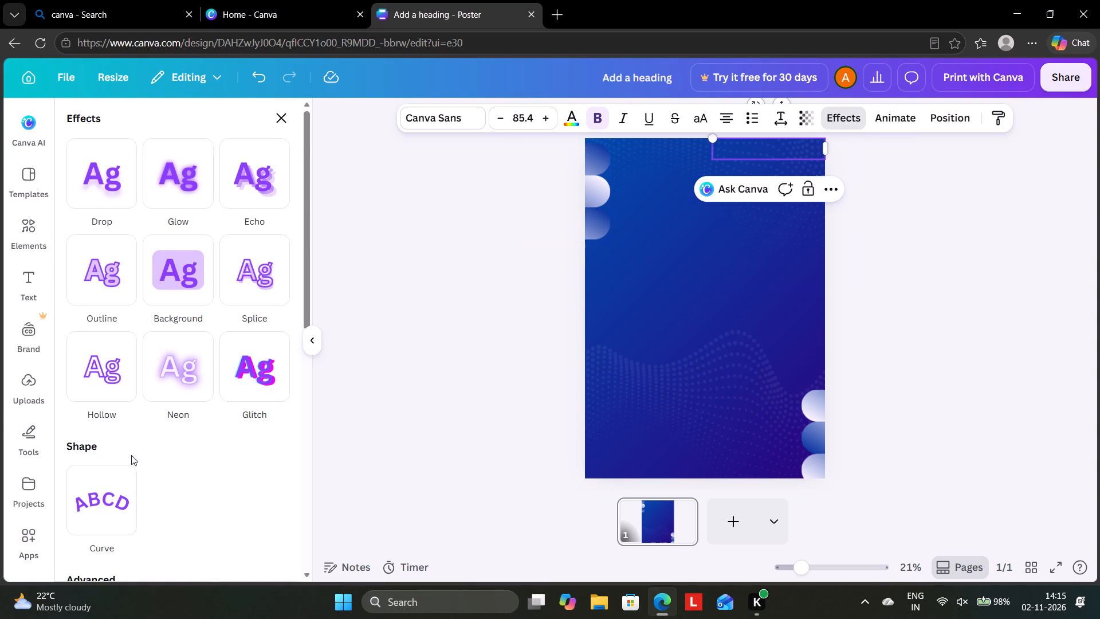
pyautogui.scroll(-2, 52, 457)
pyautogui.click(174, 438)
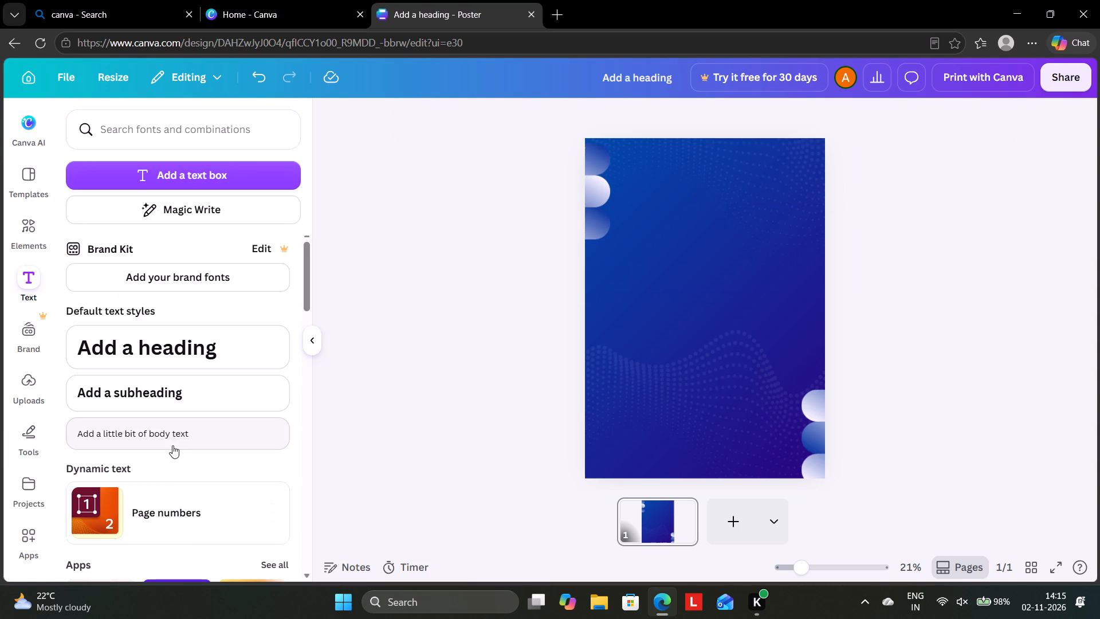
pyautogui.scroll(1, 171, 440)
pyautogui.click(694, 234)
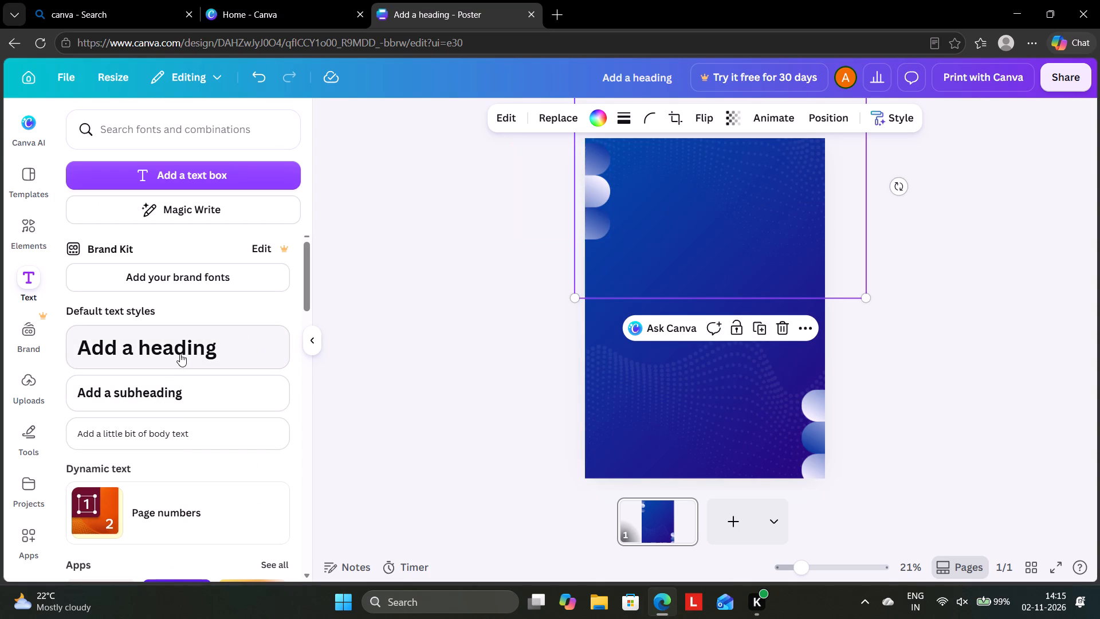
# Add a default subheading text and move it into the poster's top-right corner, against the page edges.
pyautogui.click(154, 389)
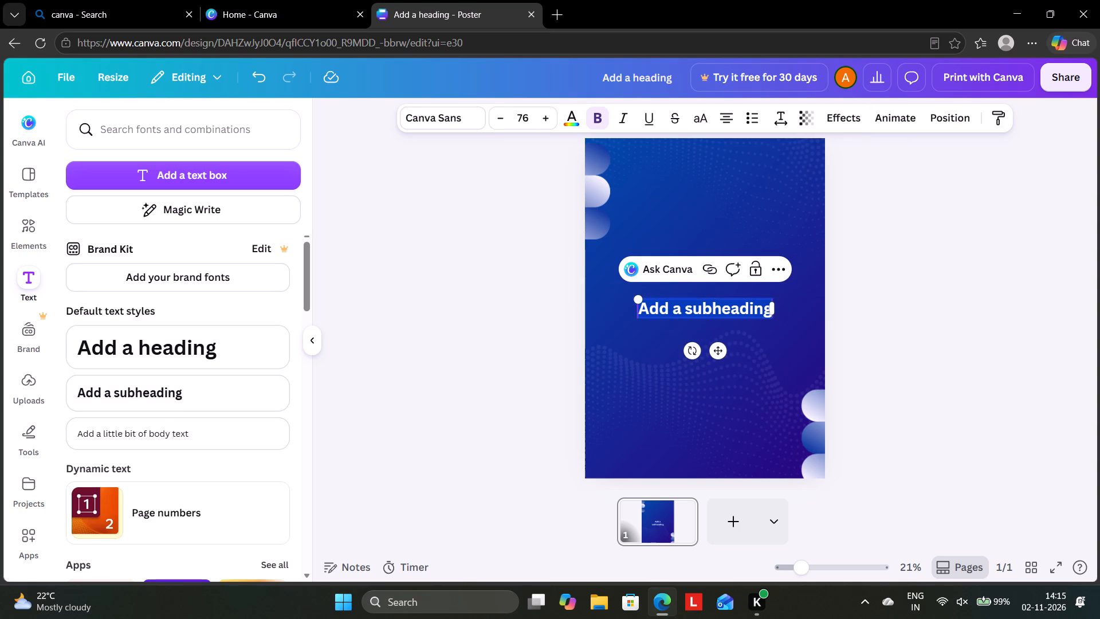
pyautogui.moveTo(702, 314); pyautogui.dragTo(714, 323)
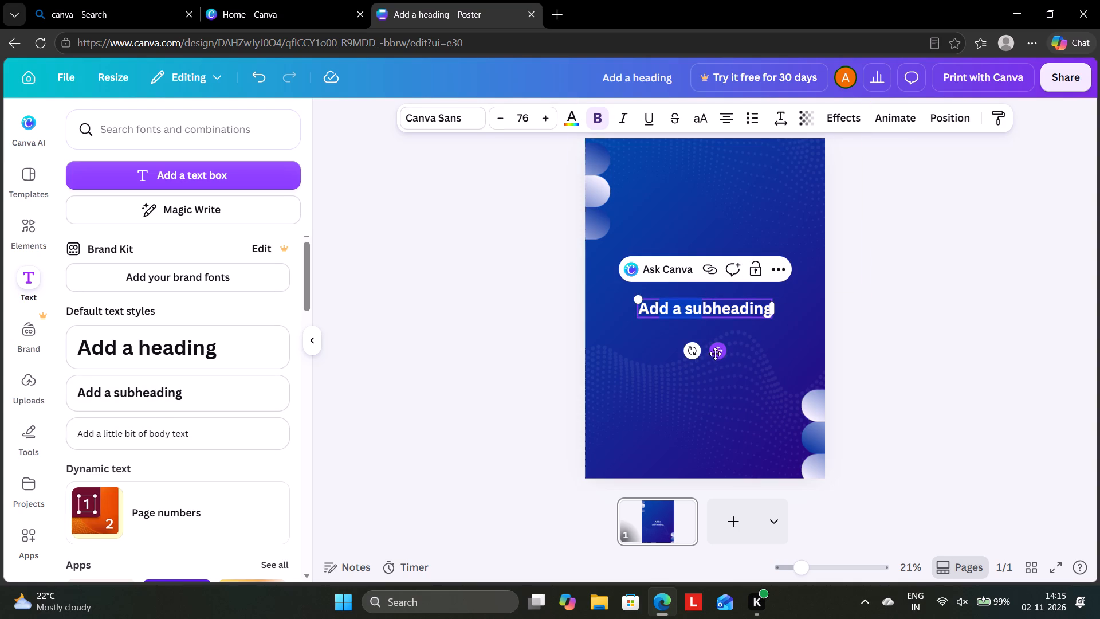
pyautogui.moveTo(715, 354); pyautogui.dragTo(776, 197)
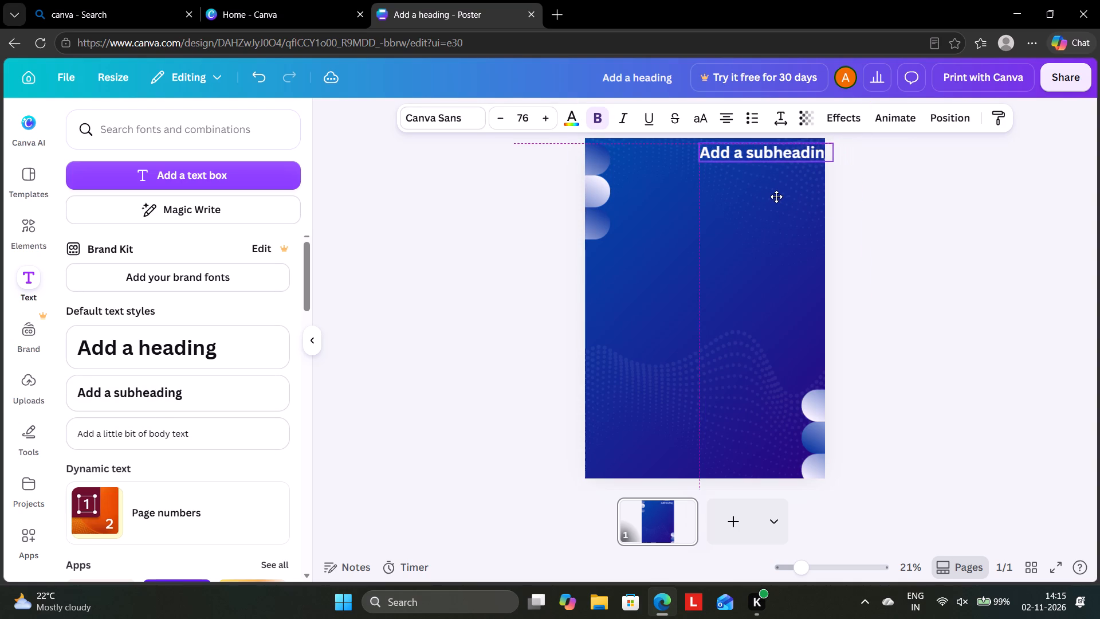
pyautogui.moveTo(776, 197); pyautogui.dragTo(764, 199)
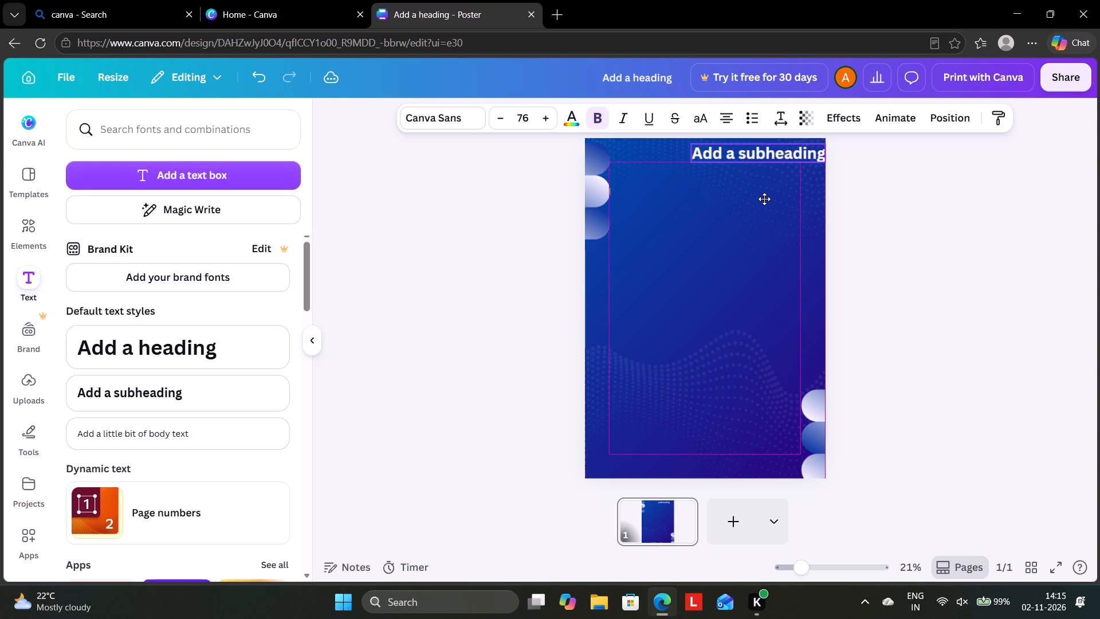
pyautogui.moveTo(764, 199); pyautogui.dragTo(767, 194)
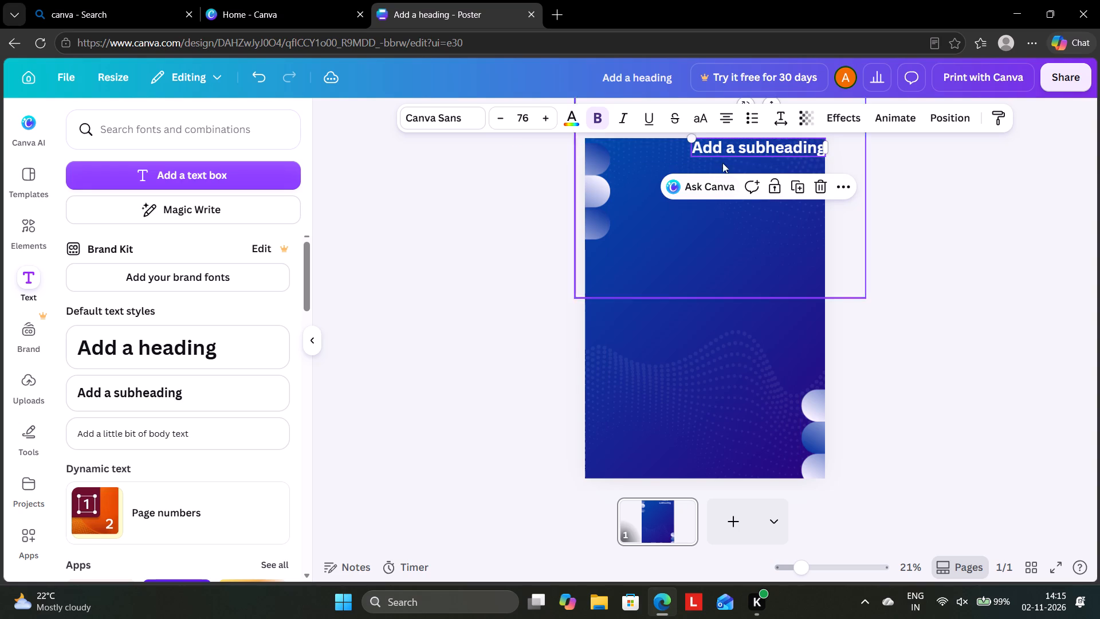
# Narrow the subheading's text box toward the poster's right edge so the text wraps onto three lines.
pyautogui.moveTo(687, 144); pyautogui.dragTo(714, 155)
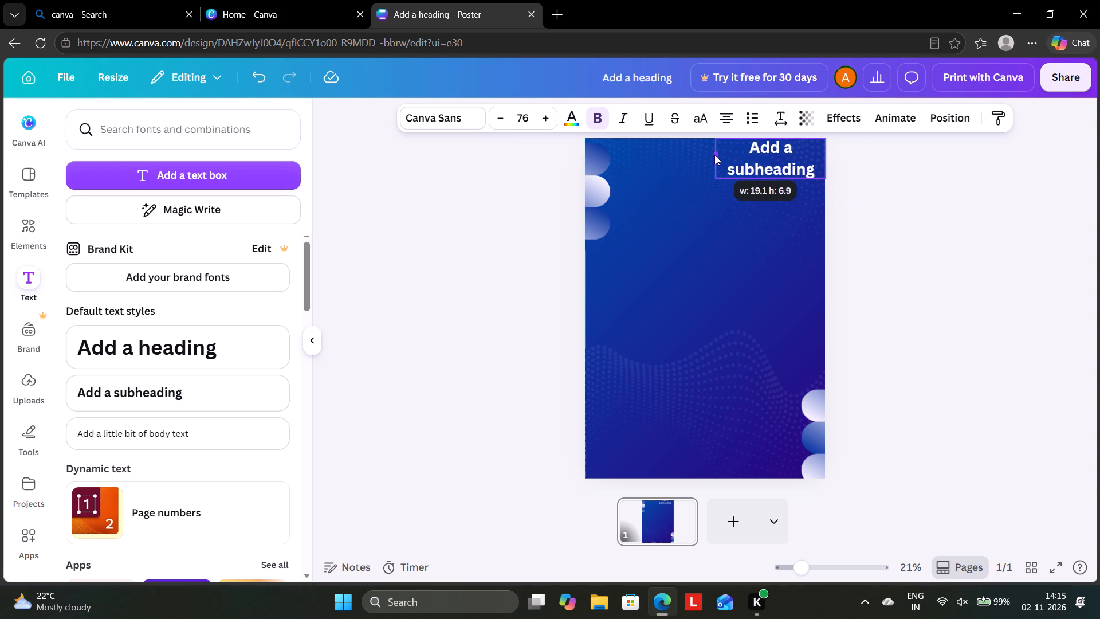
pyautogui.moveTo(714, 155); pyautogui.dragTo(742, 155)
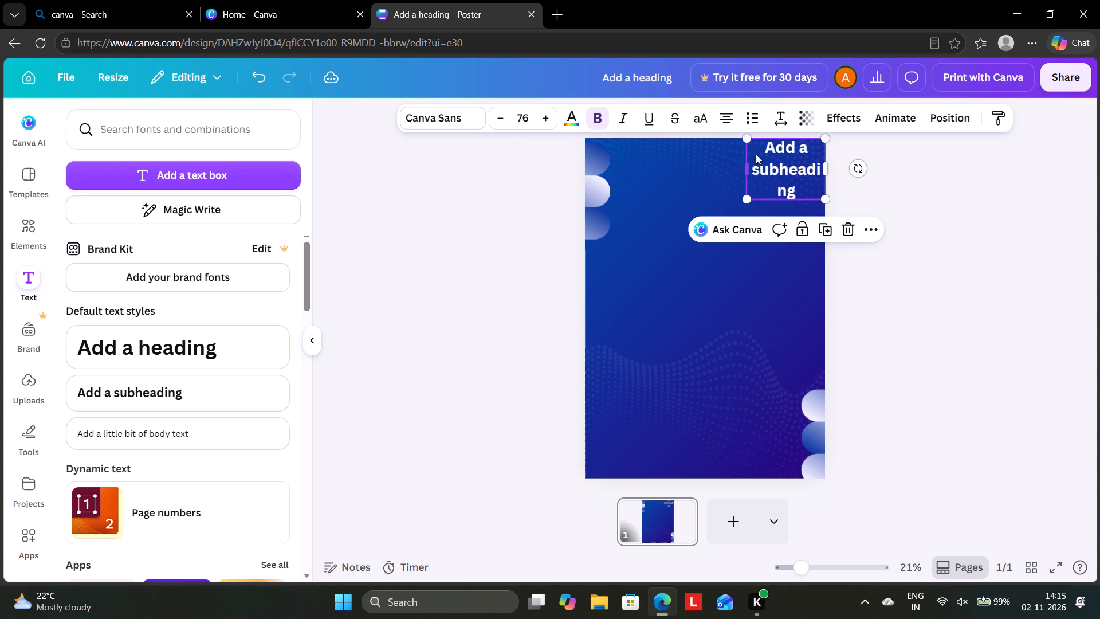
# Replace the placeholder subheading text with "Nault center for entreneurship".
pyautogui.click(799, 146)
pyautogui.press('BackSpace')
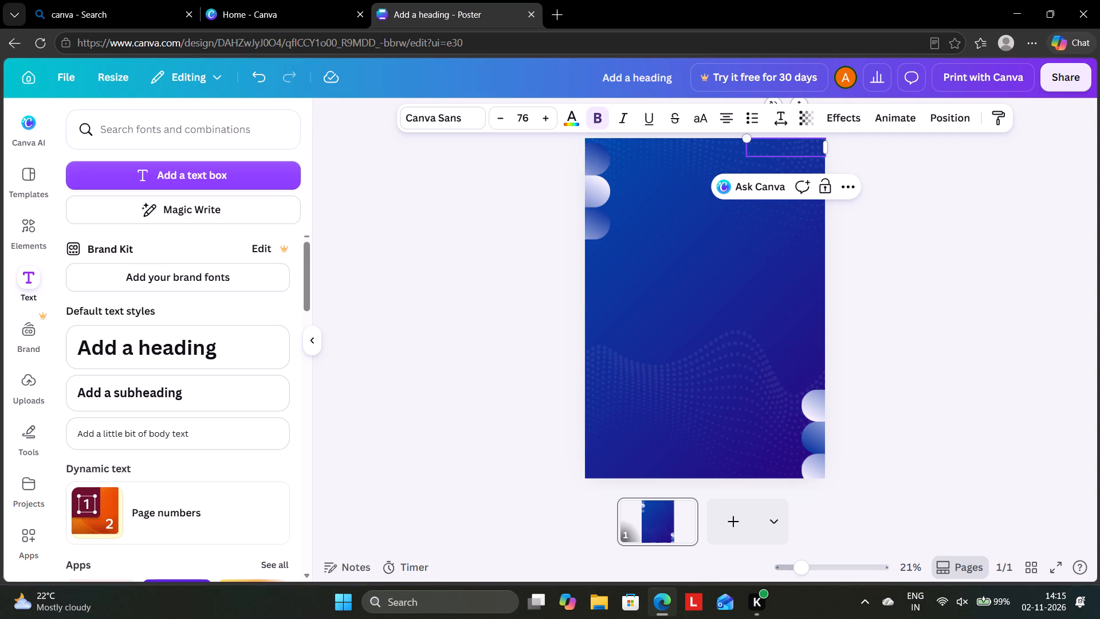
pyautogui.write('ault')
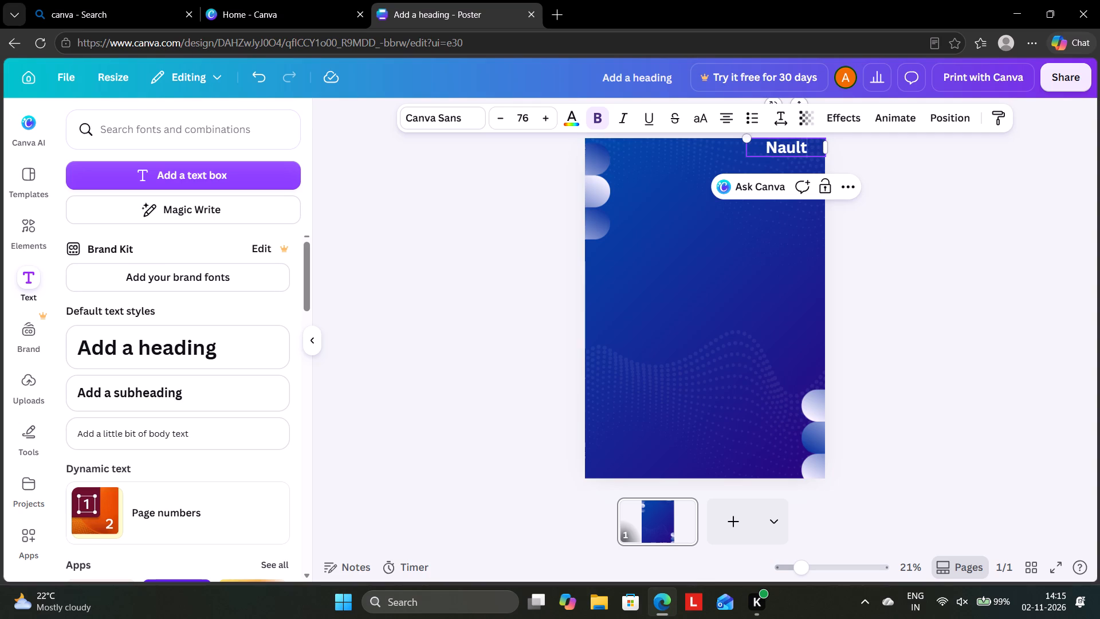
pyautogui.press('space')
pyautogui.write('center')
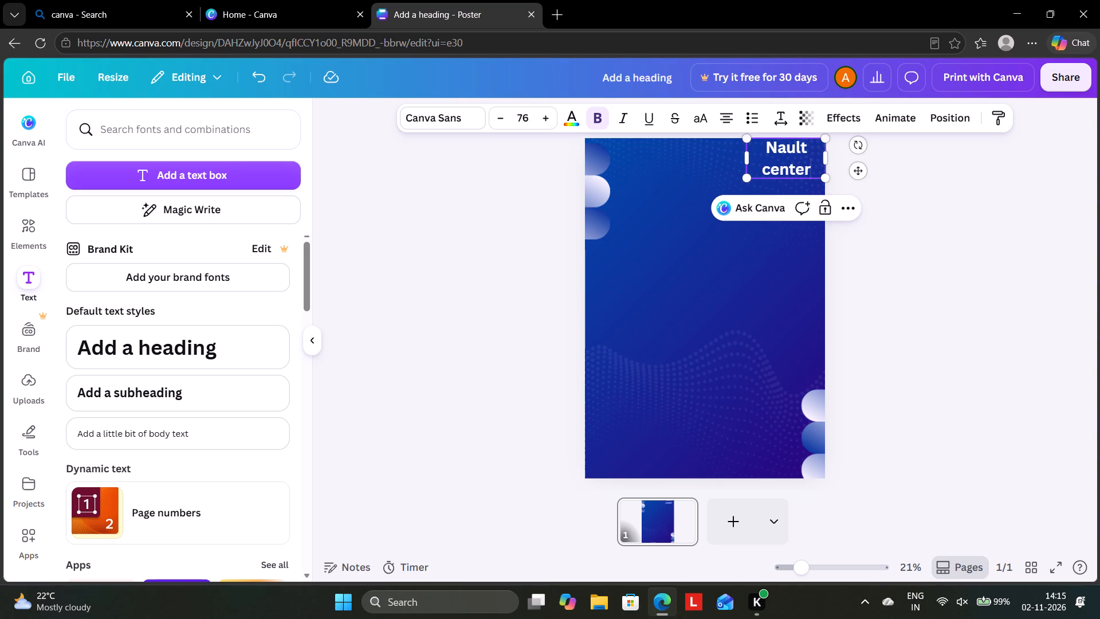
pyautogui.press('space')
pyautogui.write('f')
pyautogui.write('or')
pyautogui.press('space')
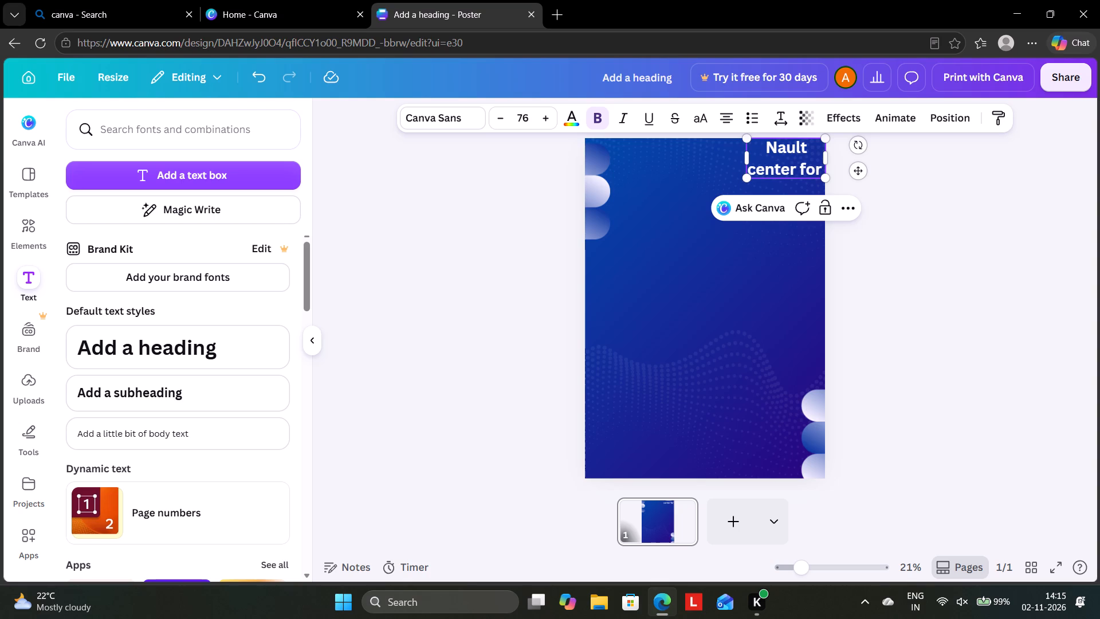
pyautogui.write('en')
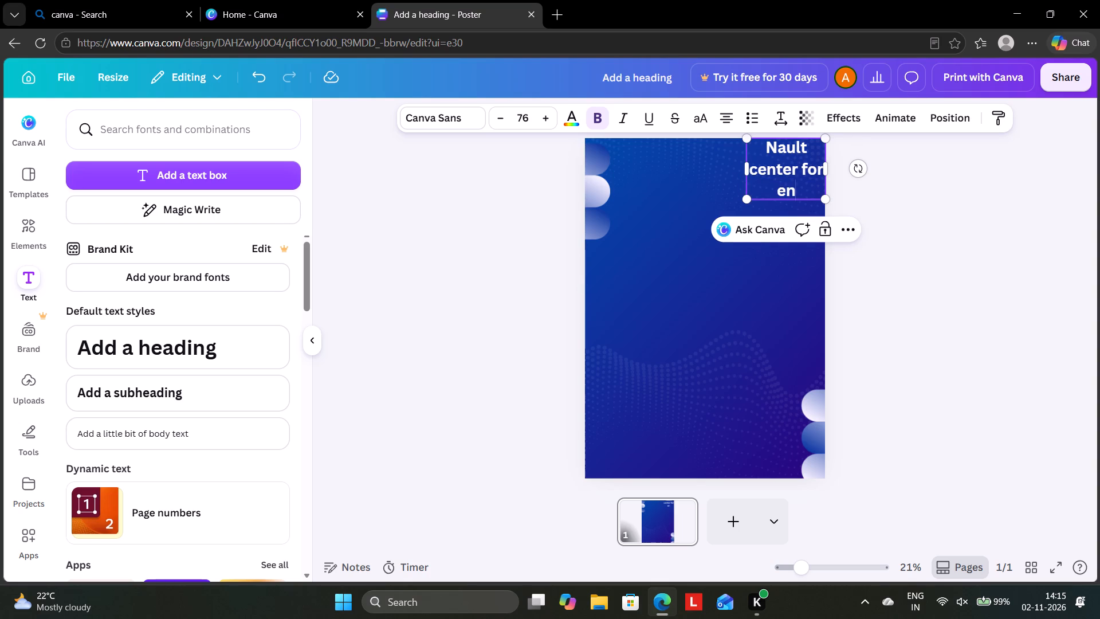
pyautogui.press('t')
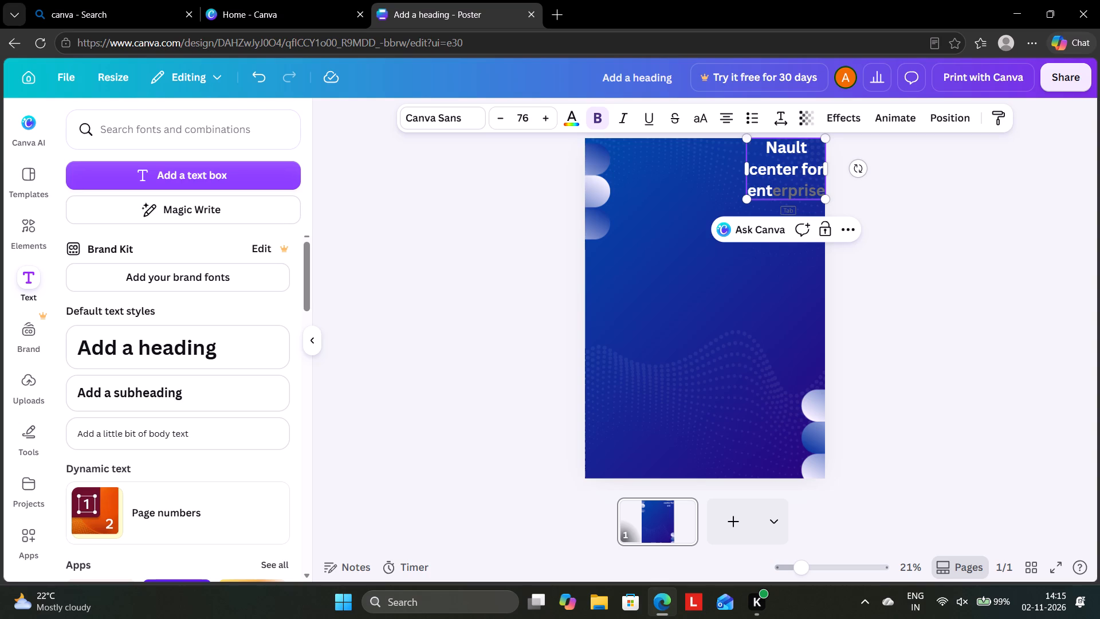
pyautogui.write('re')
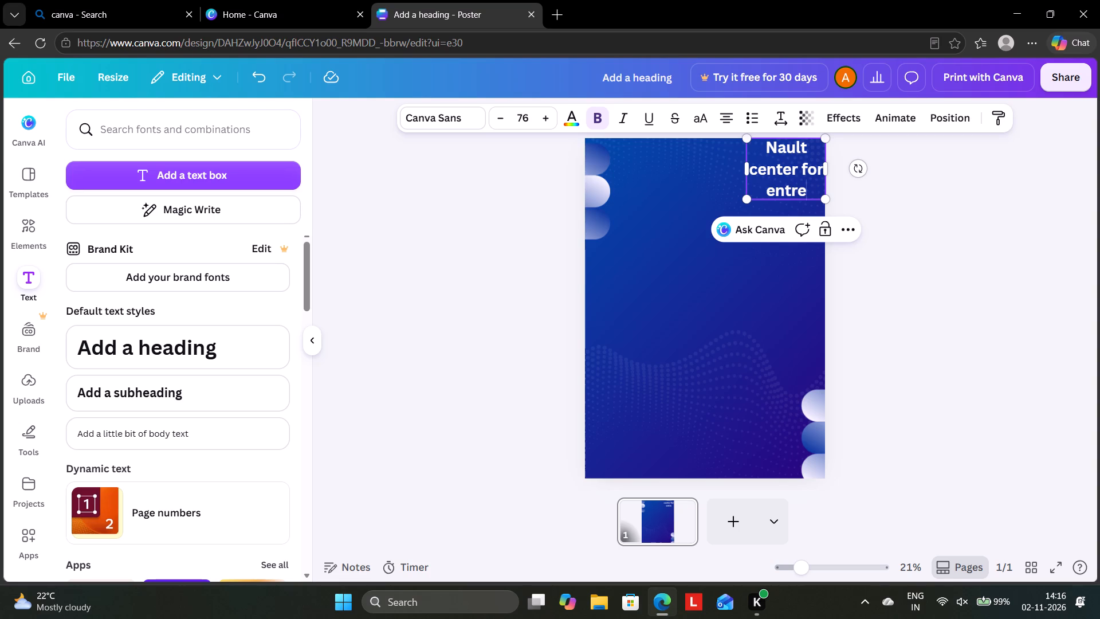
pyautogui.press('n')
pyautogui.press('e')
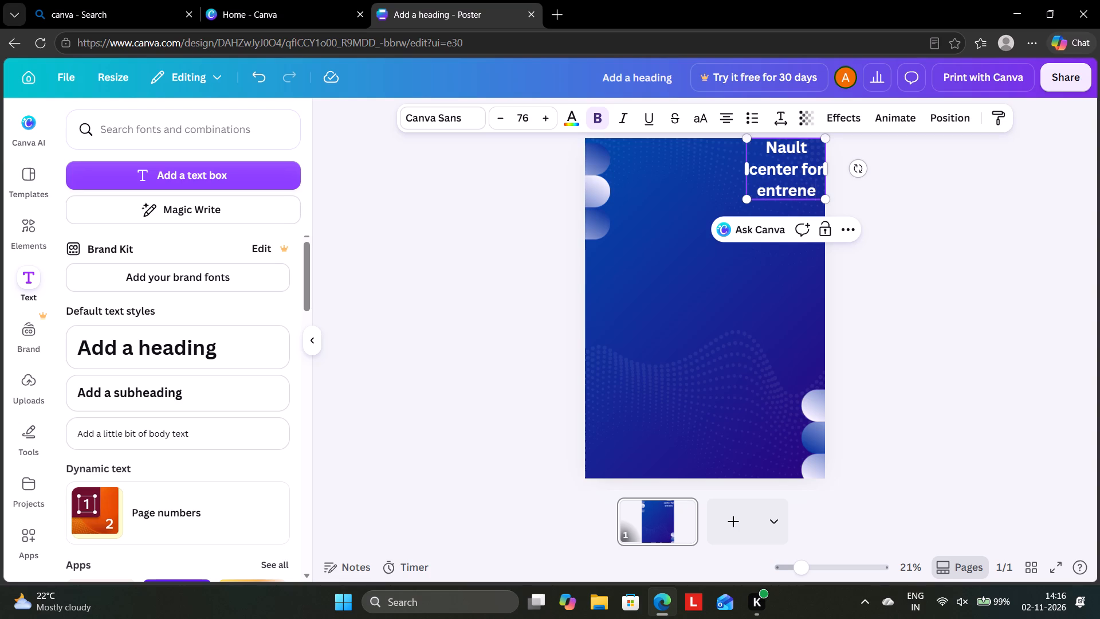
pyautogui.write('ur')
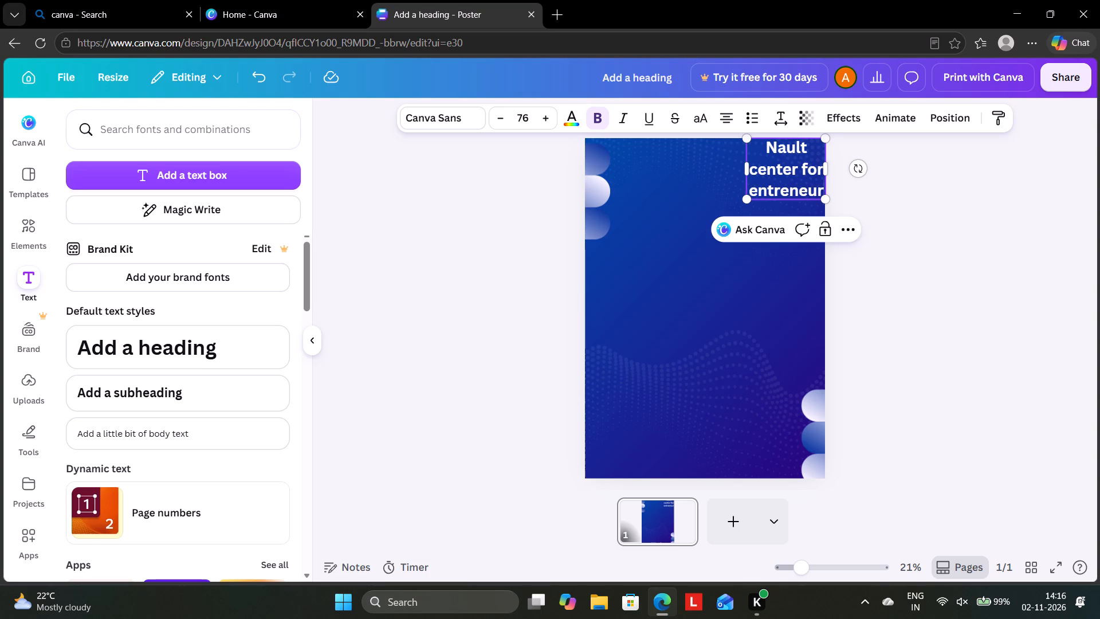
pyautogui.write('ship')
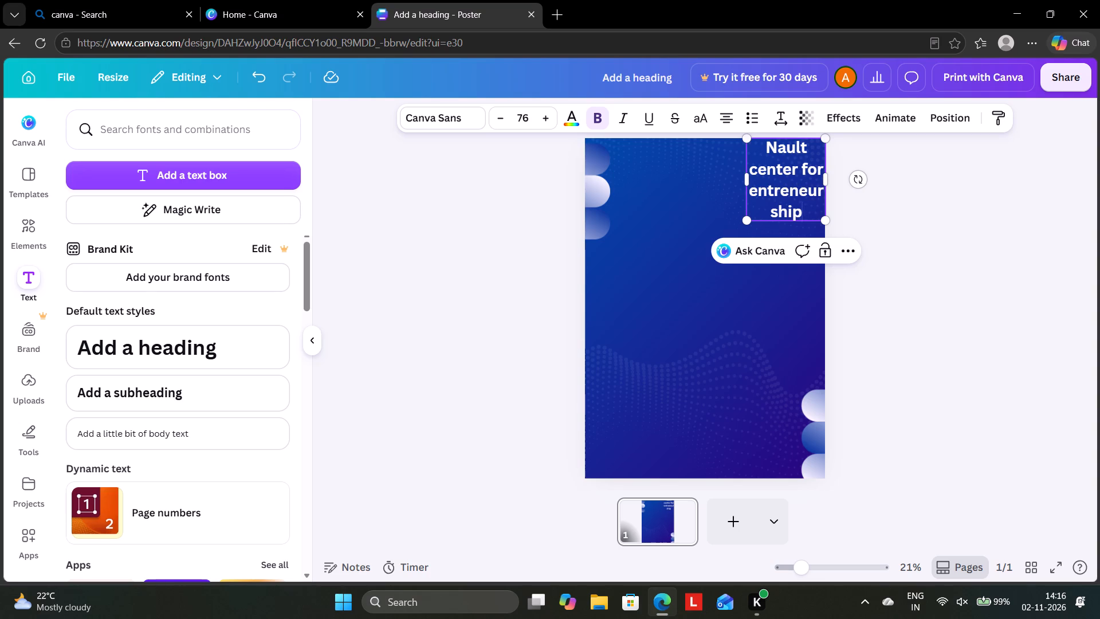
# Continue the subheading text in the poster's top-right corner with "at the university of sage bombay".
pyautogui.press('space')
pyautogui.write('a')
pyautogui.write('t')
pyautogui.press('space')
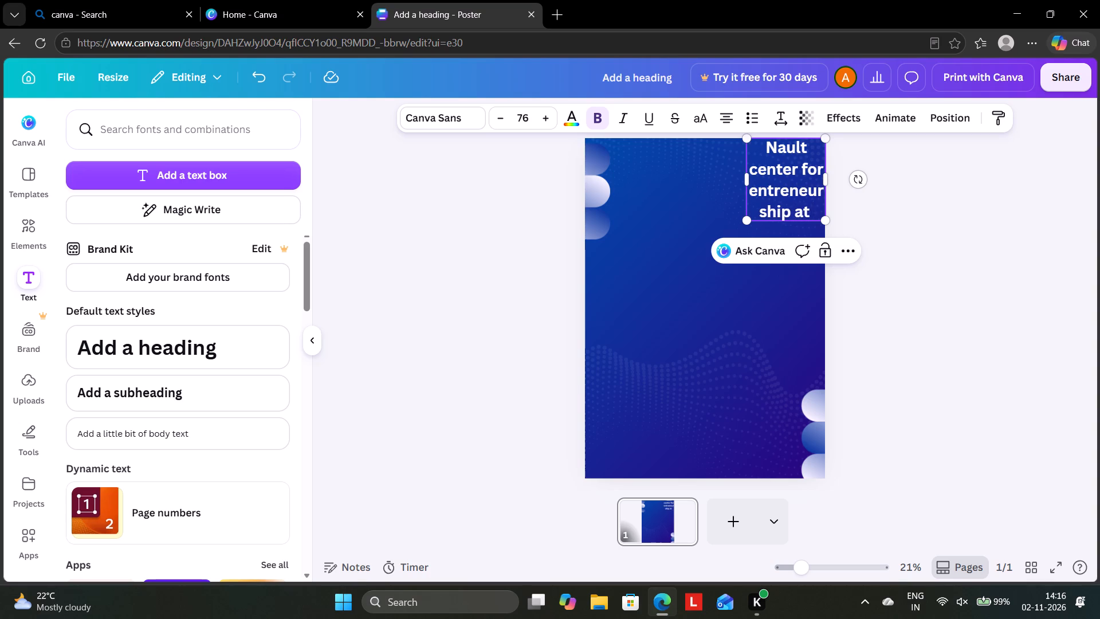
pyautogui.write('un')
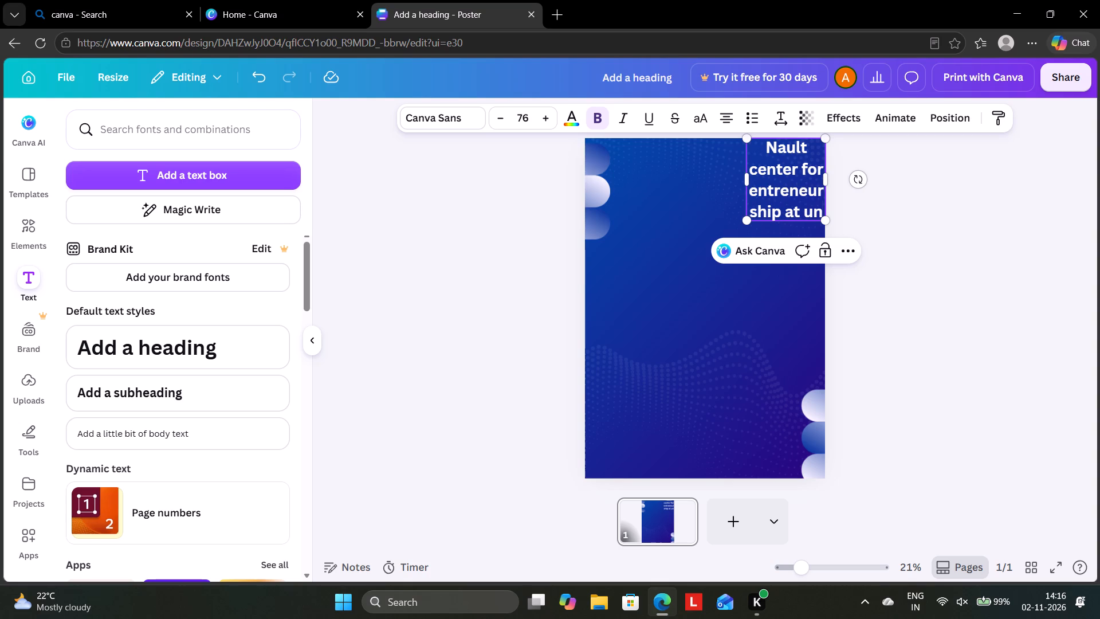
pyautogui.press('BackSpace')
pyautogui.press('BackSpace')
pyautogui.write('the')
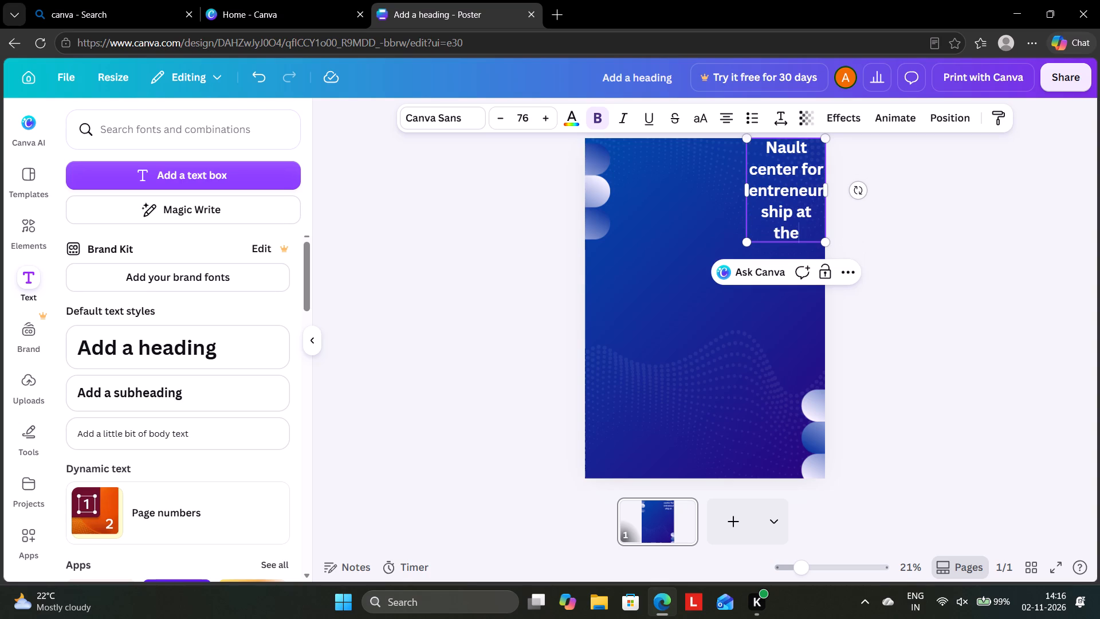
pyautogui.press('space')
pyautogui.write('uni')
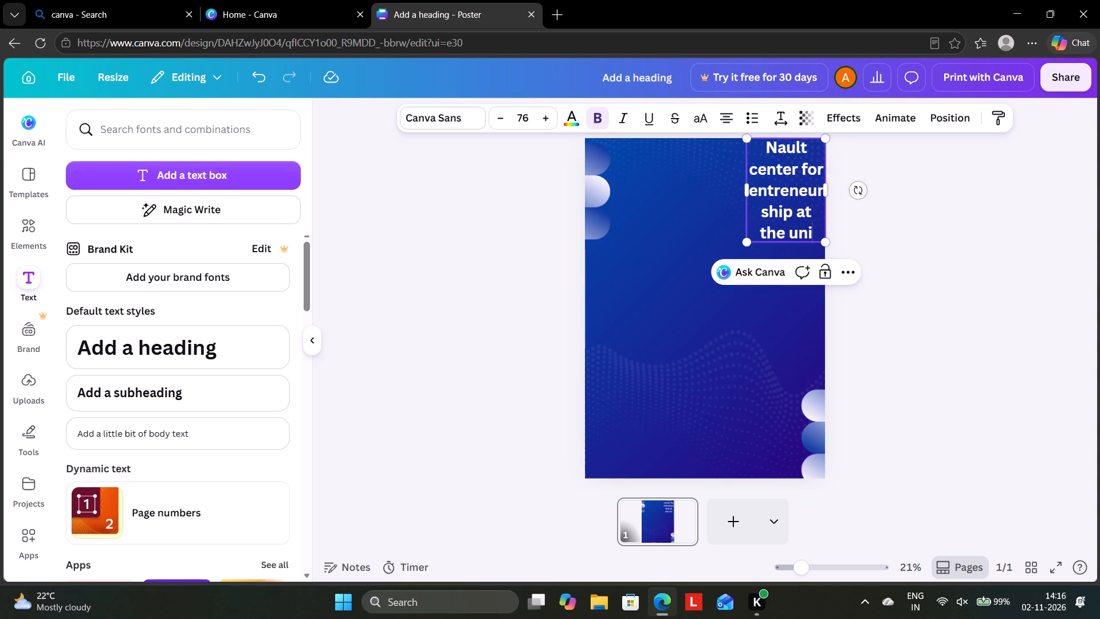
pyautogui.hscroll(-1, 795, 152)
pyautogui.write('ver')
pyautogui.write('sity')
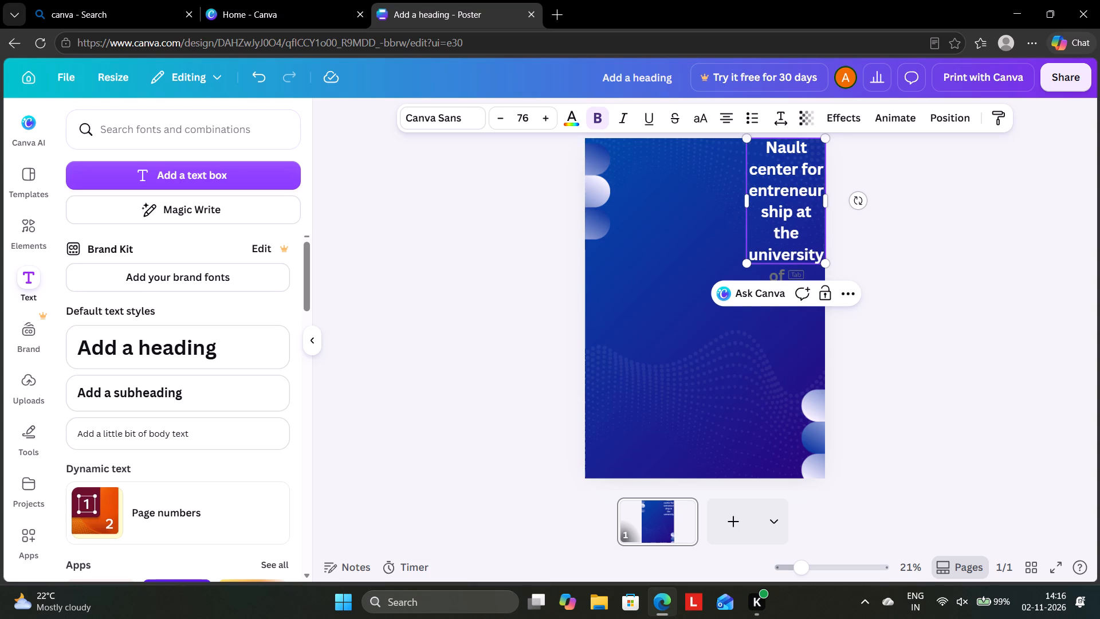
pyautogui.press('space')
pyautogui.write('of sage')
pyautogui.press('space')
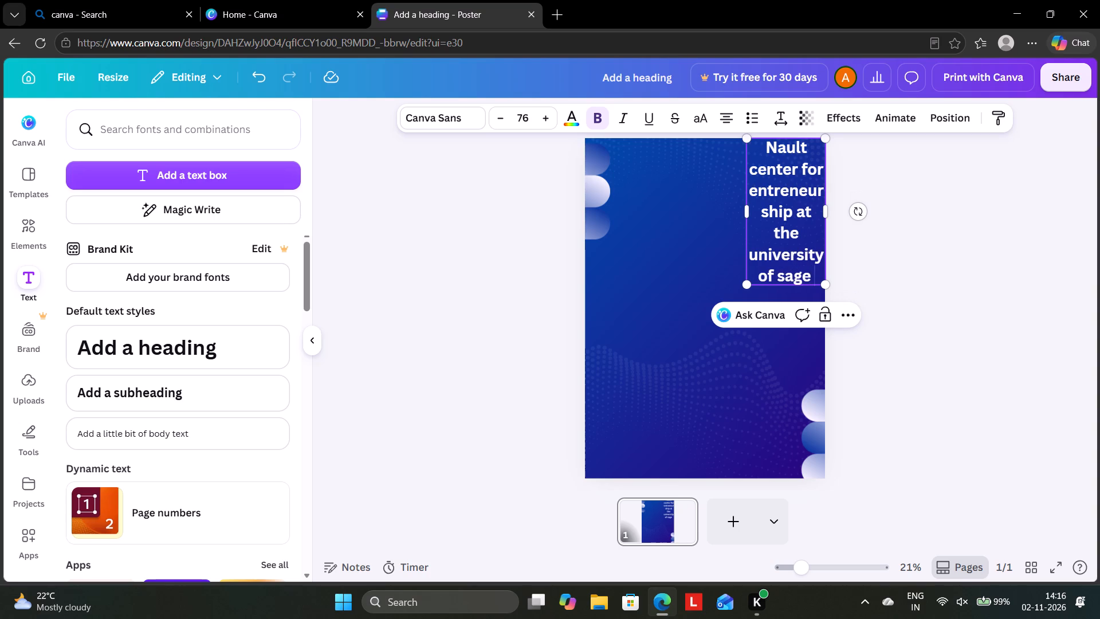
pyautogui.press('b')
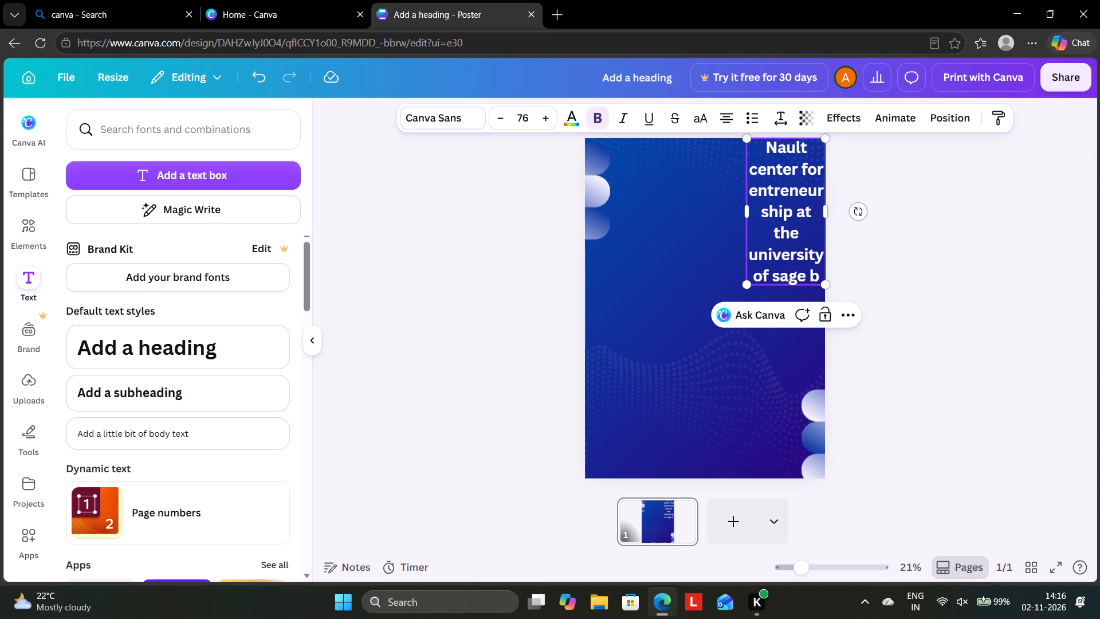
pyautogui.write('o,')
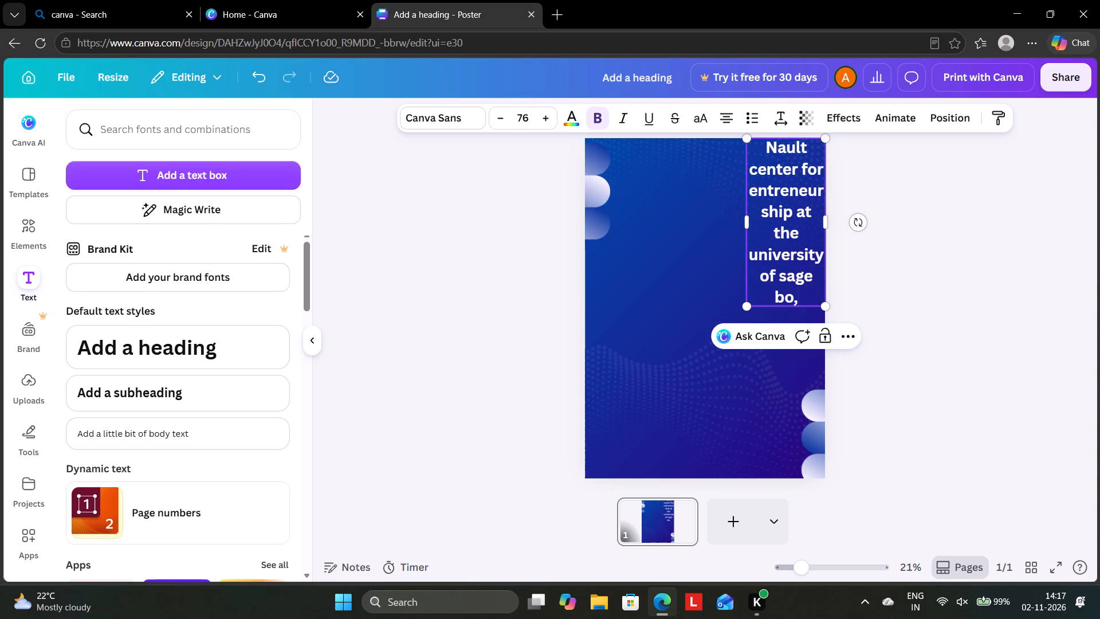
pyautogui.press('BackSpace')
pyautogui.write('mbay')
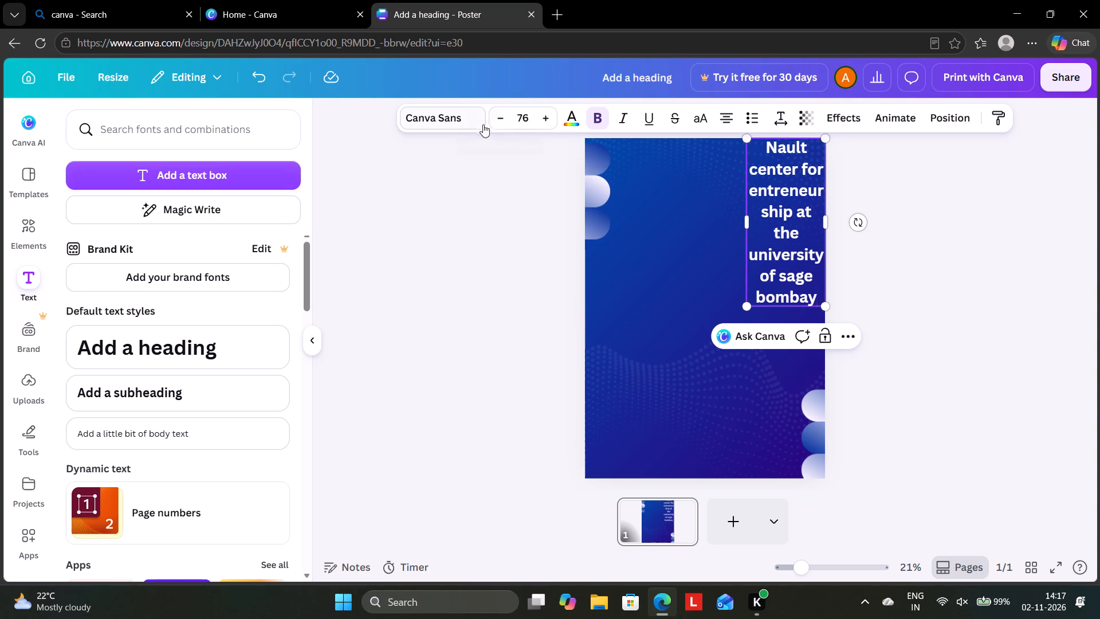
# Reduce the font size of the top-right subheading text to 37.
pyautogui.click(499, 118)
pyautogui.tripleClick(502, 115)
pyautogui.tripleClick(502, 115)
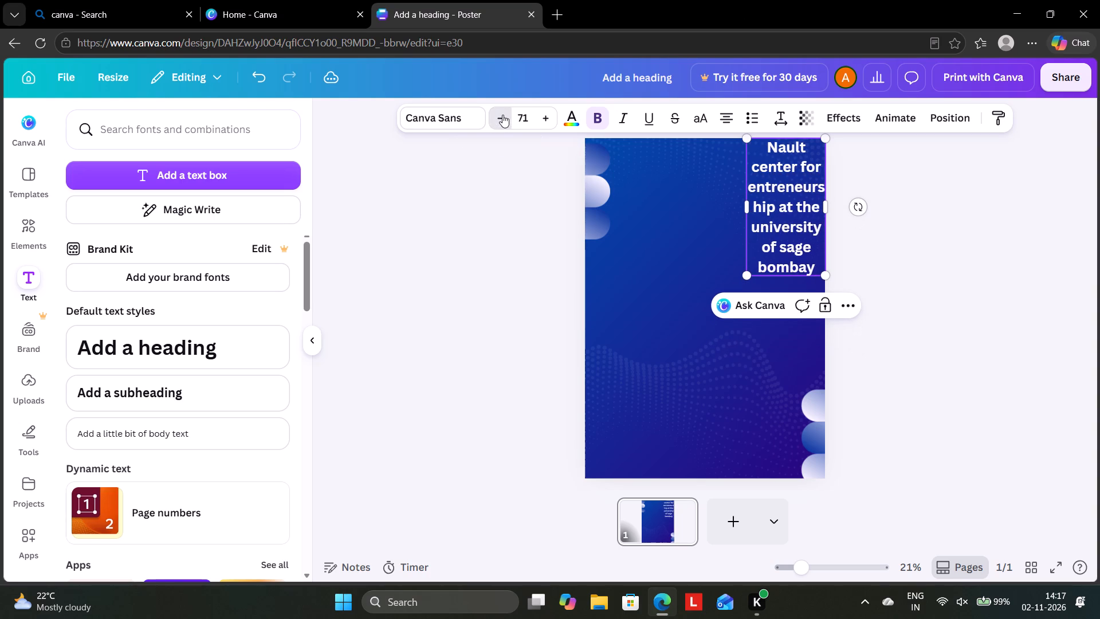
pyautogui.tripleClick(502, 115)
pyautogui.tripleClick(502, 115)
pyautogui.tripleClick(502, 115)
pyautogui.tripleClick(502, 115)
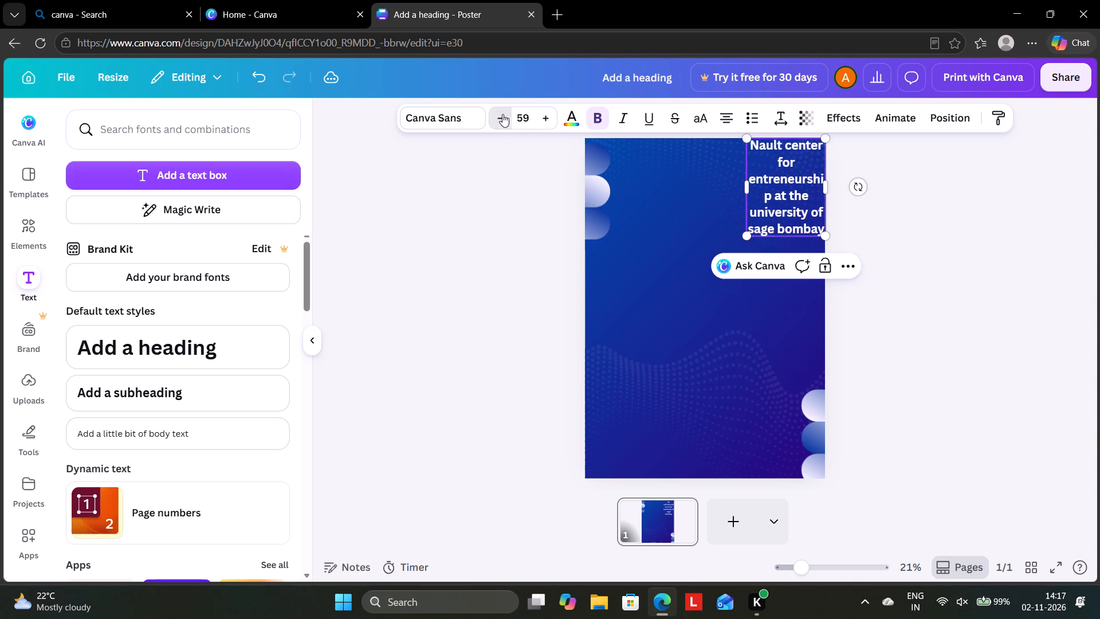
pyautogui.tripleClick(502, 116)
pyautogui.tripleClick(502, 115)
pyautogui.tripleClick(502, 115)
pyautogui.tripleClick(502, 115)
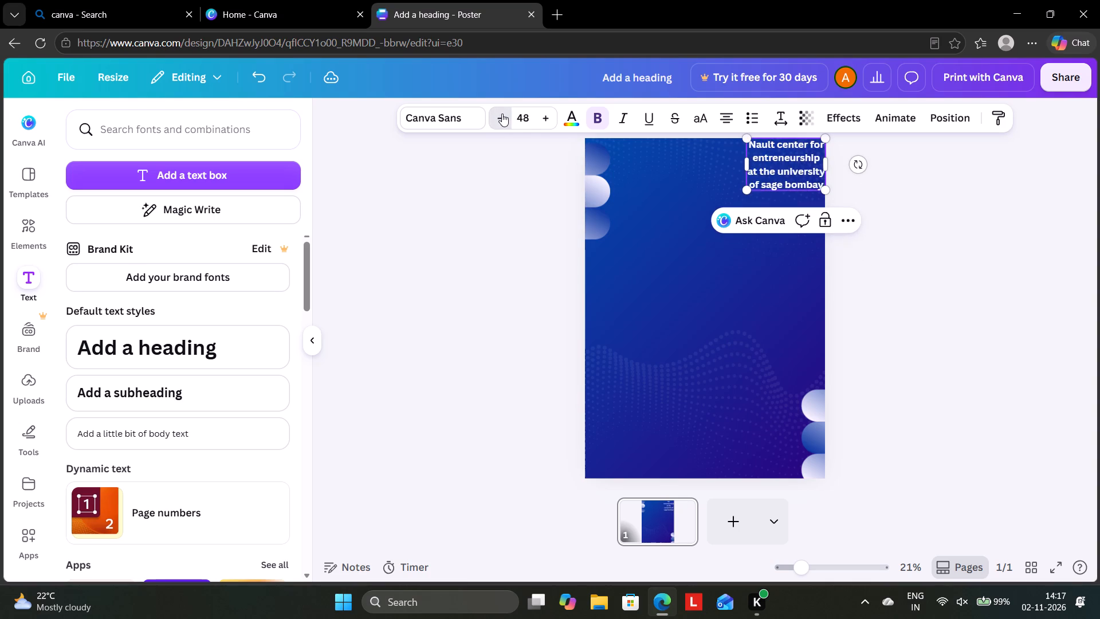
pyautogui.tripleClick(502, 113)
pyautogui.tripleClick(501, 115)
pyautogui.tripleClick(501, 115)
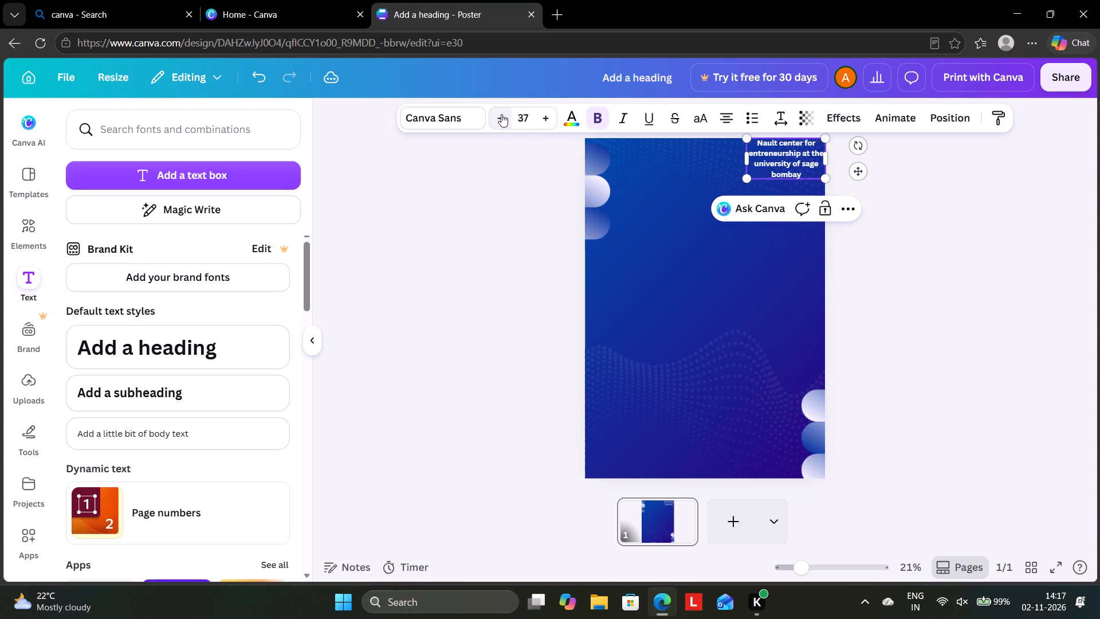
pyautogui.tripleClick(501, 115)
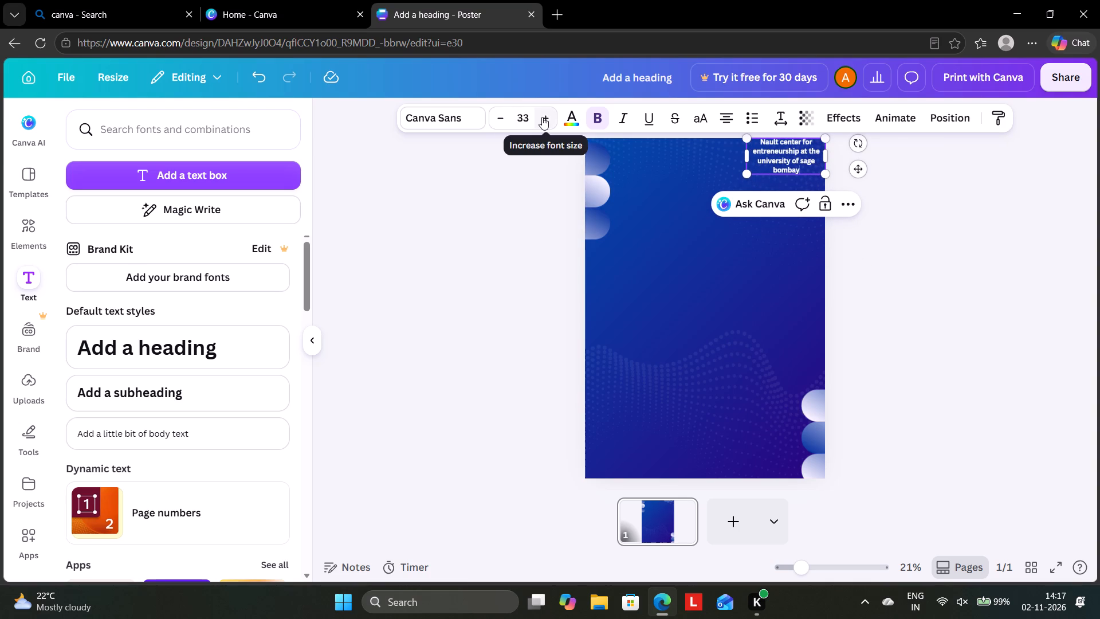
pyautogui.tripleClick(542, 116)
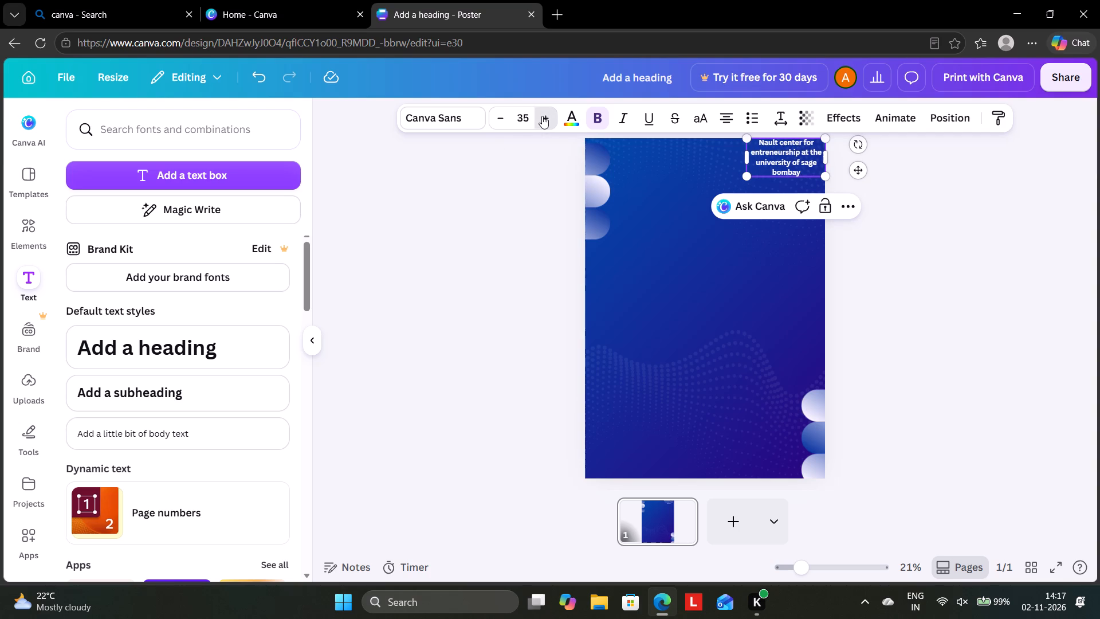
pyautogui.click(542, 116)
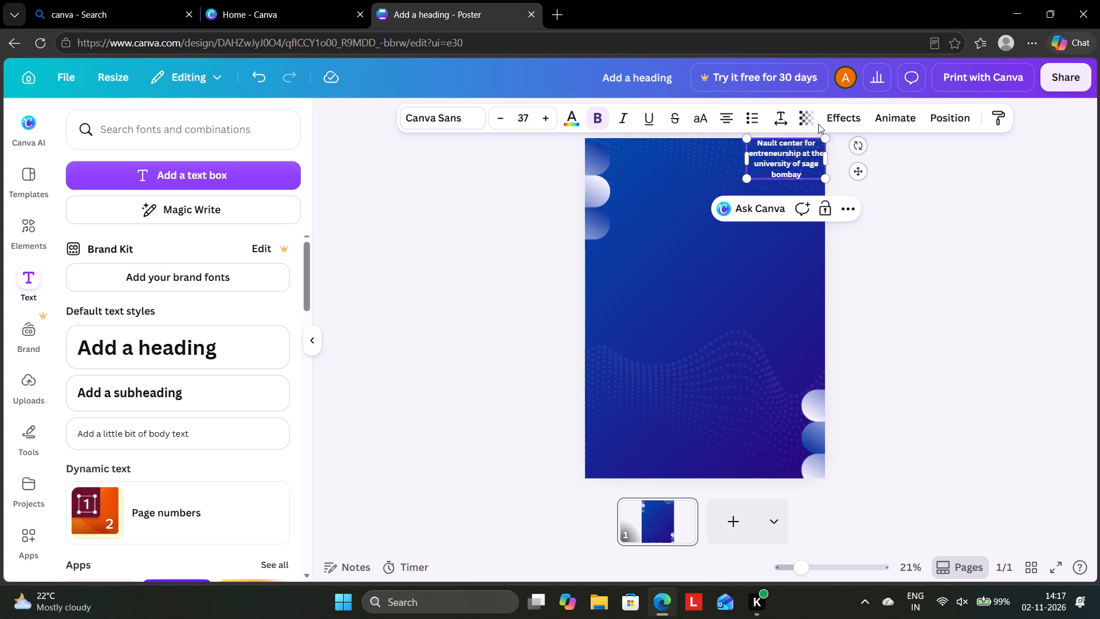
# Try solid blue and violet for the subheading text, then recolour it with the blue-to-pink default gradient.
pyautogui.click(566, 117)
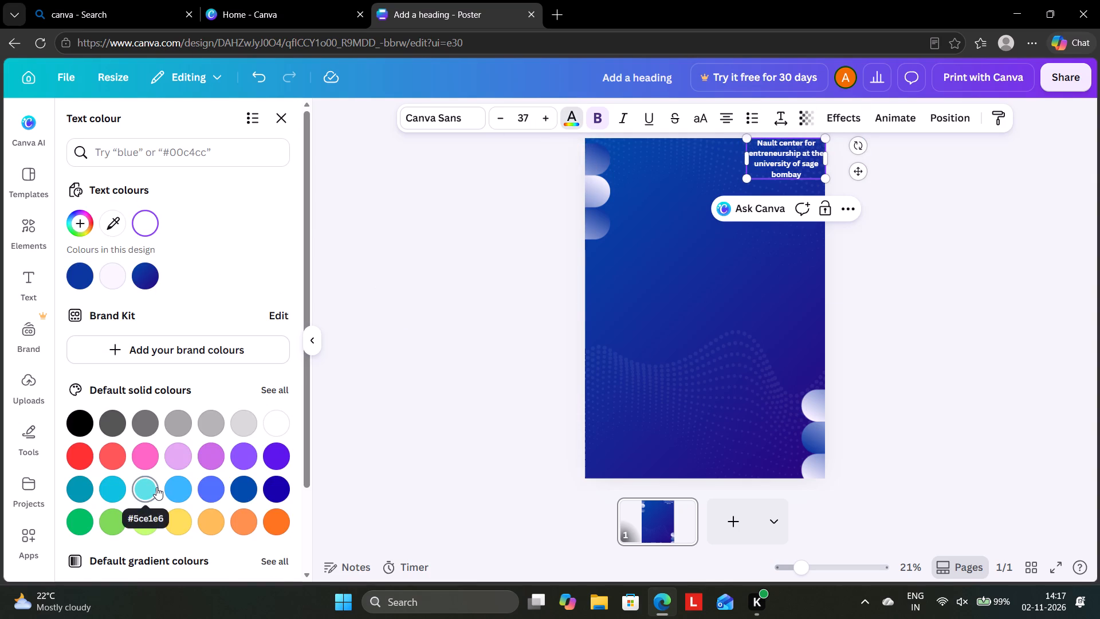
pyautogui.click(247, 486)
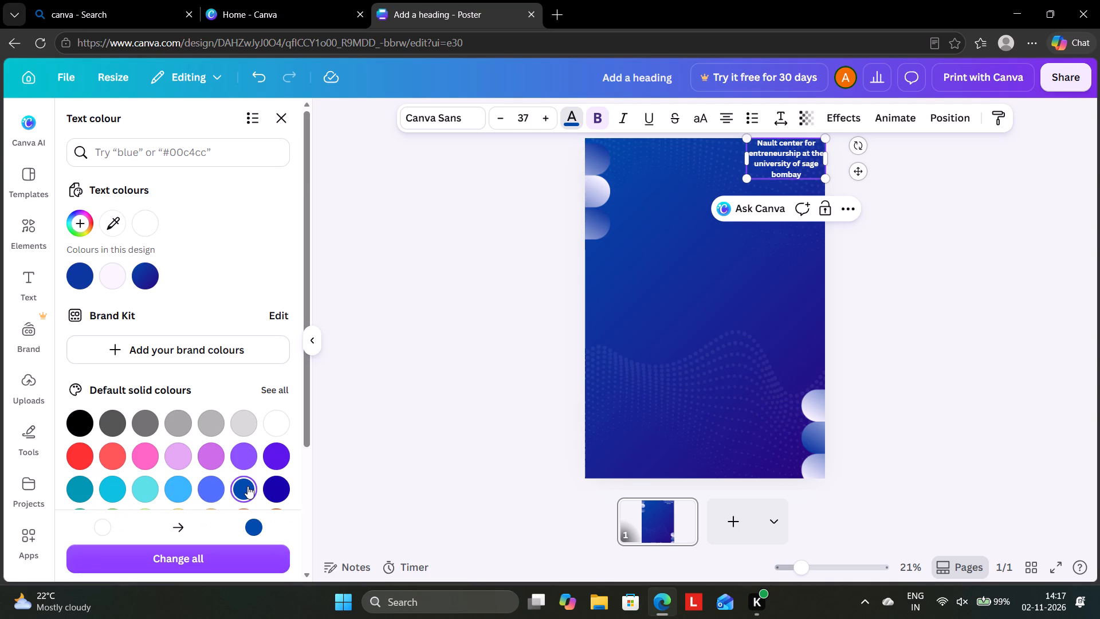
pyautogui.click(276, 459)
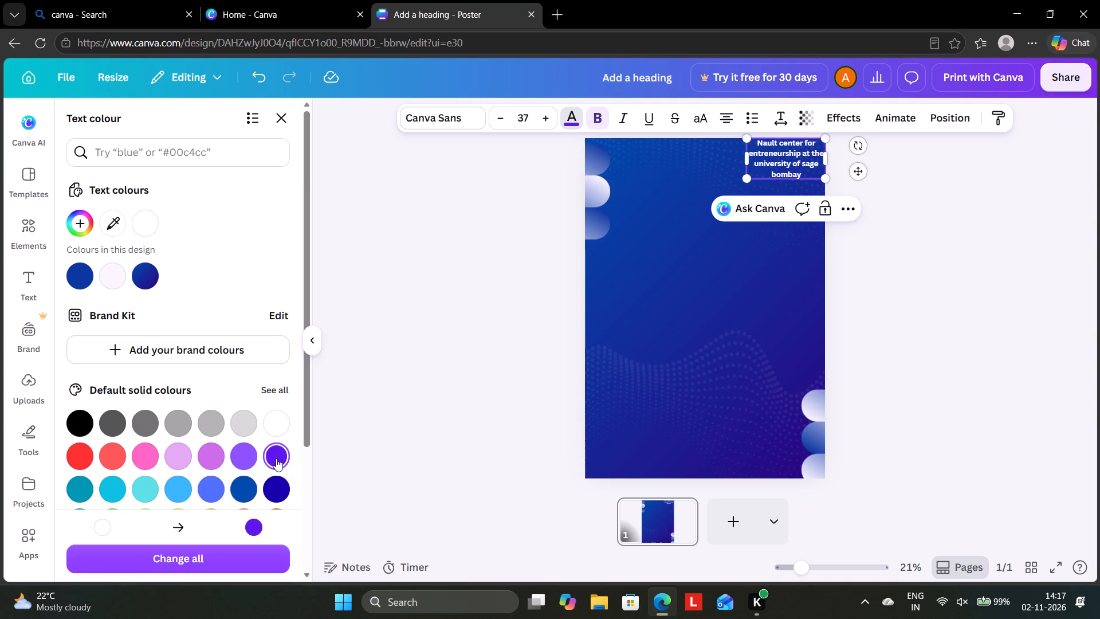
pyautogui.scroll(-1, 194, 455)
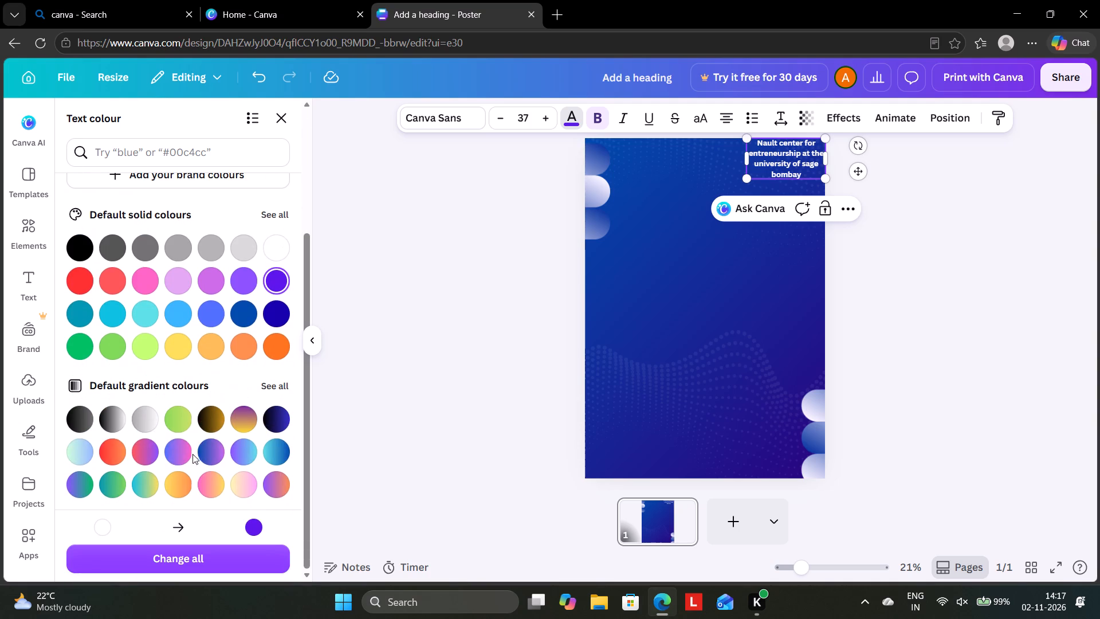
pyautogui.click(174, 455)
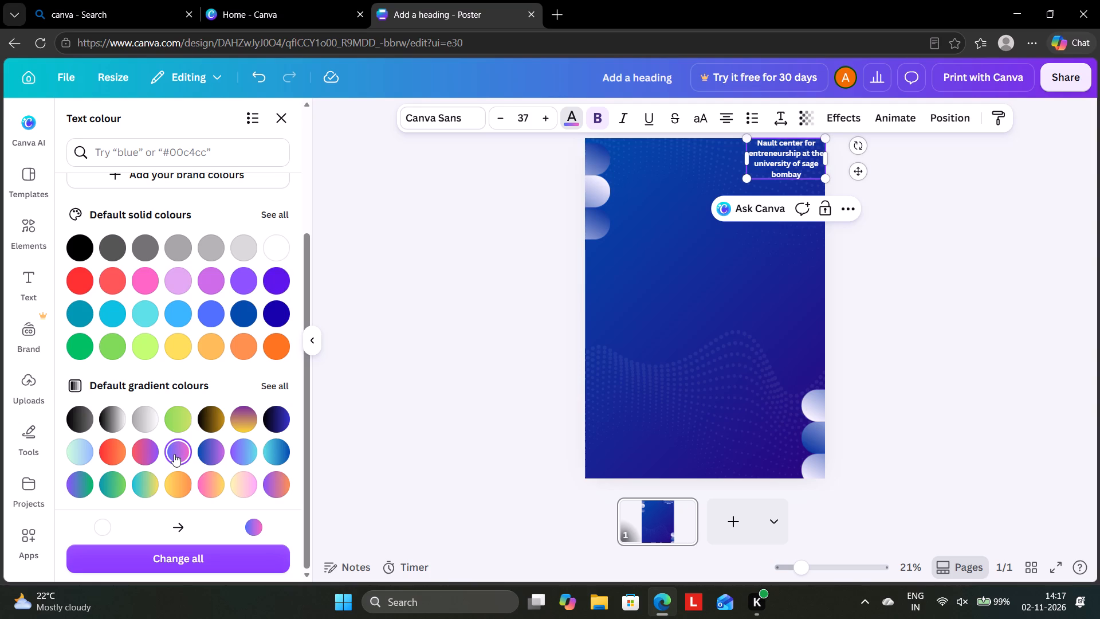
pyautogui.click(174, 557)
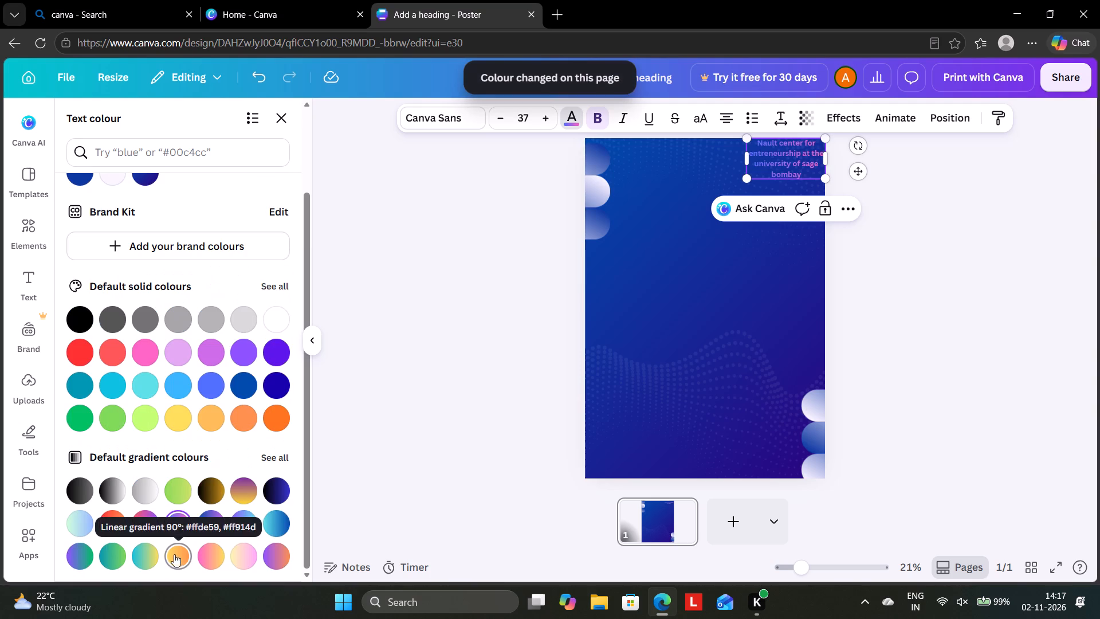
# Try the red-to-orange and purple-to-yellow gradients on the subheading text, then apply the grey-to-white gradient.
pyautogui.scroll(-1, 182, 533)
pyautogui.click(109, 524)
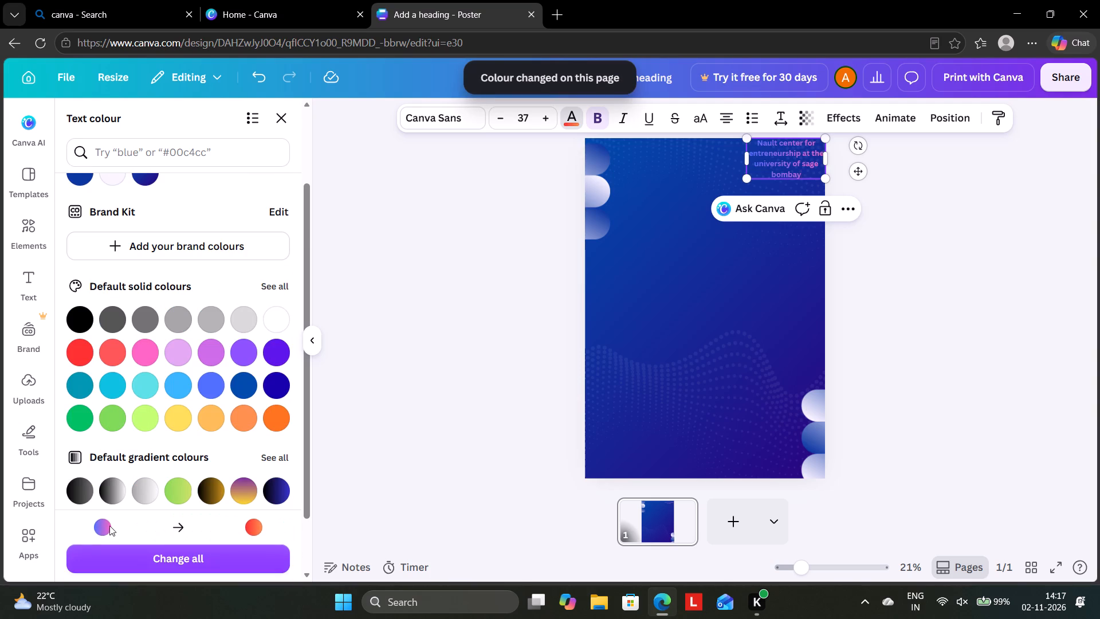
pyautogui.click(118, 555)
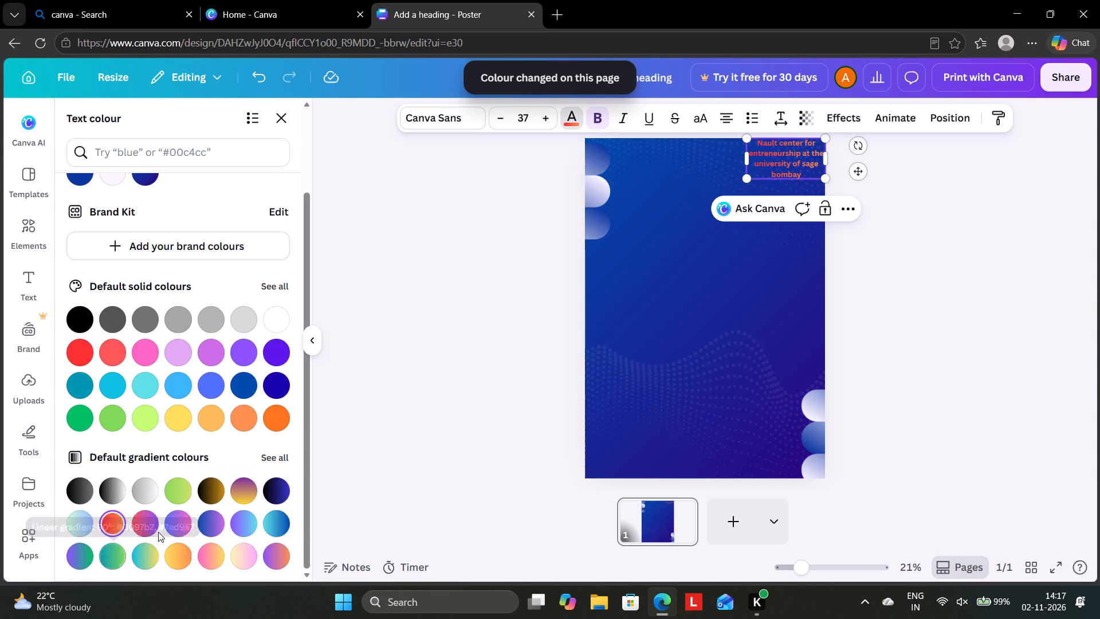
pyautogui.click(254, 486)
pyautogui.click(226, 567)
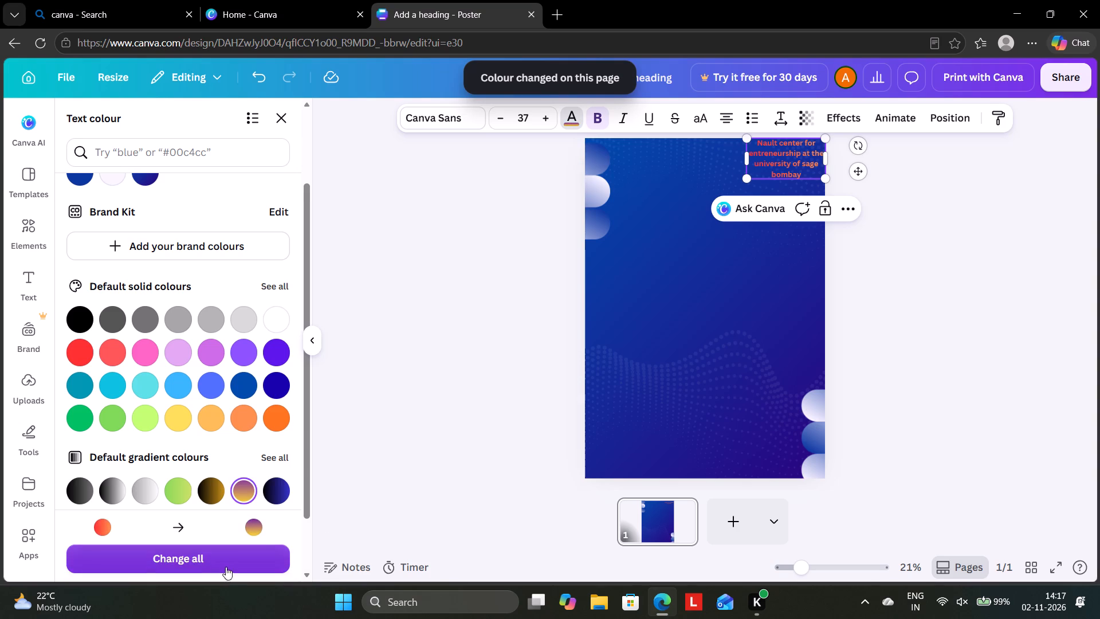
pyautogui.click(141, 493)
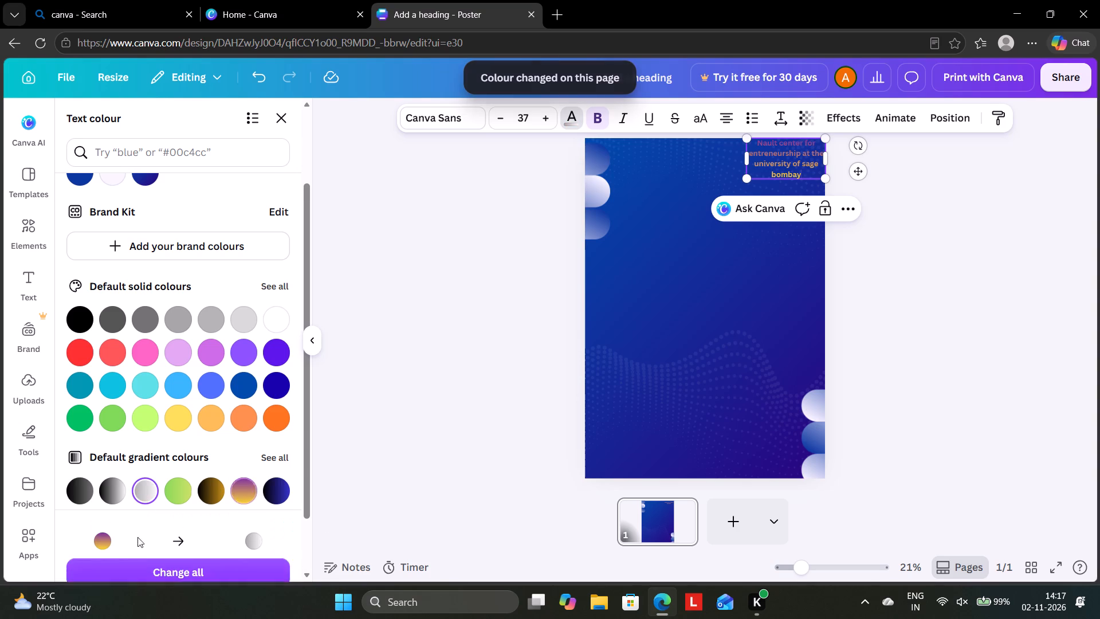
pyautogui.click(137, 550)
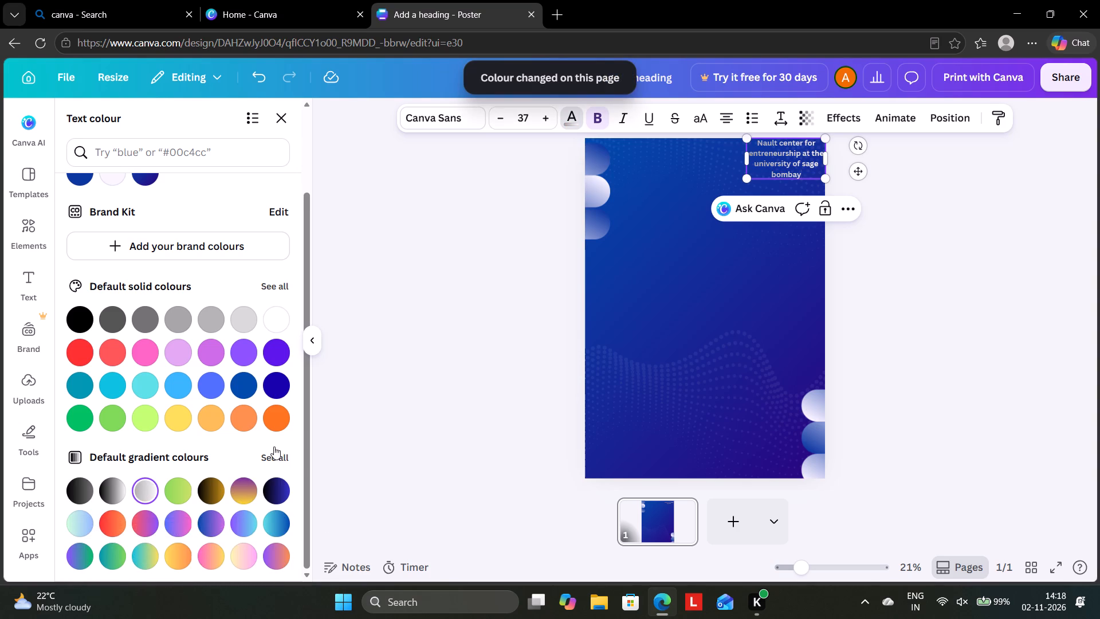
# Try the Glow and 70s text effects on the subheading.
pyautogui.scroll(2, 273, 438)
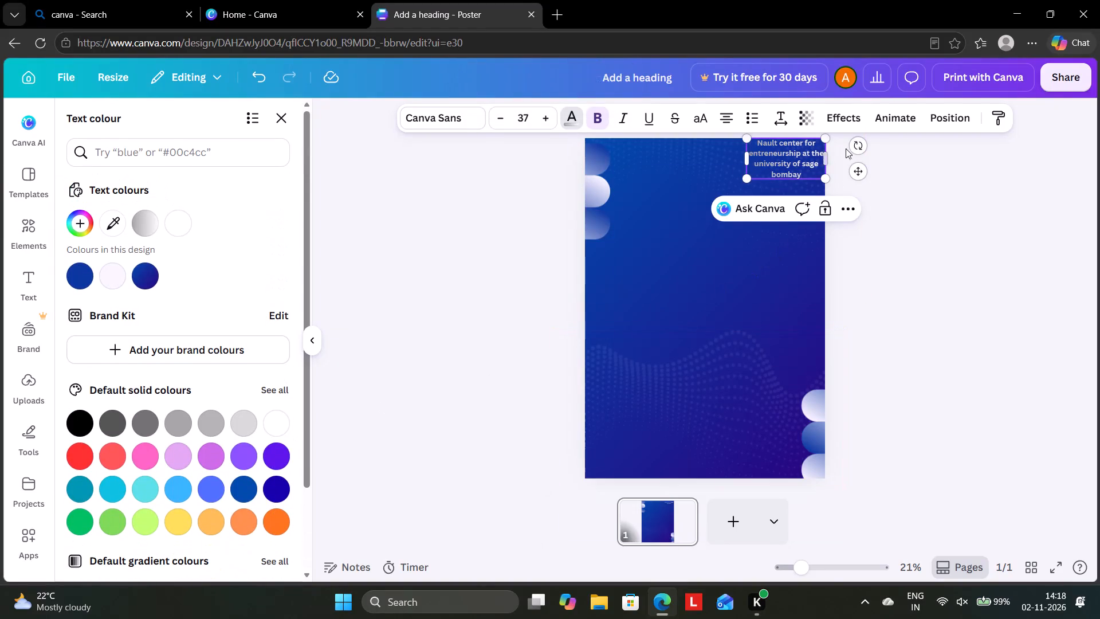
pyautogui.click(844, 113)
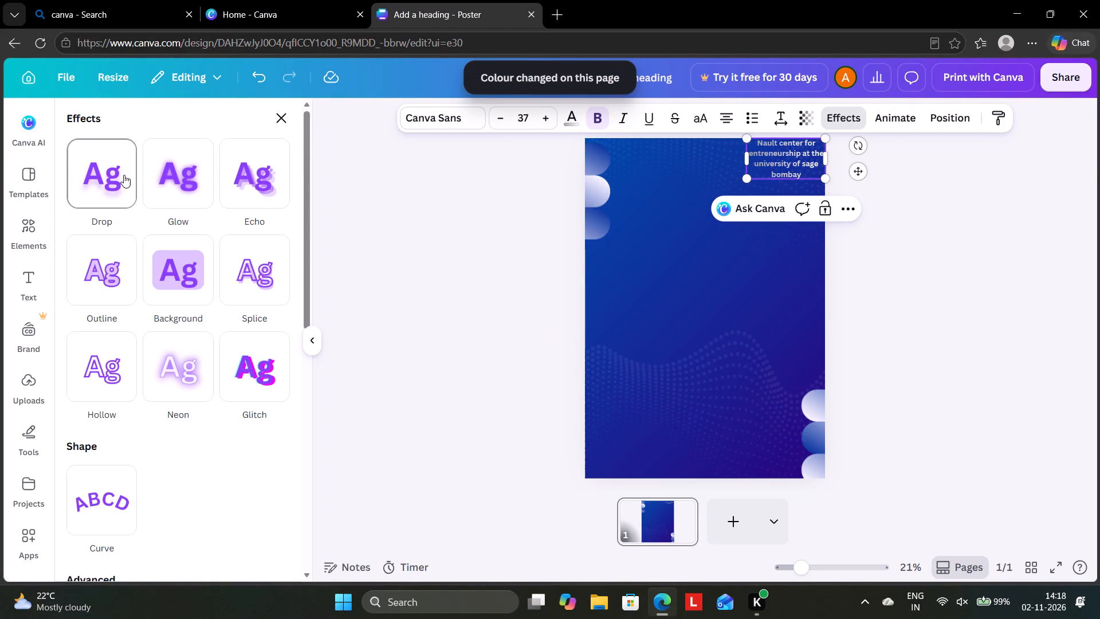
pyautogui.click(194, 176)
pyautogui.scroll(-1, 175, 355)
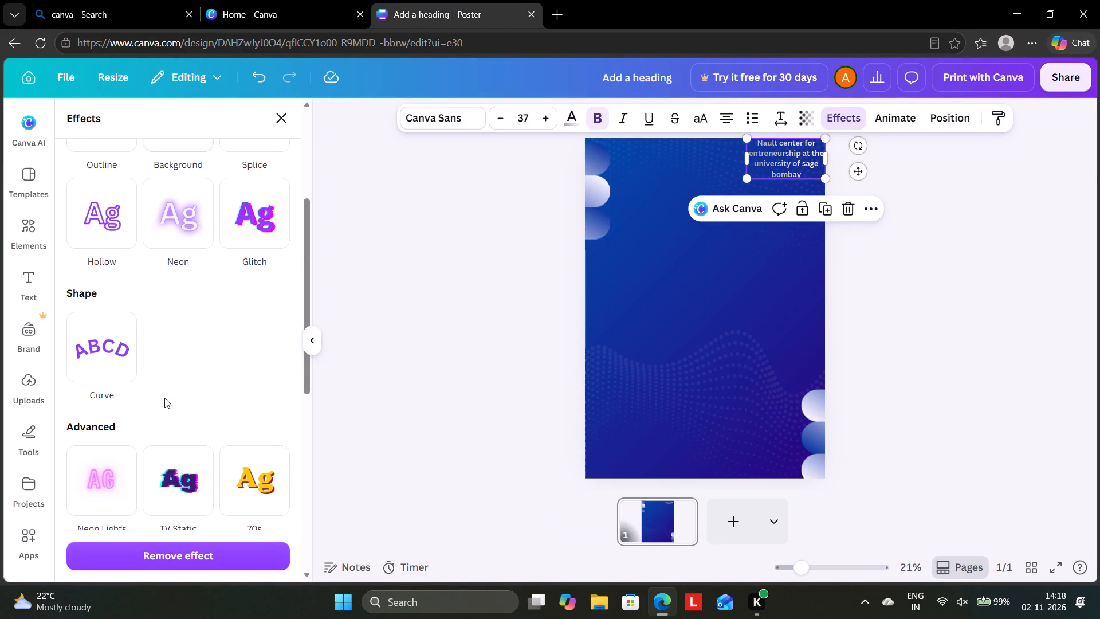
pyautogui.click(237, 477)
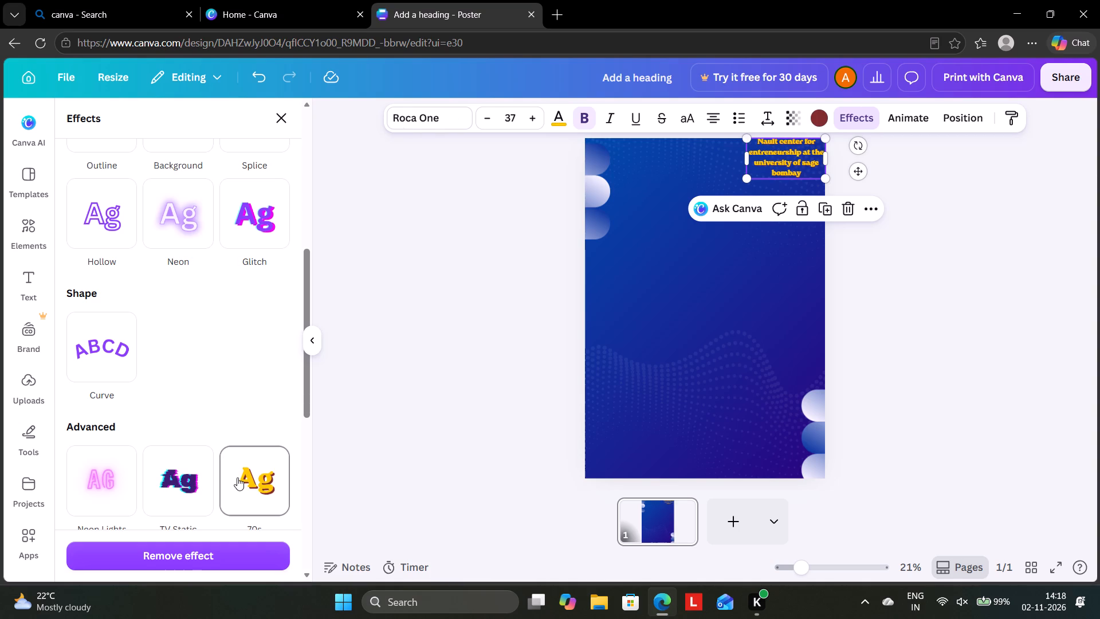
# Try the Graffiti text effect on the subheading, then apply the Bubble effect instead.
pyautogui.scroll(-1, 237, 477)
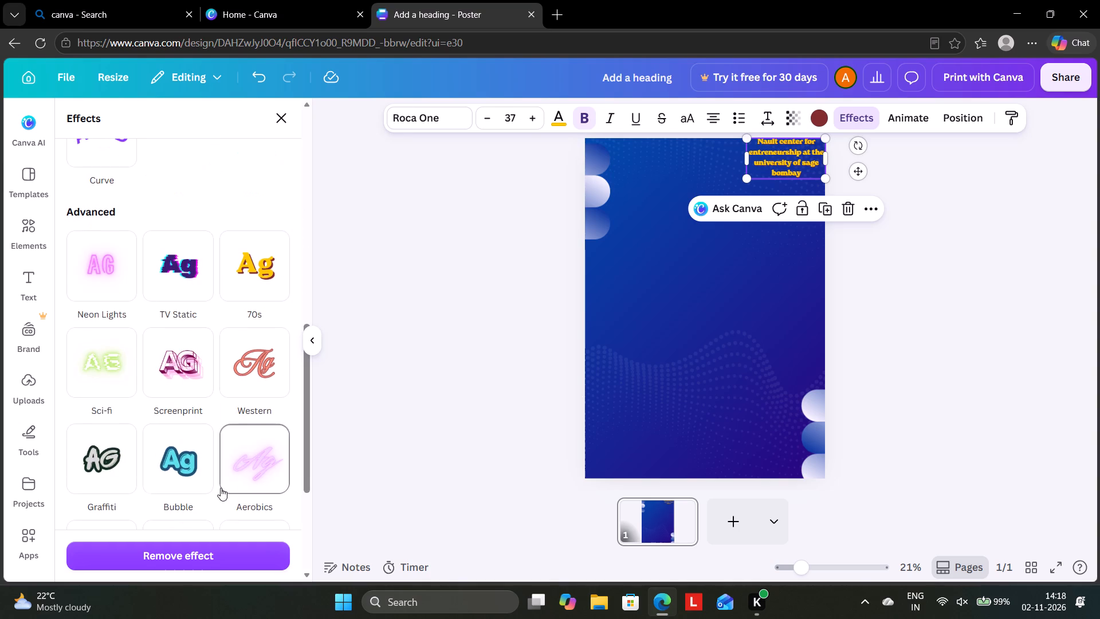
pyautogui.click(85, 464)
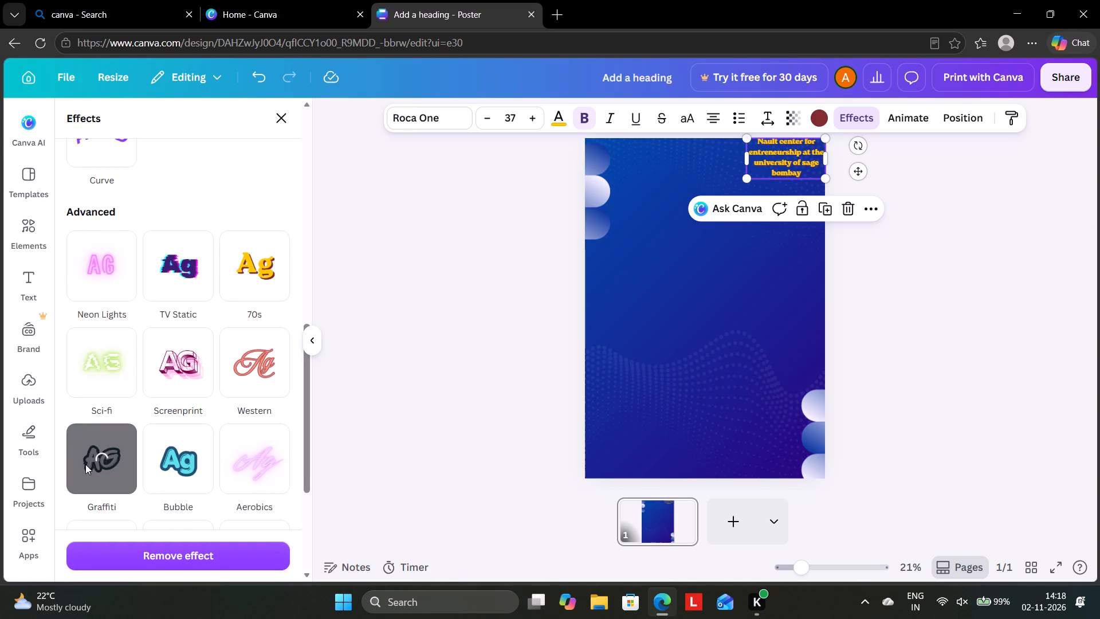
pyautogui.click(163, 463)
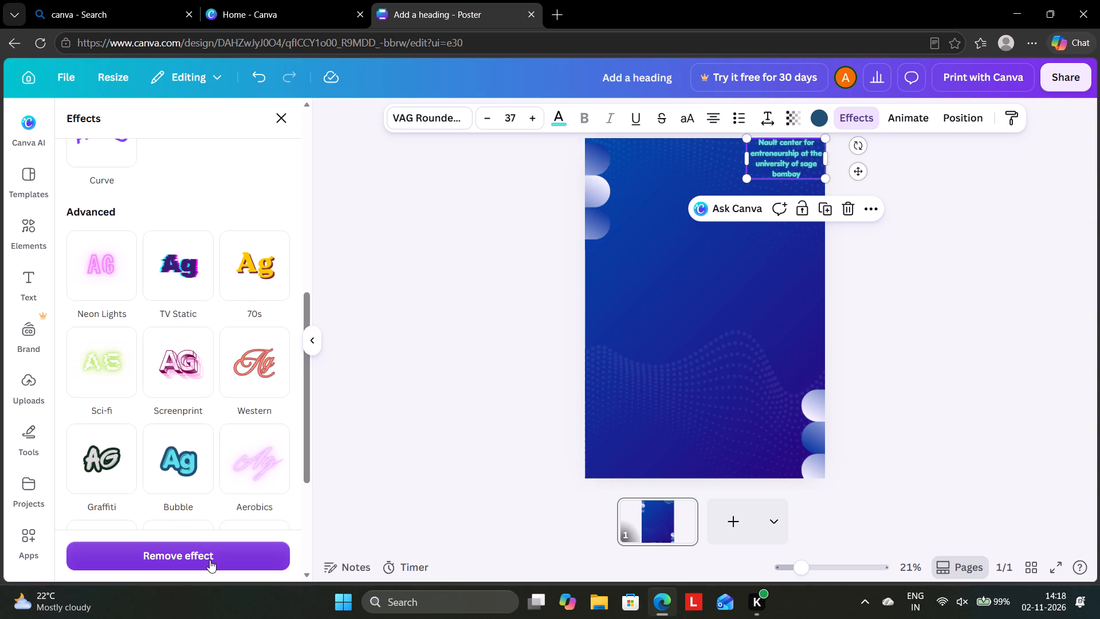
# Recolour the bubble-effect text in the poster's top-right corner with the default grey-to-white gradient.
pyautogui.click(562, 117)
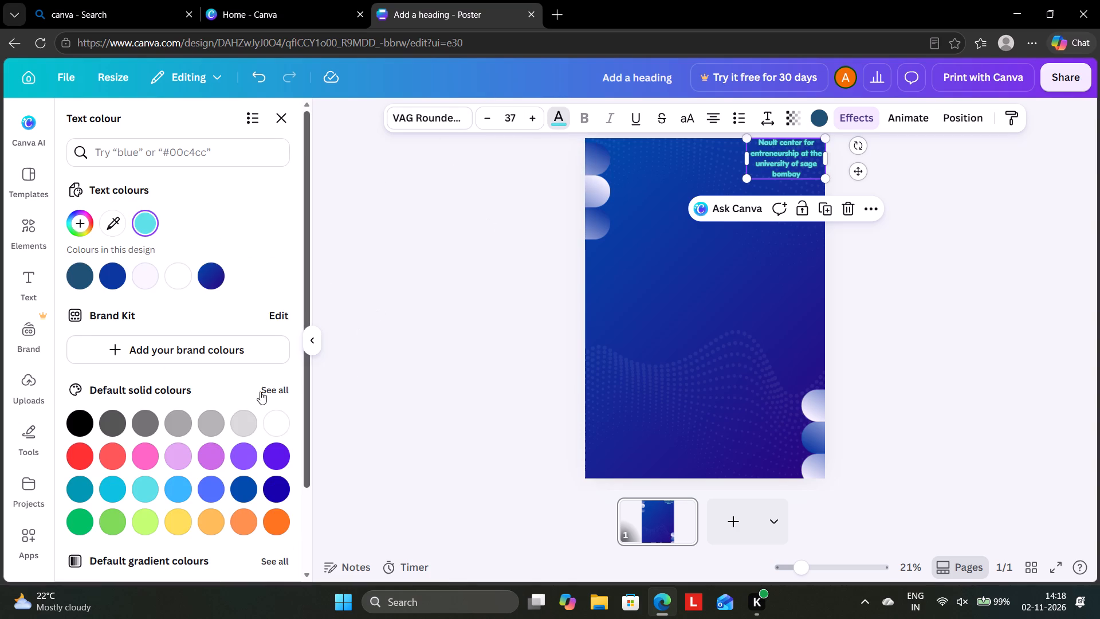
pyautogui.scroll(-2, 151, 502)
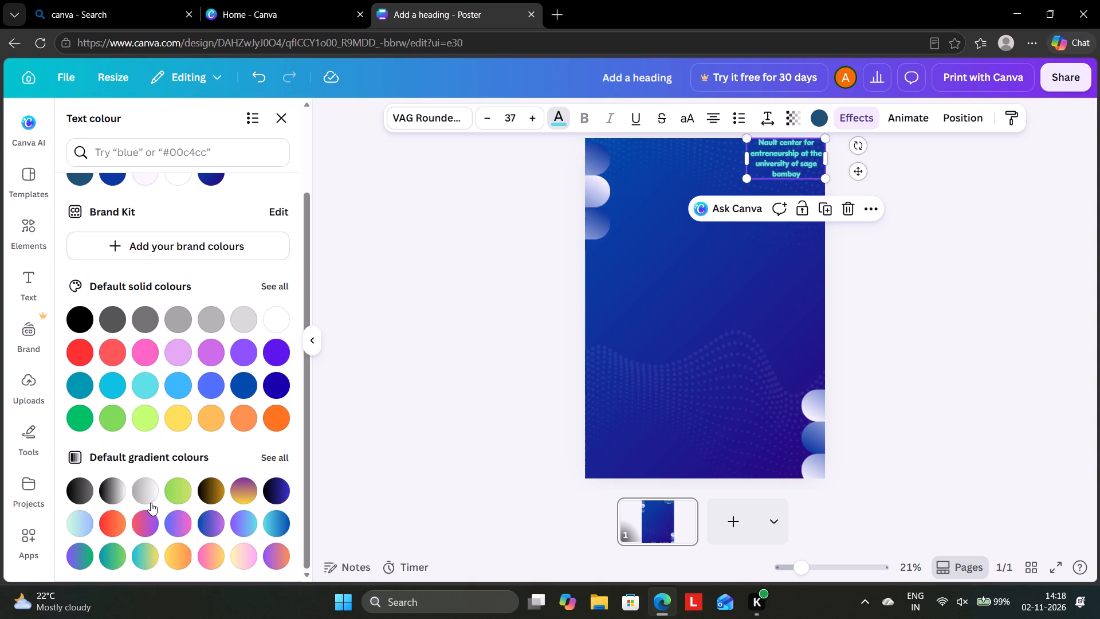
pyautogui.click(146, 488)
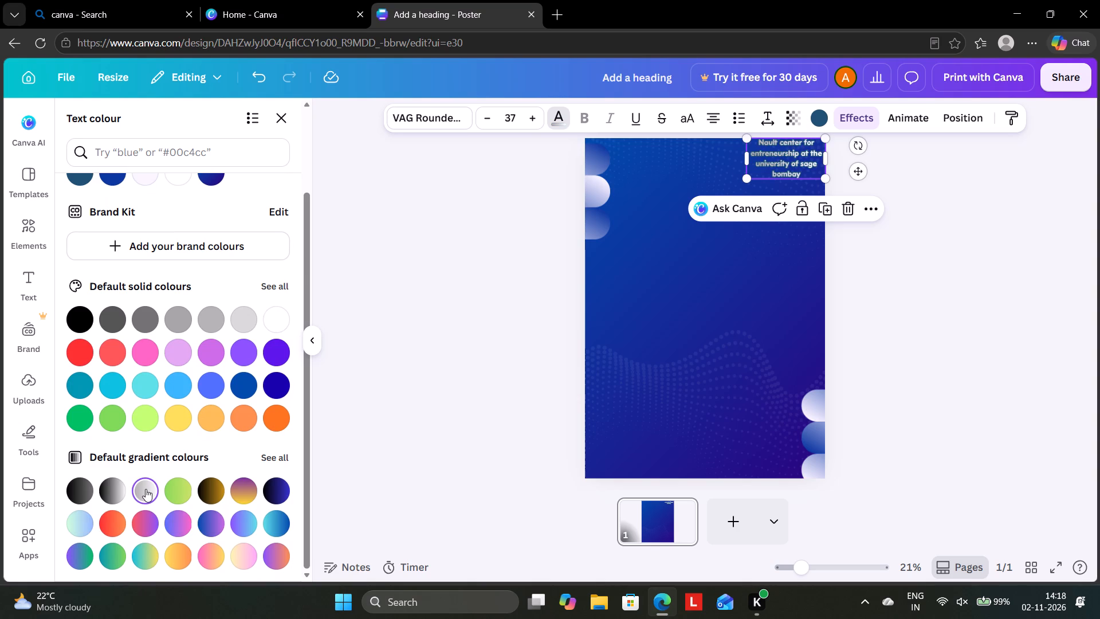
pyautogui.scroll(-3, 231, 414)
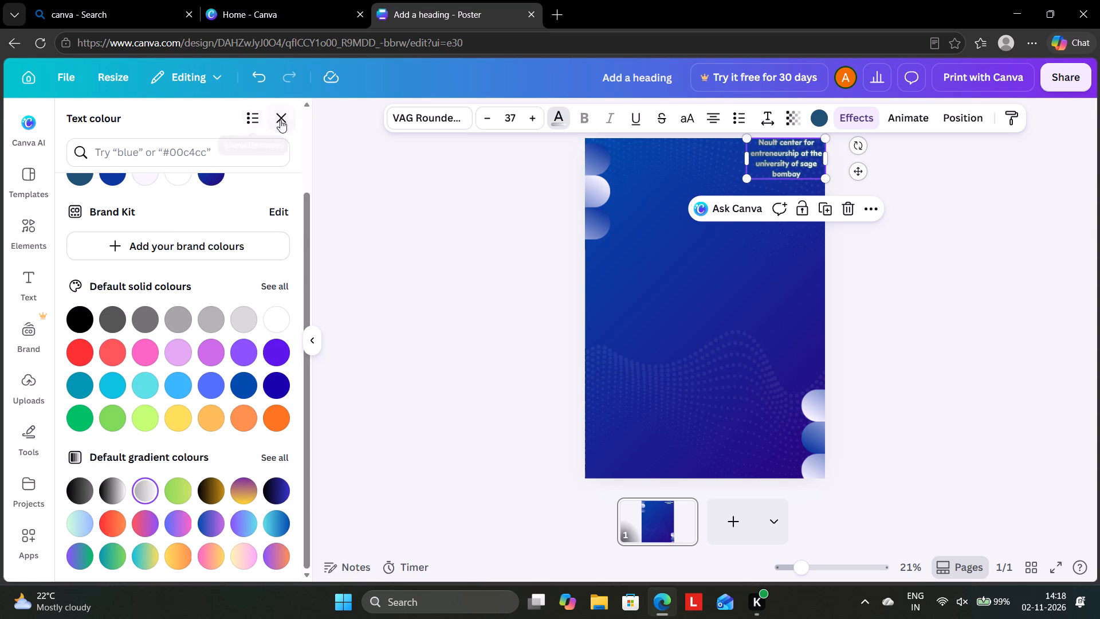
pyautogui.click(281, 117)
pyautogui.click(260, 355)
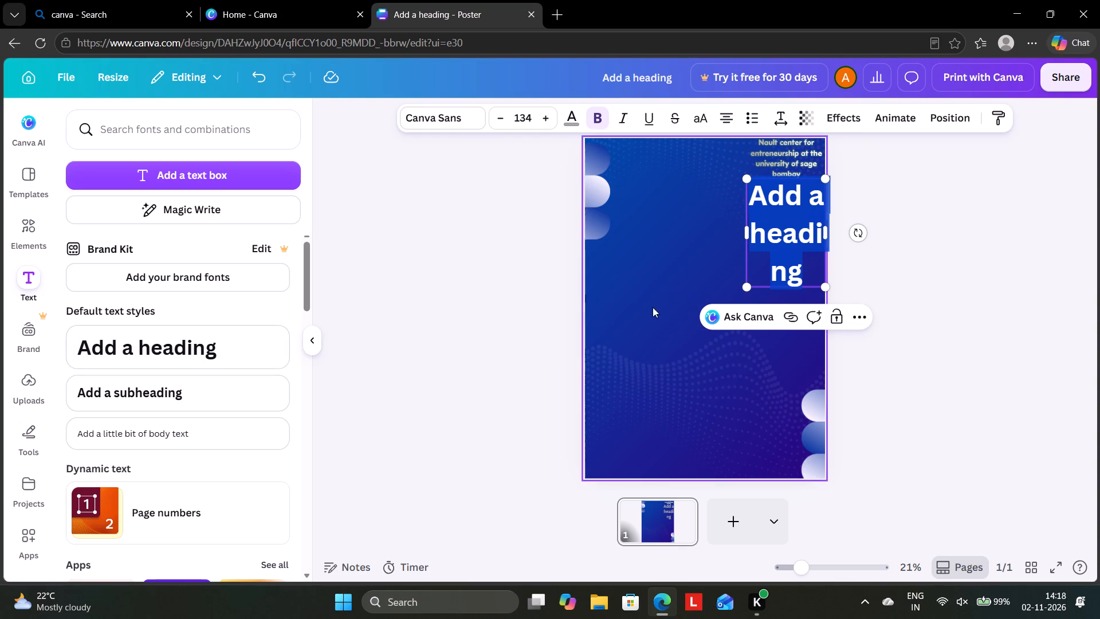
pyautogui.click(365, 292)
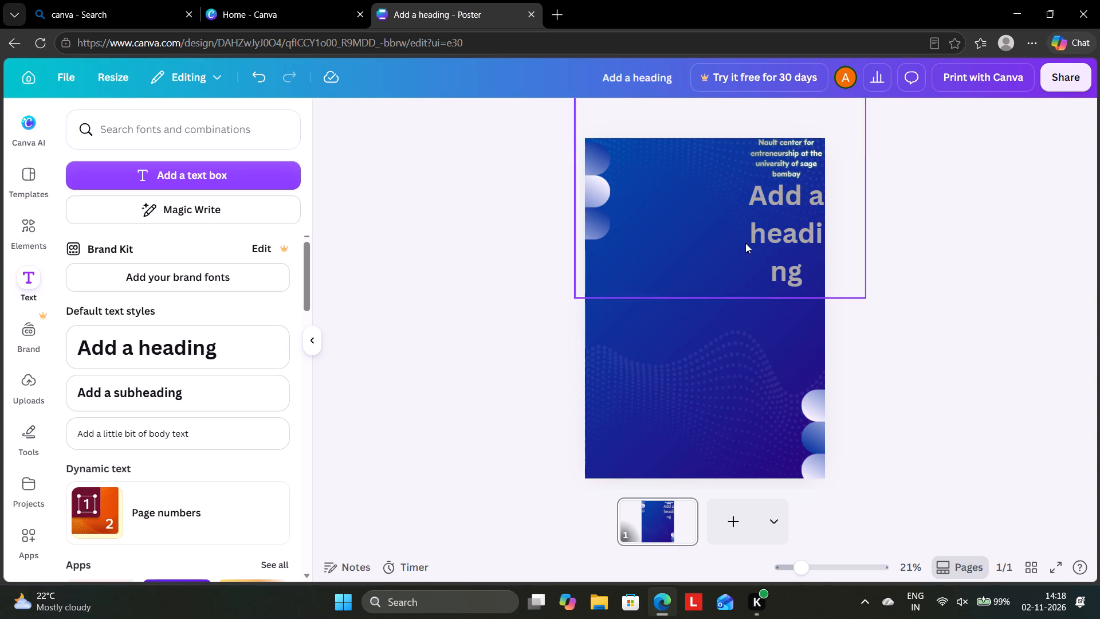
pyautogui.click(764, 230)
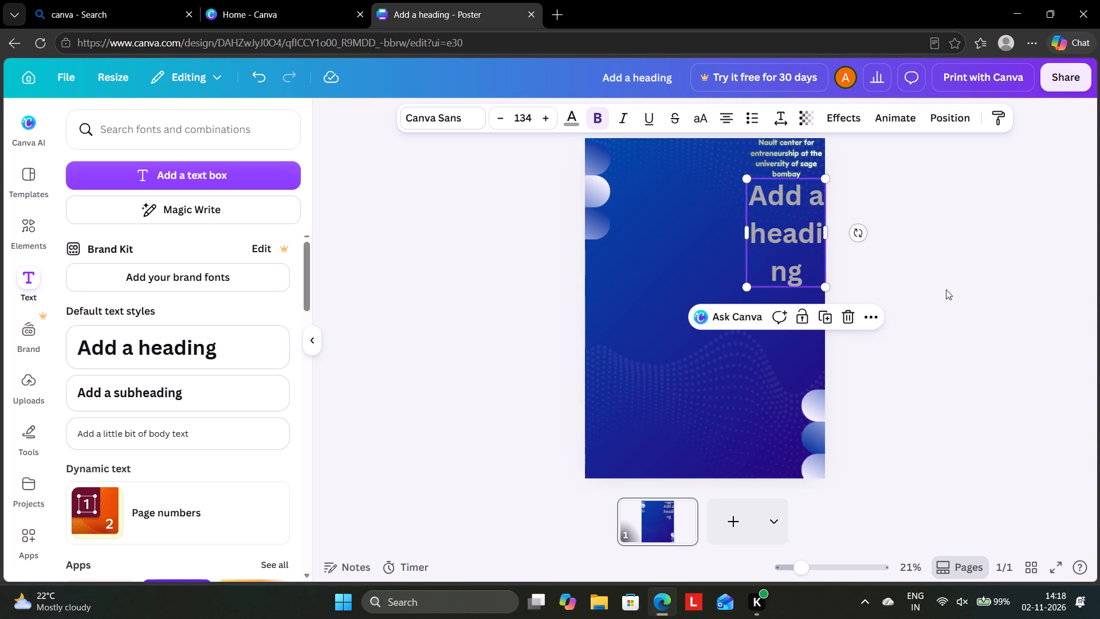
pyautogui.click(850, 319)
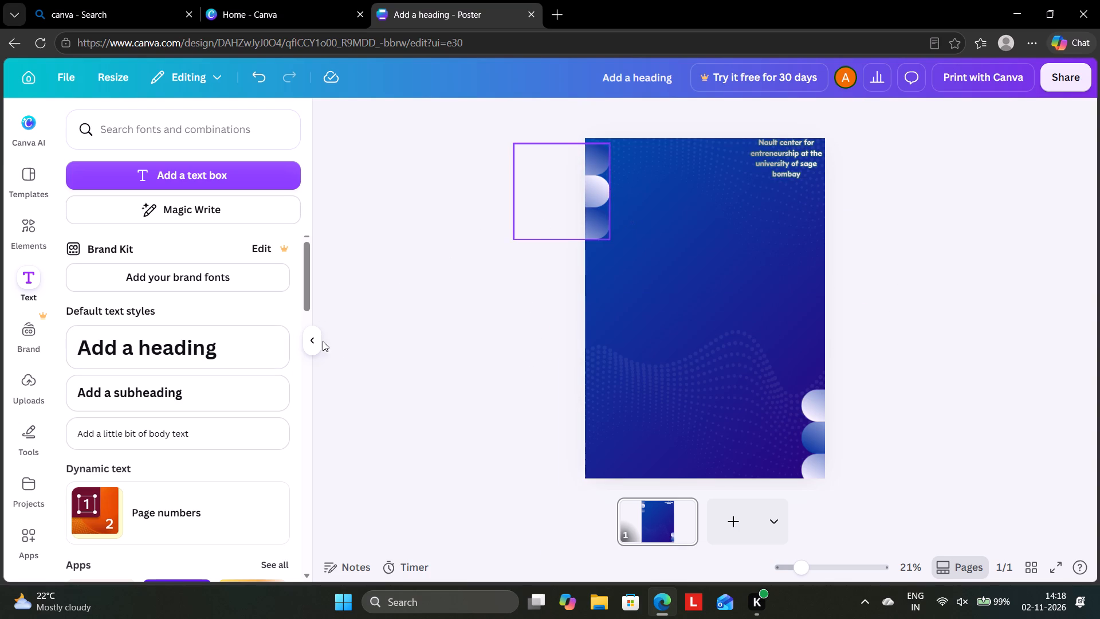
# Add a heading text box, place it just below the top-right text, and narrow it to about 20 wide so it wraps onto two lines.
pyautogui.click(146, 347)
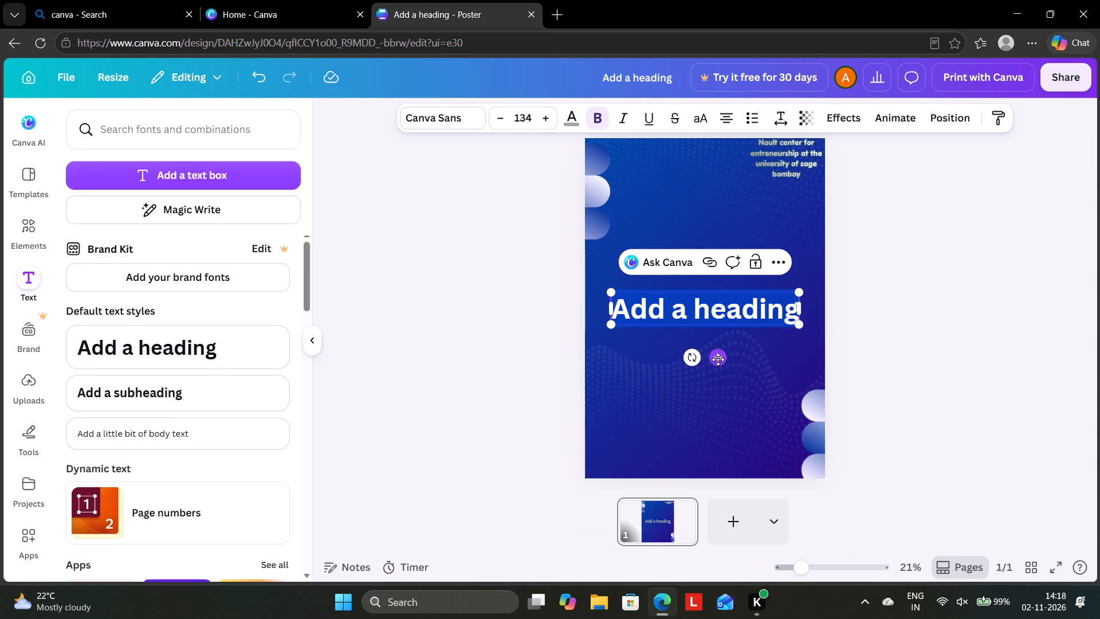
pyautogui.moveTo(718, 359); pyautogui.dragTo(694, 222)
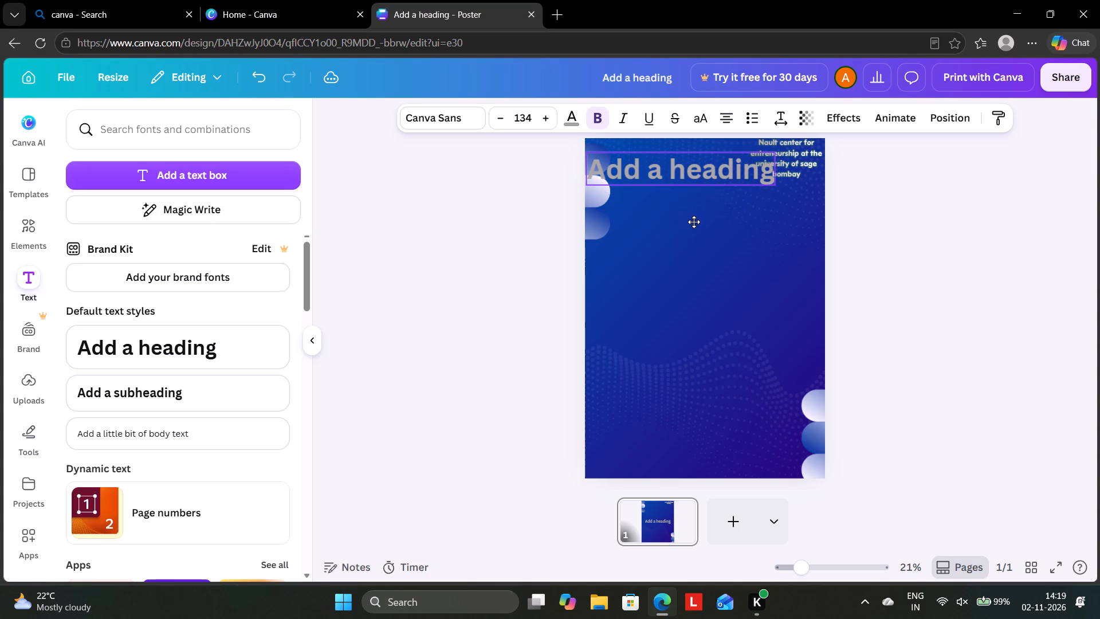
pyautogui.moveTo(694, 222); pyautogui.dragTo(711, 250)
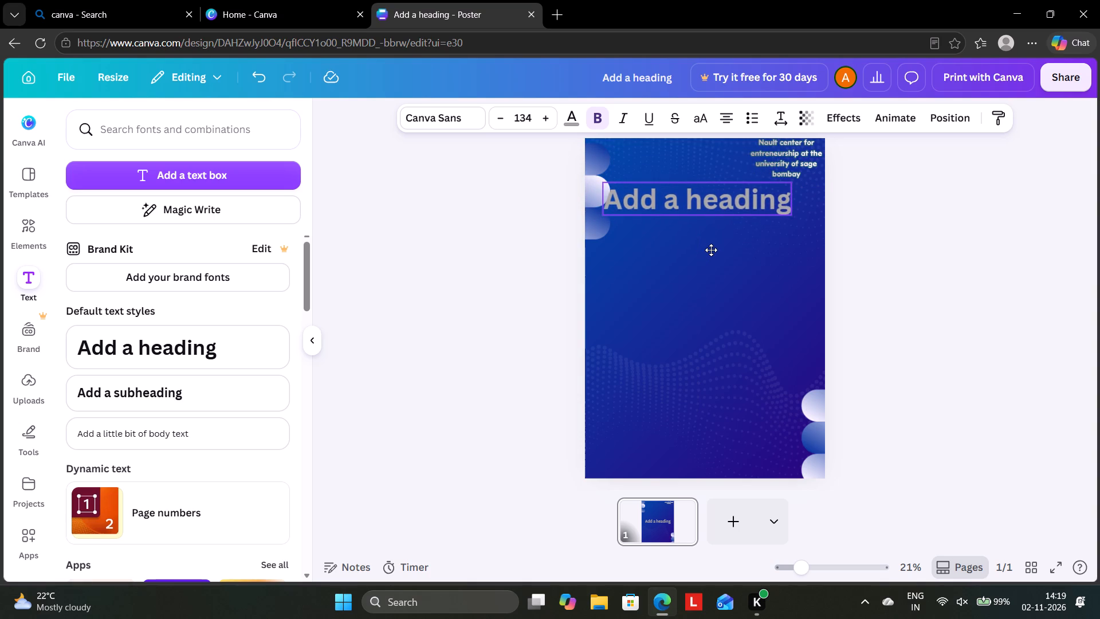
pyautogui.moveTo(711, 250); pyautogui.dragTo(712, 250)
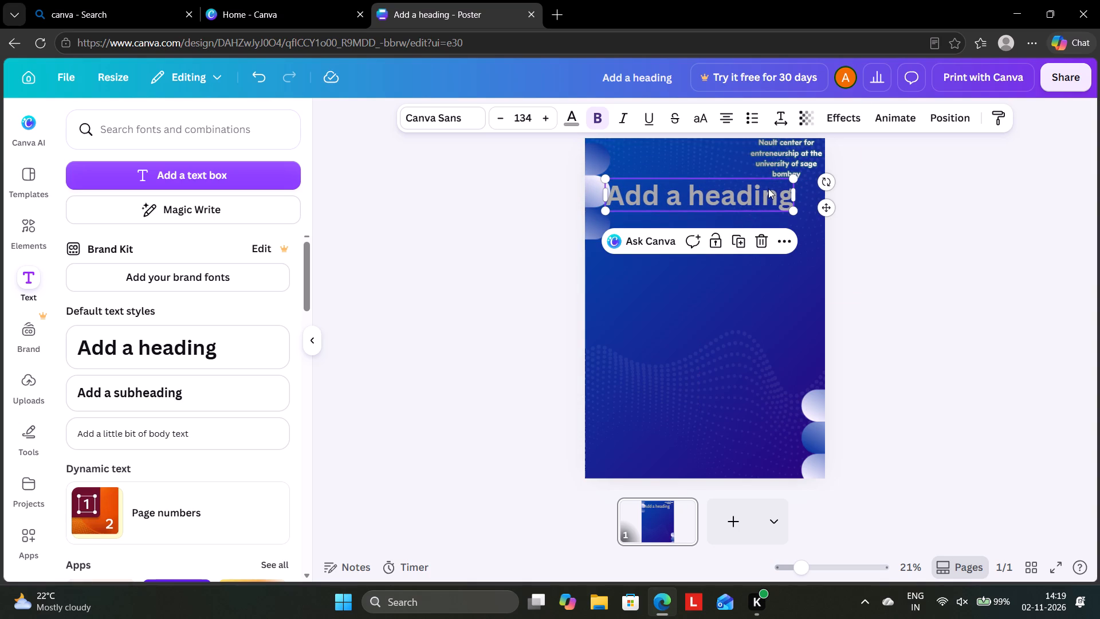
pyautogui.moveTo(796, 199); pyautogui.dragTo(756, 211)
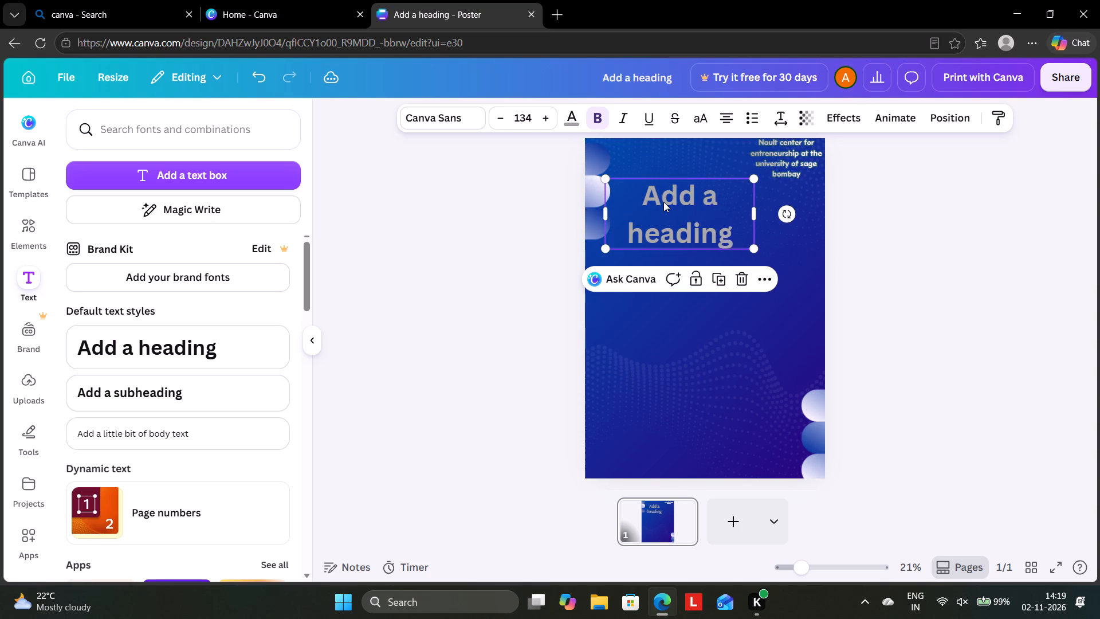
pyautogui.moveTo(603, 203); pyautogui.dragTo(637, 209)
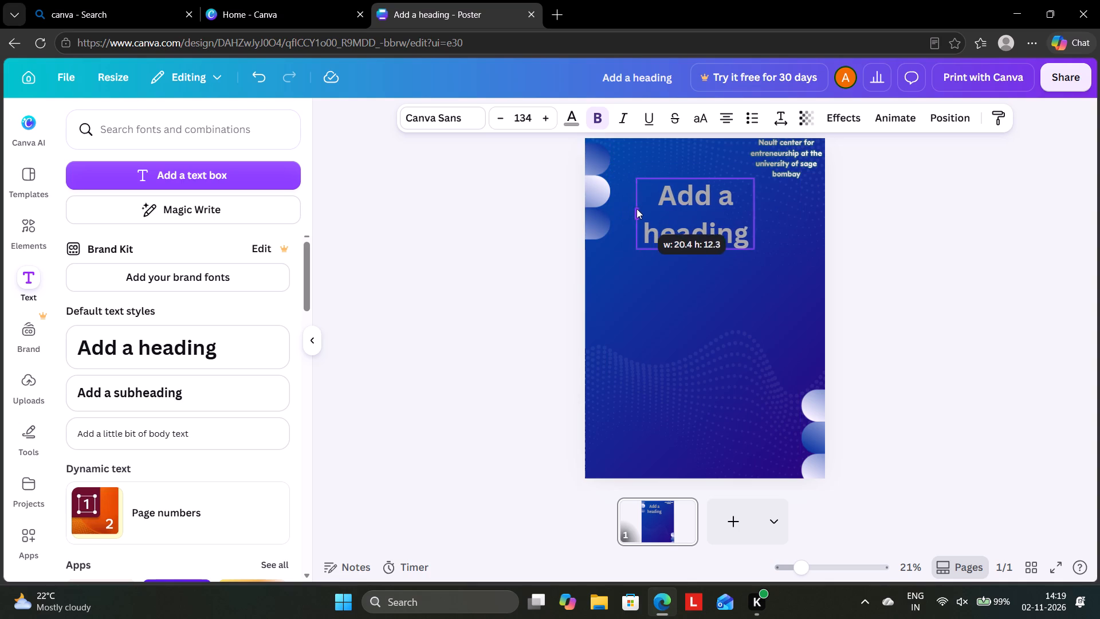
pyautogui.moveTo(637, 209); pyautogui.dragTo(639, 210)
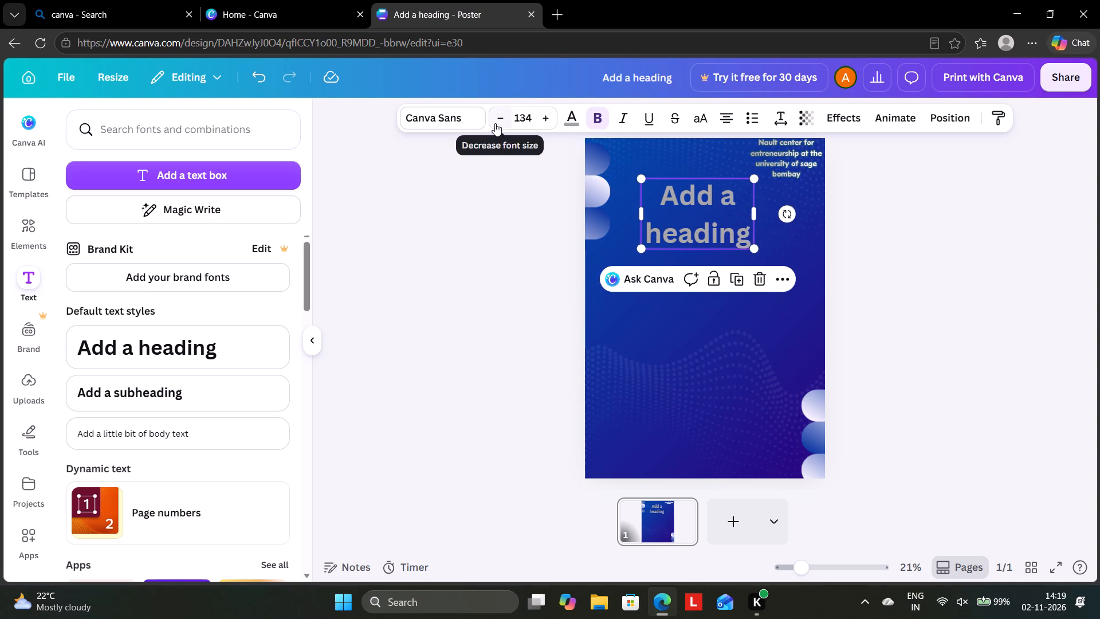
# Reduce the new heading's font size to 105.
pyautogui.tripleClick(495, 120)
pyautogui.tripleClick(496, 119)
pyautogui.tripleClick(496, 118)
pyautogui.tripleClick(496, 118)
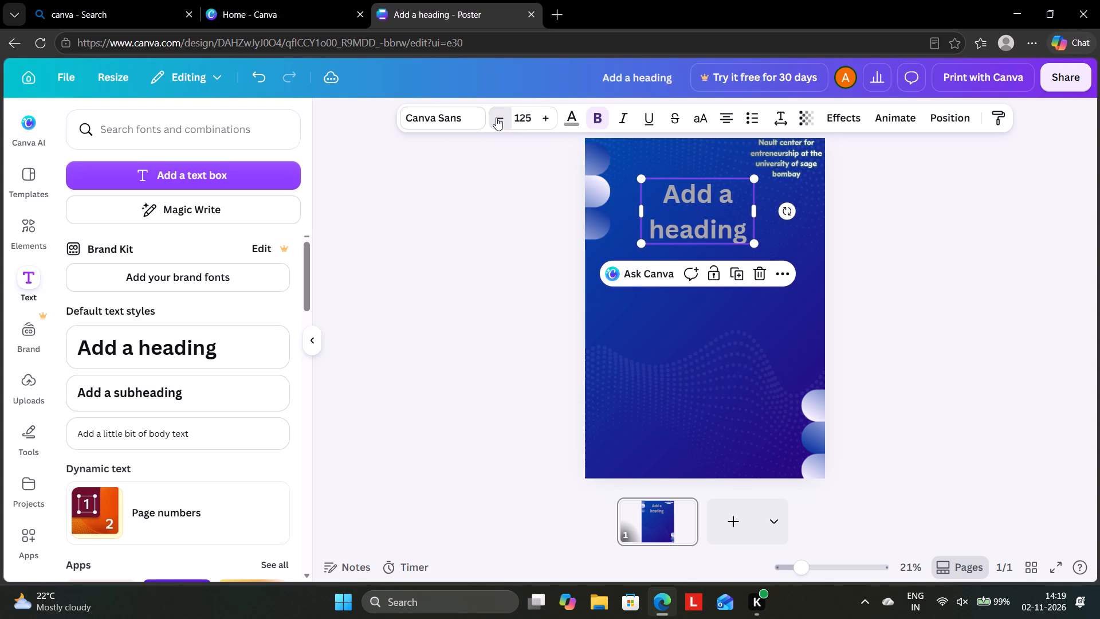
pyautogui.tripleClick(496, 118)
pyautogui.tripleClick(496, 117)
pyautogui.tripleClick(496, 117)
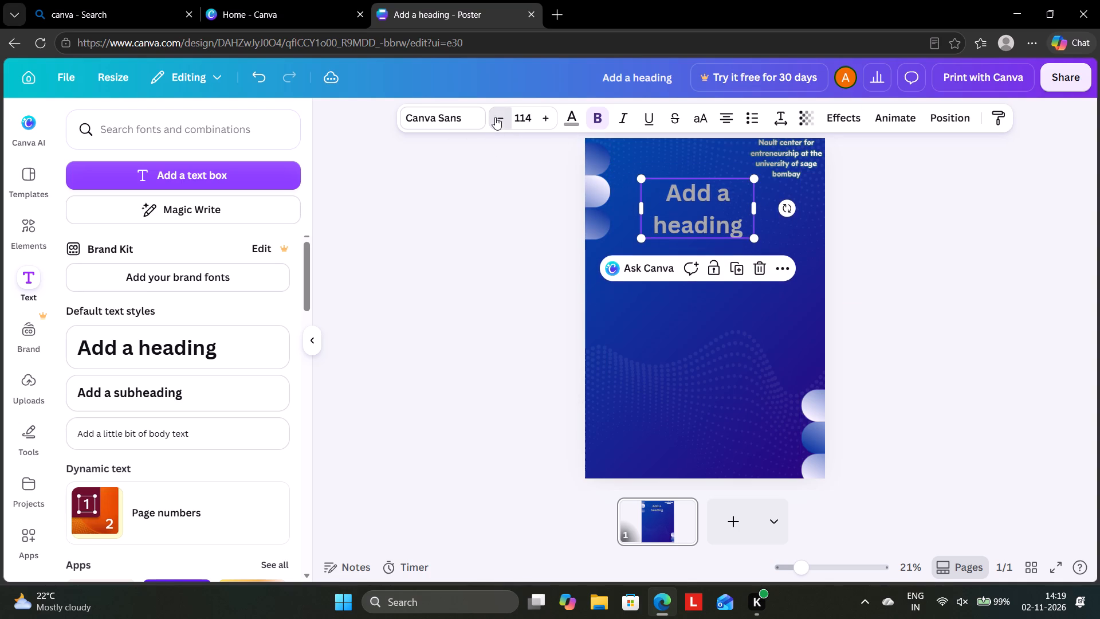
pyautogui.tripleClick(495, 117)
pyautogui.tripleClick(494, 117)
pyautogui.doubleClick(494, 117)
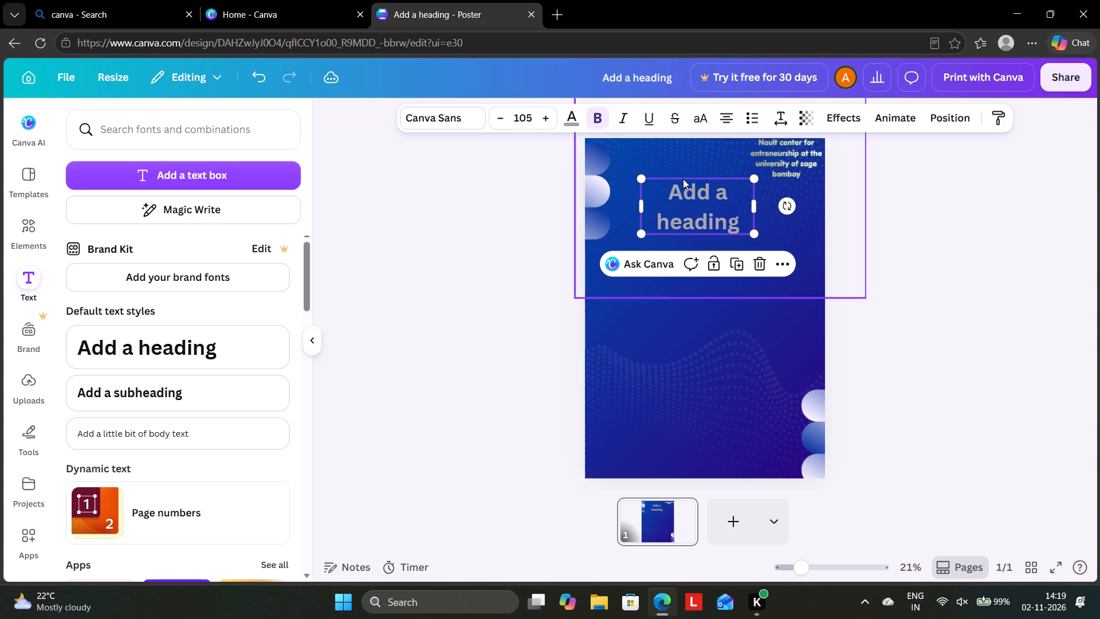
# Replace the heading's placeholder text with "STARTUP TEAM CHALLENGE".
pyautogui.click(694, 206)
pyautogui.press('BackSpace')
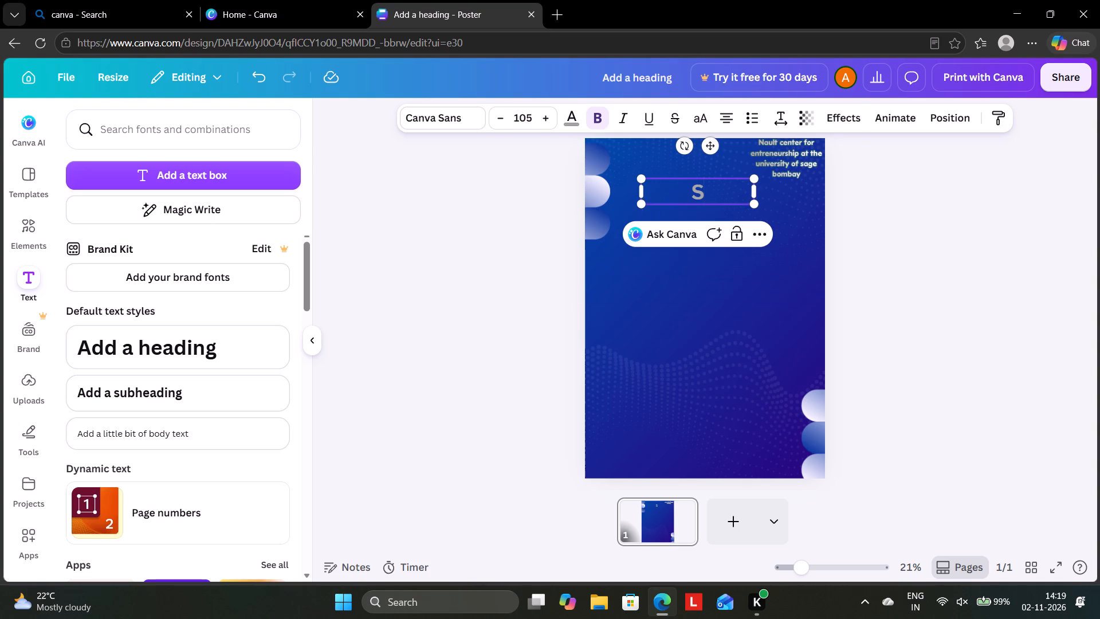
pyautogui.write('TAR')
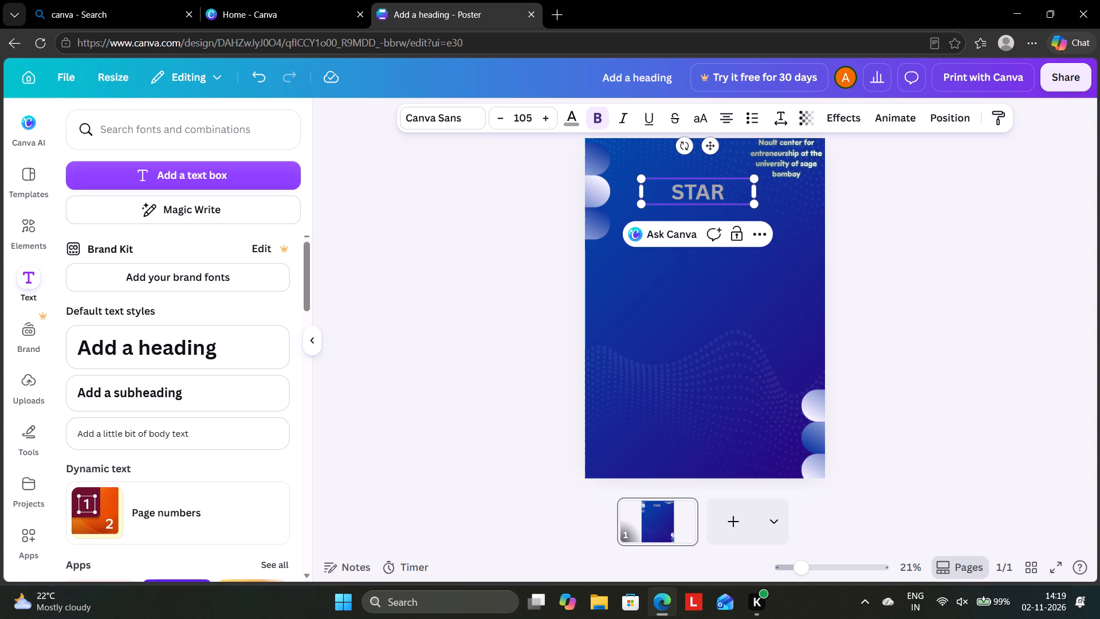
pyautogui.press('t')
pyautogui.write('UO')
pyautogui.press('BackSpace')
pyautogui.press('p')
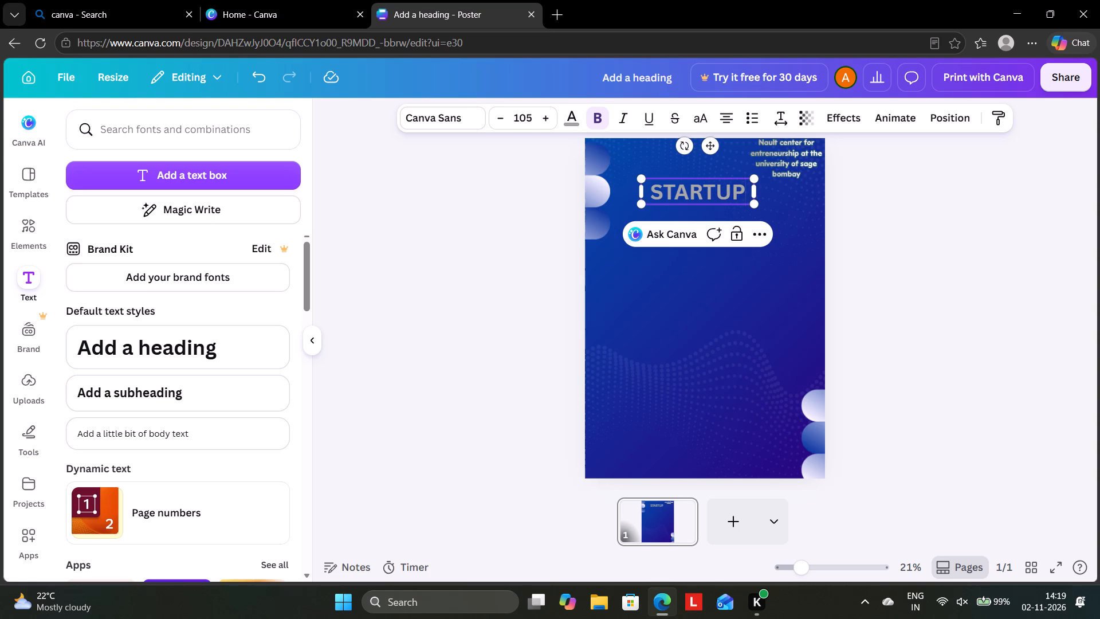
pyautogui.press('space')
pyautogui.press('space')
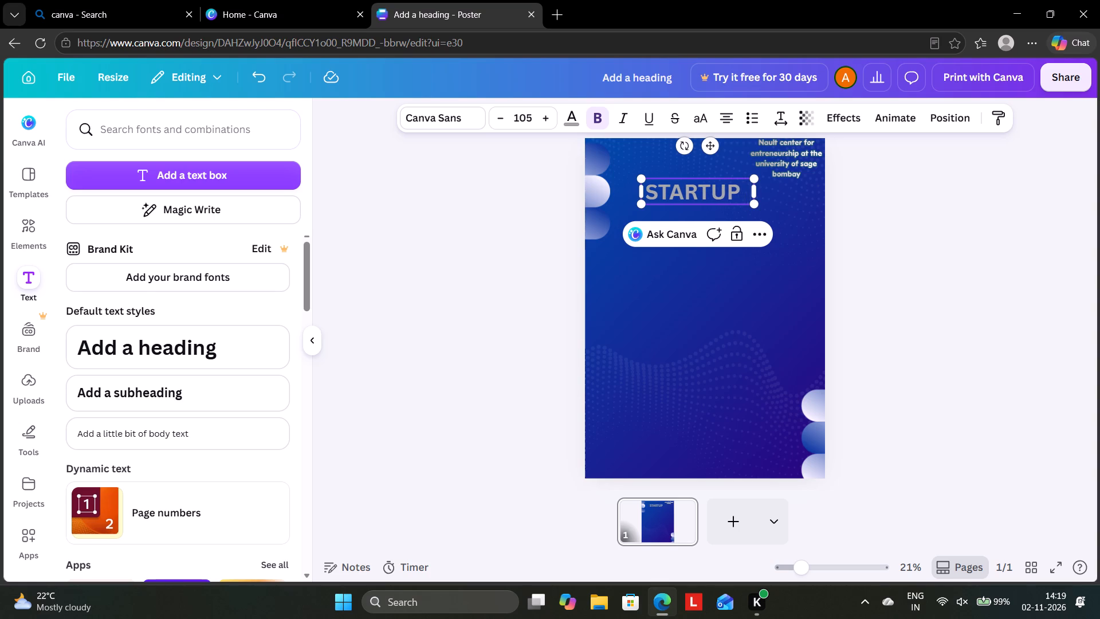
pyautogui.write('TEAM')
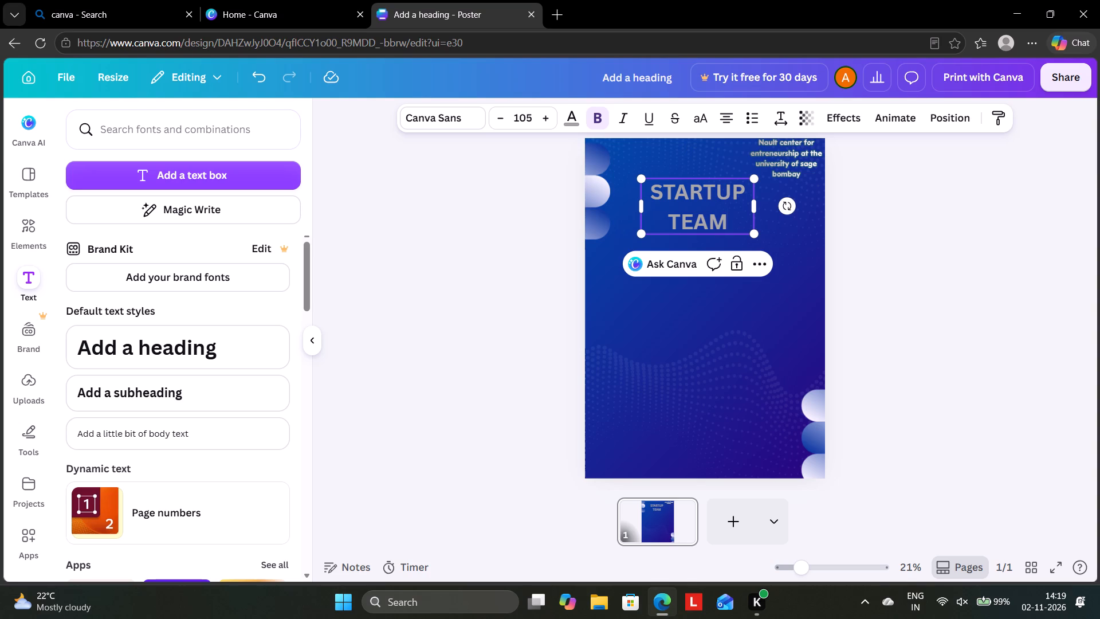
pyautogui.press('space')
pyautogui.write('CHA')
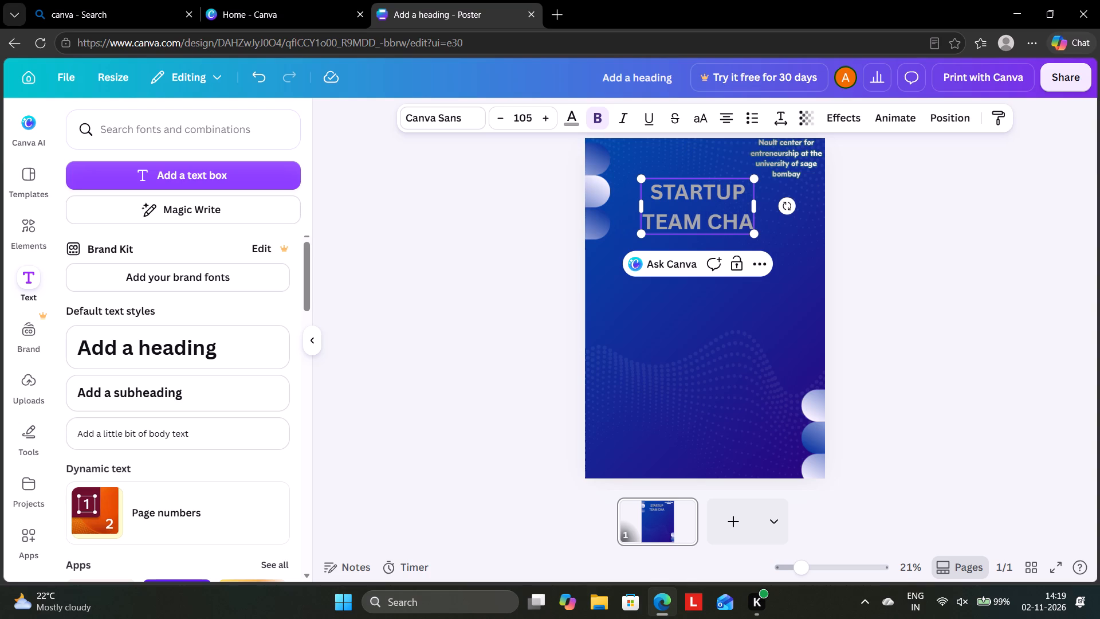
pyautogui.write('LL')
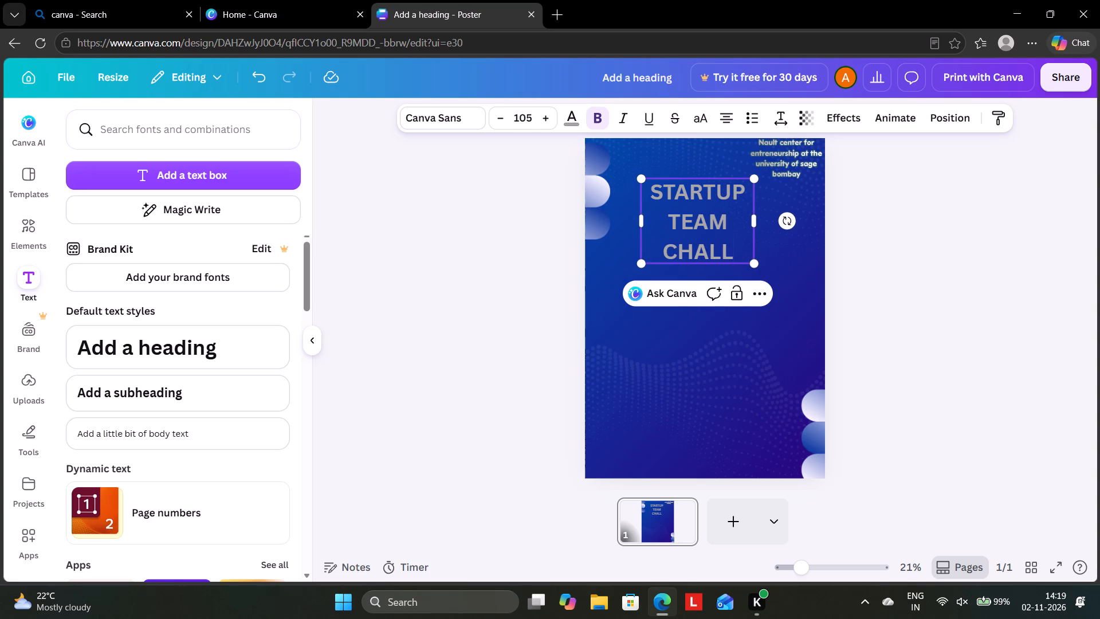
pyautogui.write('ENGE')
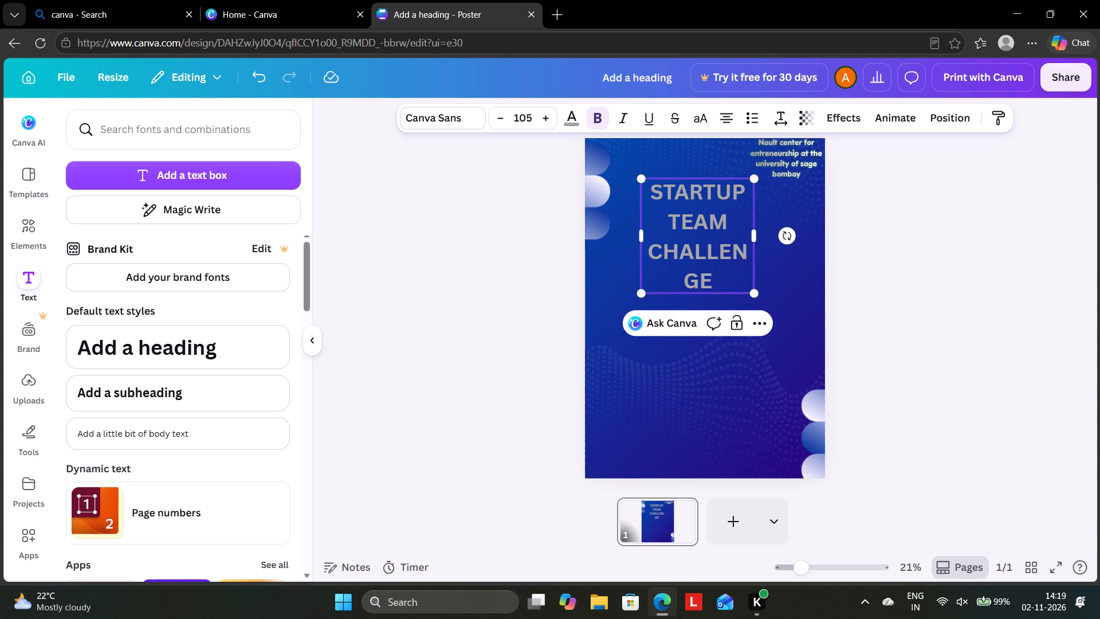
# Reduce the heading's font size to 89 so that CHALLENGE fits on one line.
pyautogui.tripleClick(496, 122)
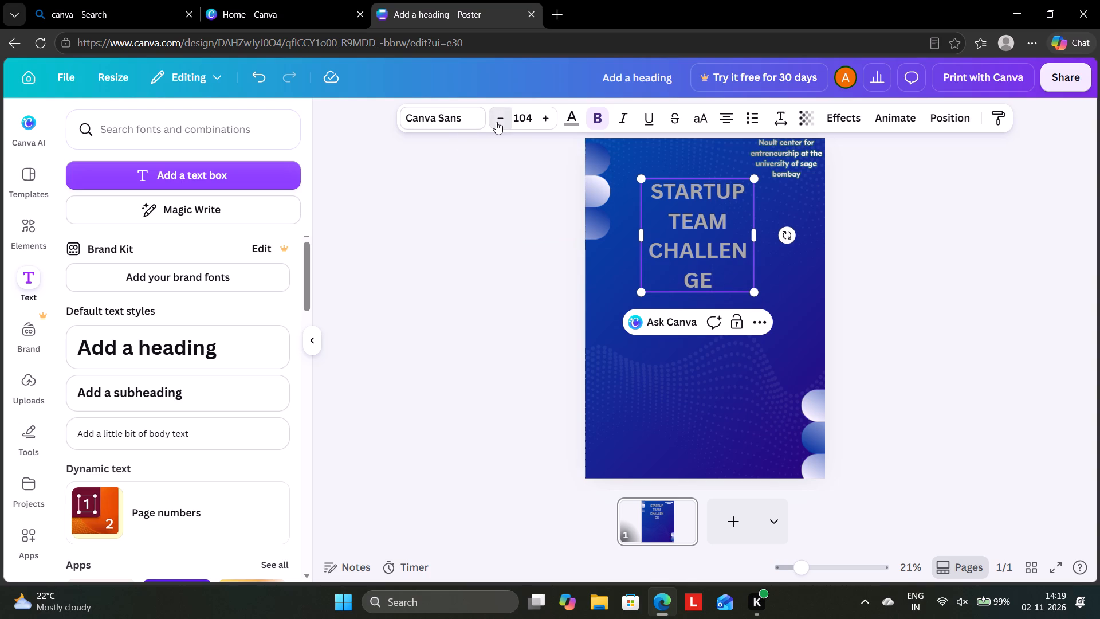
pyautogui.tripleClick(496, 122)
pyautogui.tripleClick(496, 122)
pyautogui.tripleClick(496, 122)
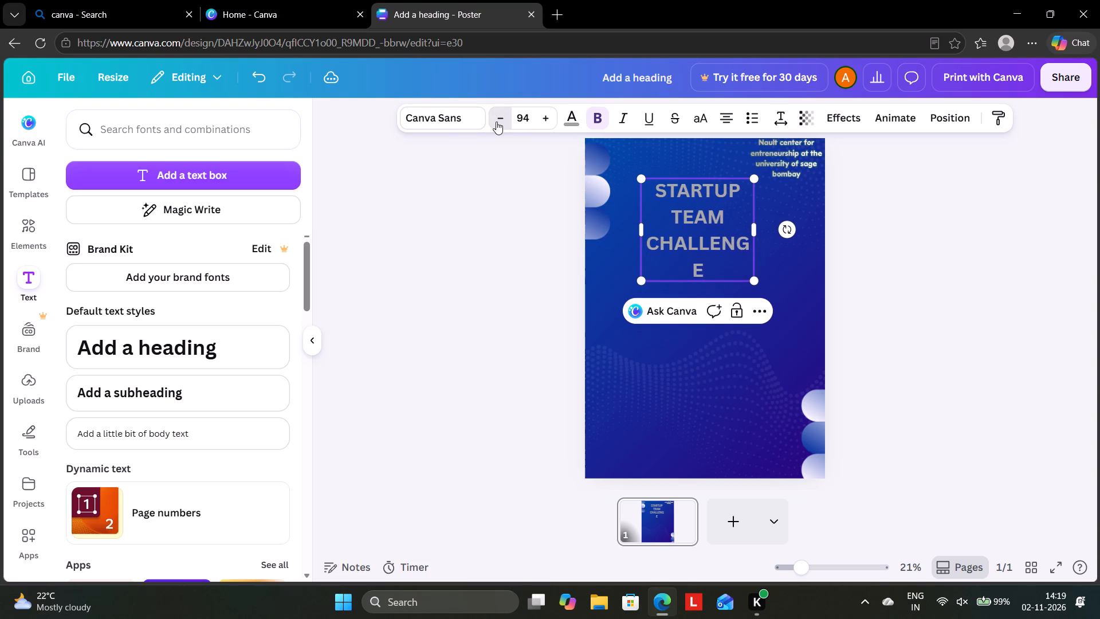
pyautogui.tripleClick(496, 122)
pyautogui.click(496, 122)
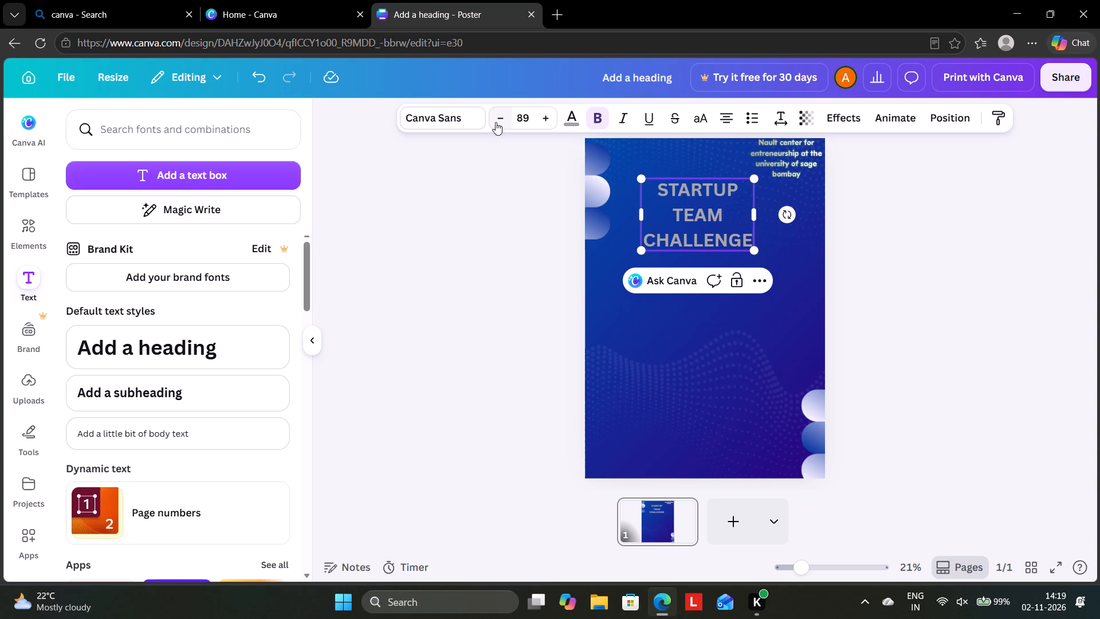
# Add "2026" to the end of the STARTUP TEAM CHALLENGE heading.
pyautogui.click(742, 240)
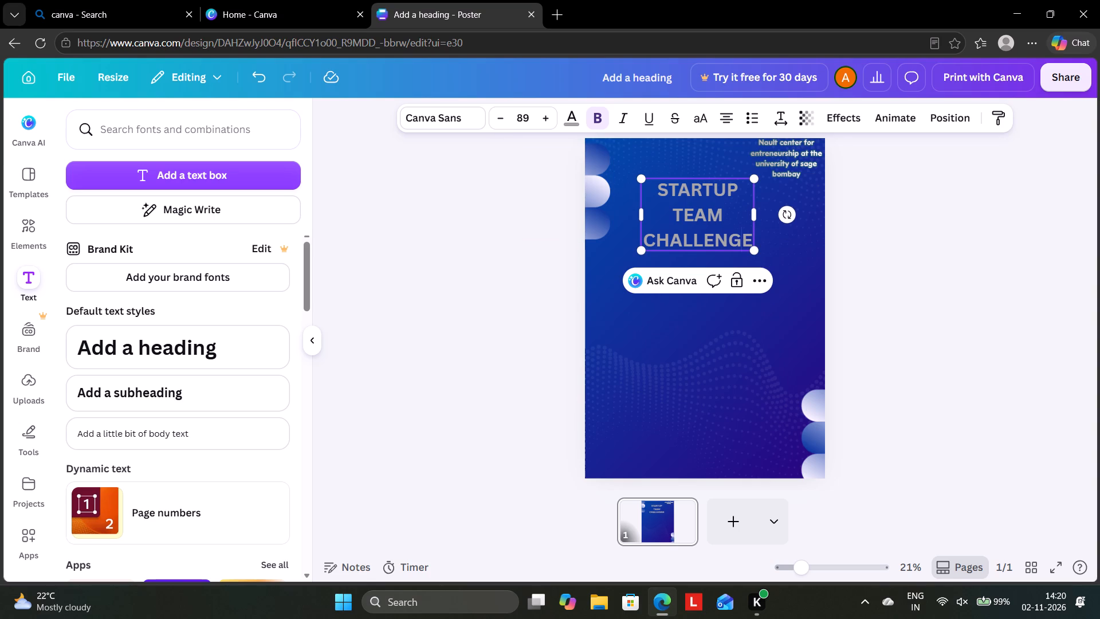
pyautogui.click(747, 238)
pyautogui.press('Right')
pyautogui.press('Right')
pyautogui.press('Right')
pyautogui.press('Right')
pyautogui.press('2')
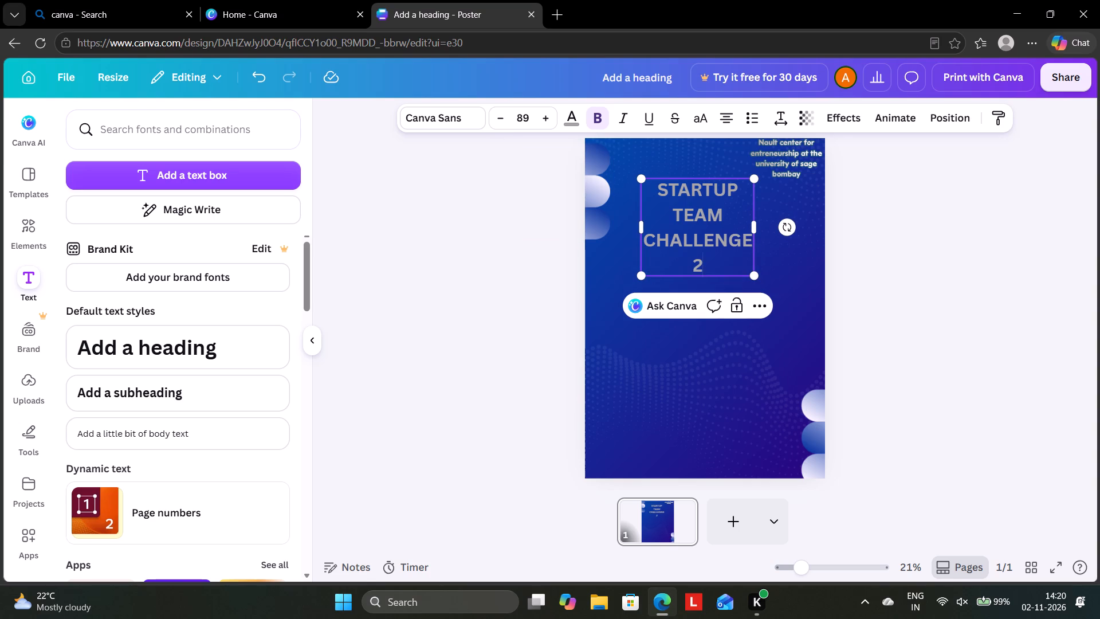
pyautogui.press('0')
pyautogui.write('35')
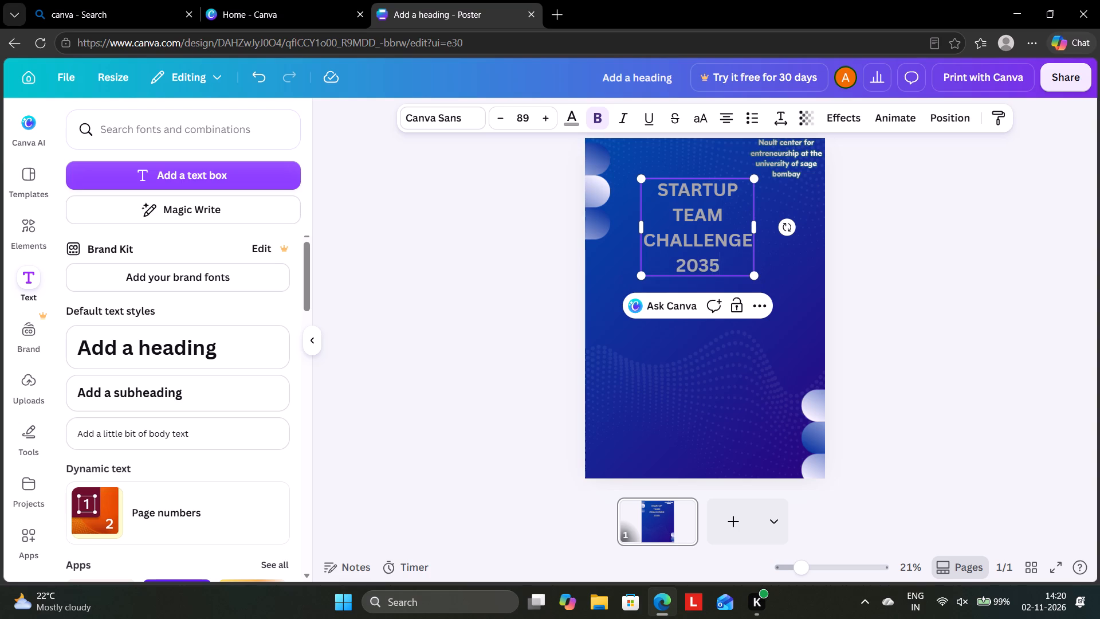
pyautogui.press('BackSpace')
pyautogui.press('BackSpace')
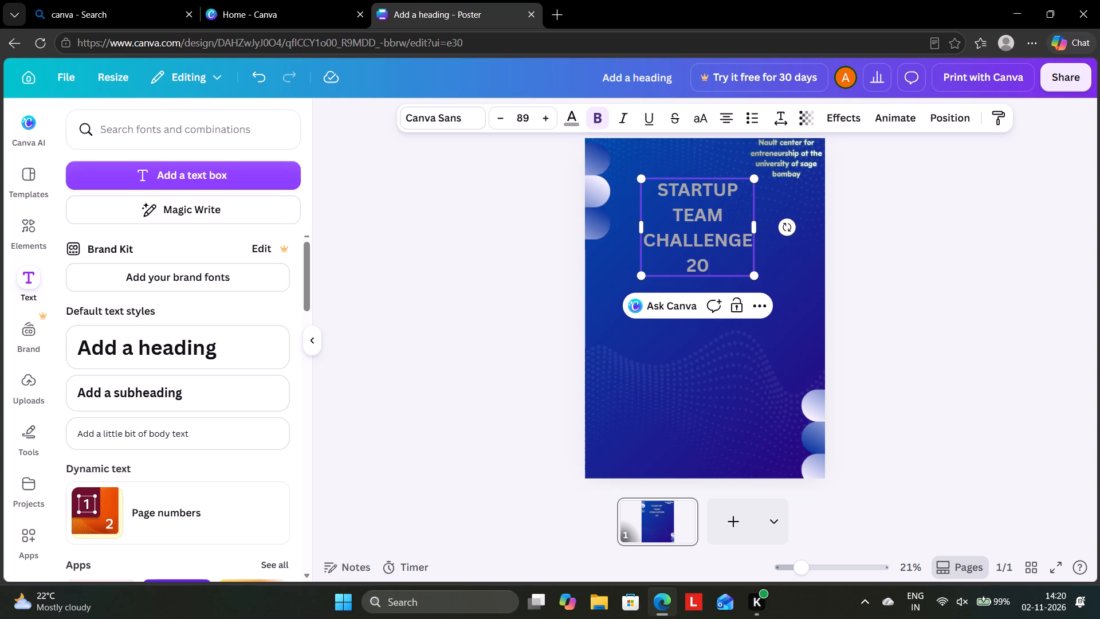
pyautogui.write('26')
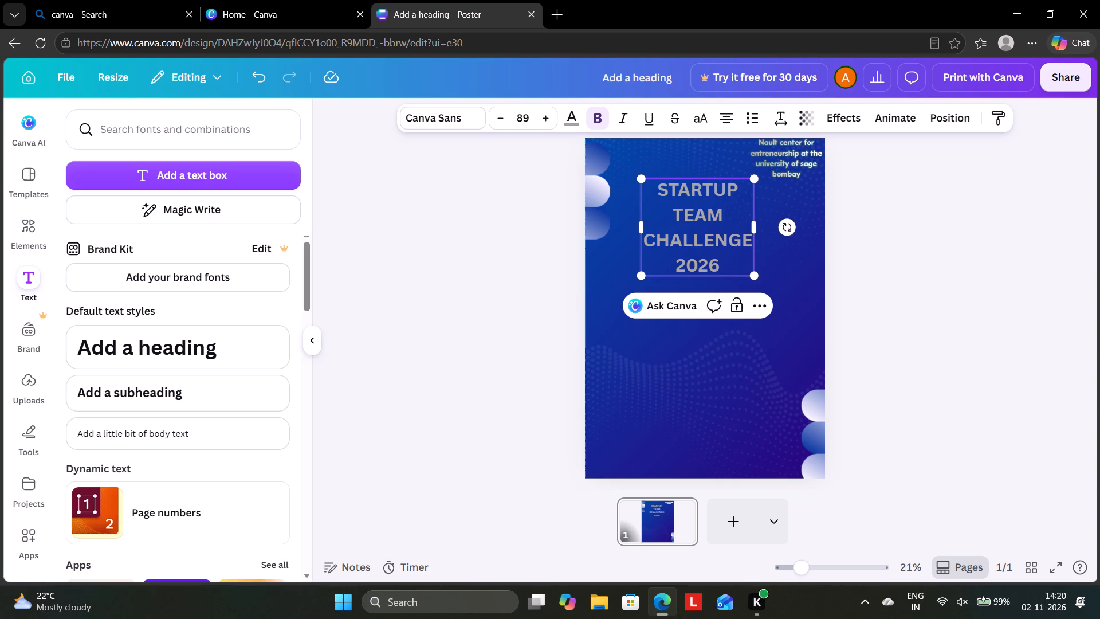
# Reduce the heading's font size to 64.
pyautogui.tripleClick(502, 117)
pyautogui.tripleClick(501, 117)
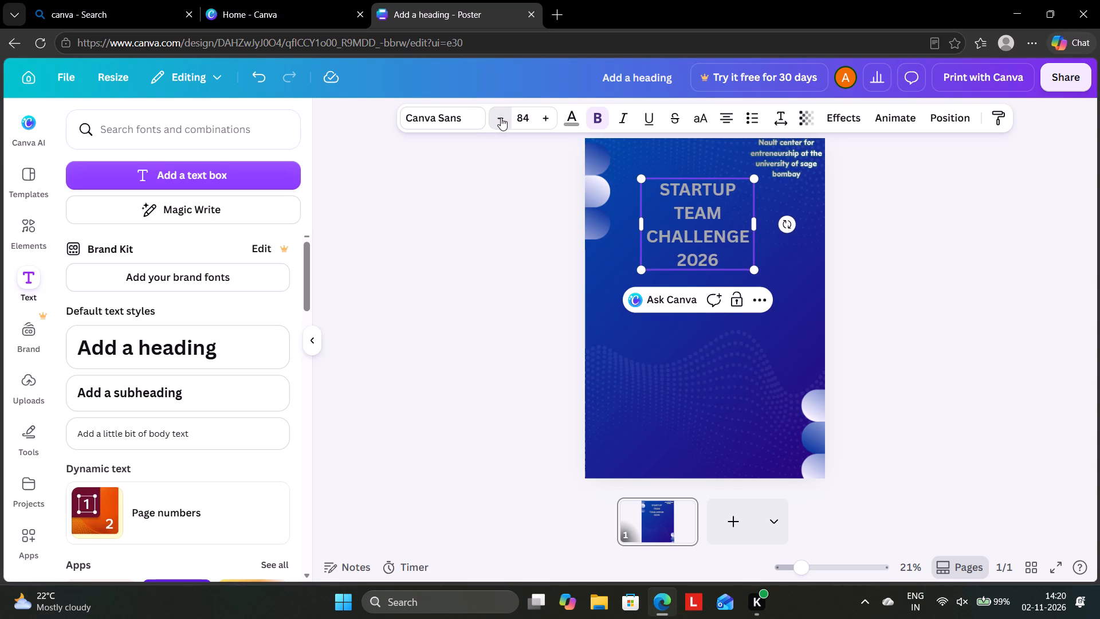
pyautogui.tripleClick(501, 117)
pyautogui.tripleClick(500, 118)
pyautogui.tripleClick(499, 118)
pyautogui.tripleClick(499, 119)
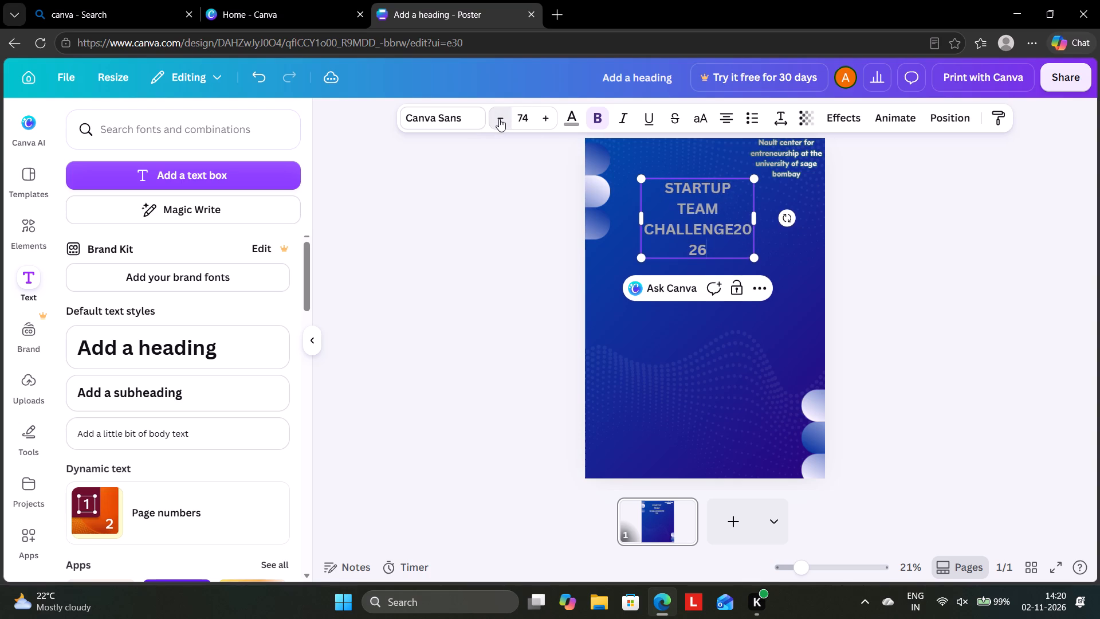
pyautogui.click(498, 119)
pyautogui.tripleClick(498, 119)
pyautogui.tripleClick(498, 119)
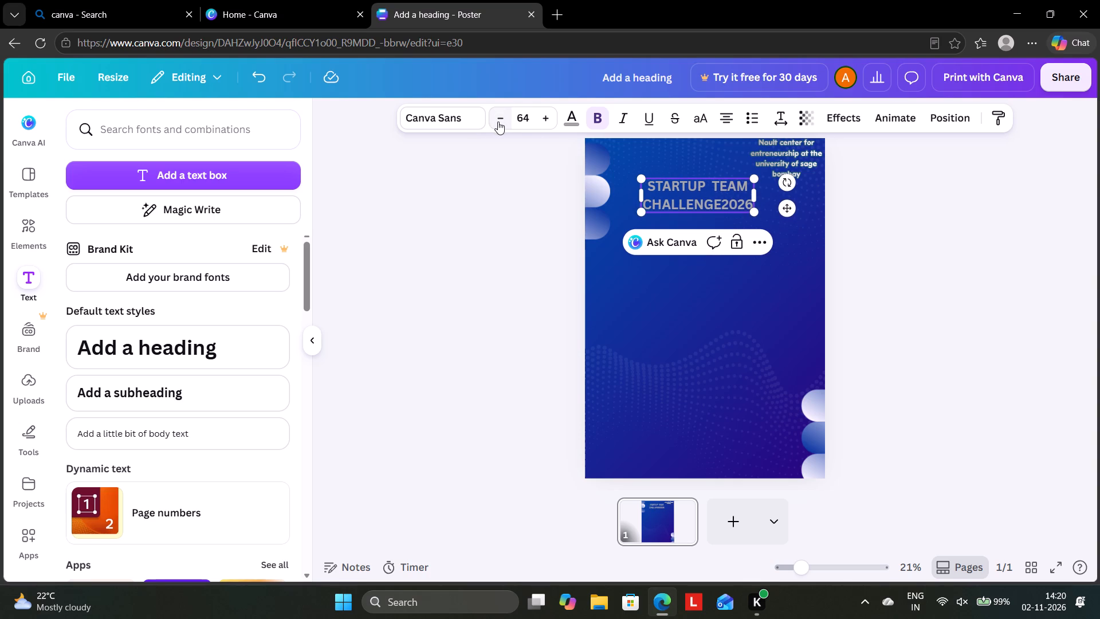
# Set the heading's font size to 85 so that 2026 sits on its own line below CHALLENGE.
pyautogui.tripleClick(546, 120)
pyautogui.tripleClick(546, 120)
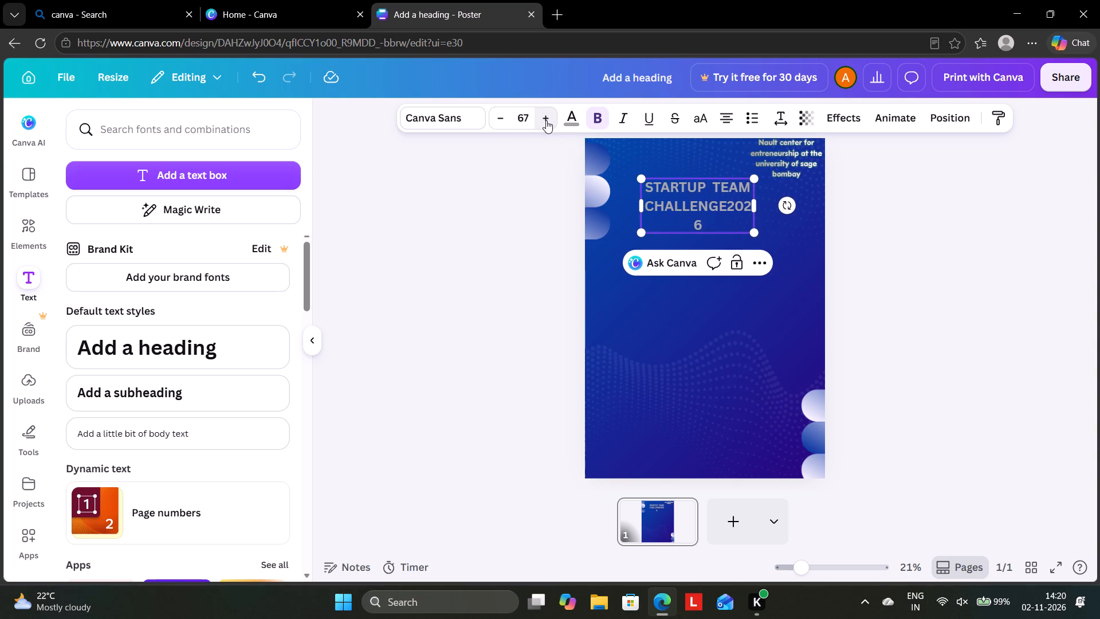
pyautogui.tripleClick(546, 120)
pyautogui.tripleClick(546, 120)
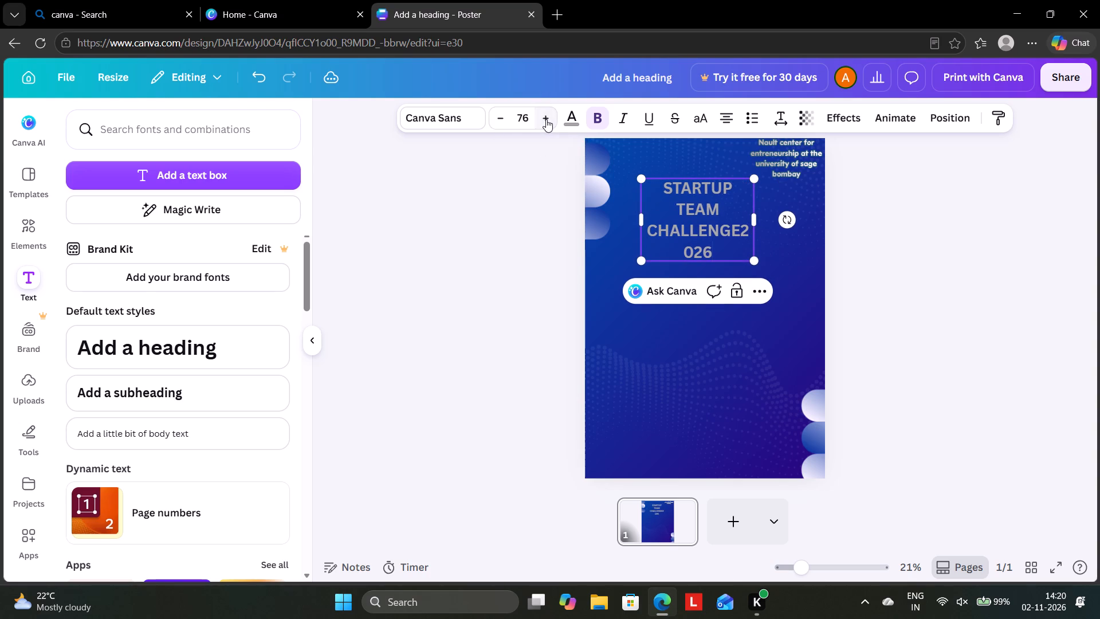
pyautogui.tripleClick(546, 119)
pyautogui.tripleClick(546, 119)
pyautogui.tripleClick(546, 119)
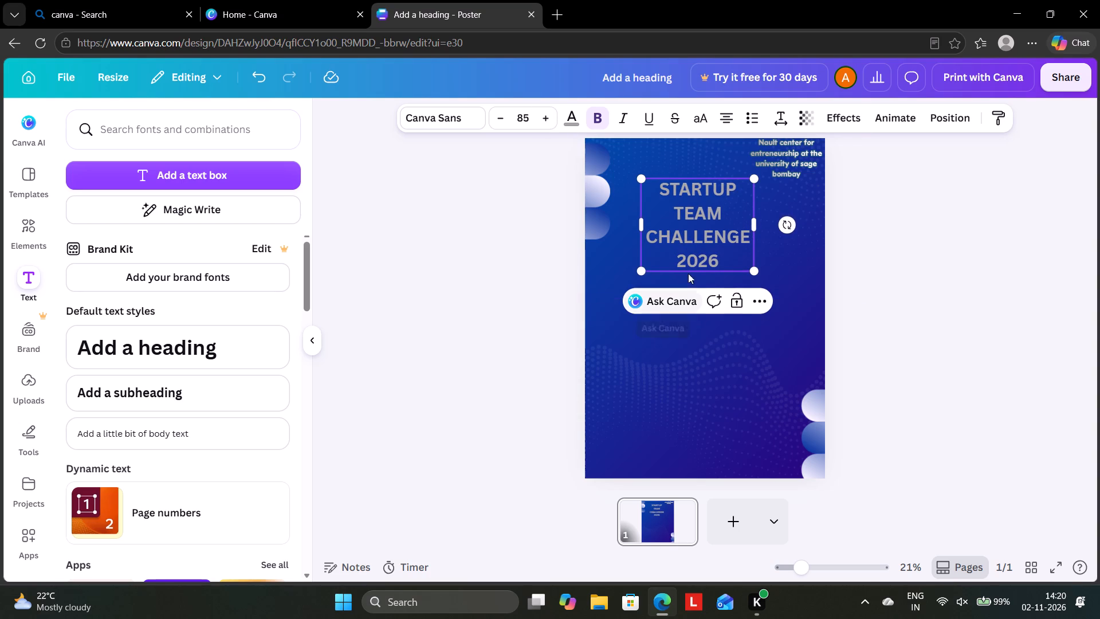
# Move the heading up to the poster's top edge, close beside the organiser text.
pyautogui.moveTo(696, 271); pyautogui.dragTo(687, 229)
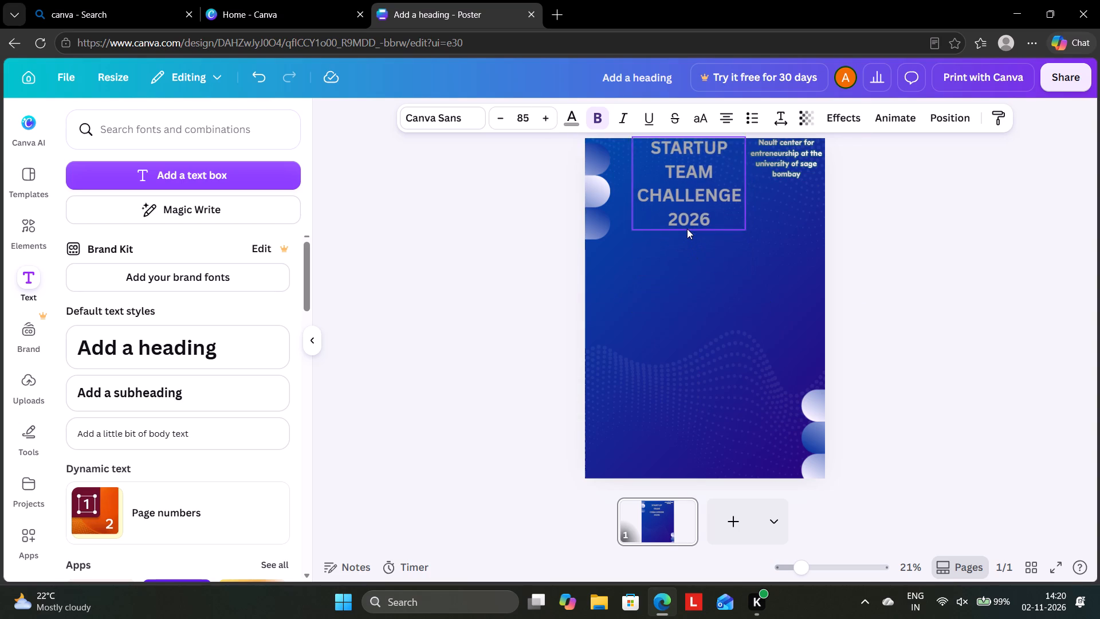
pyautogui.moveTo(687, 229); pyautogui.dragTo(693, 235)
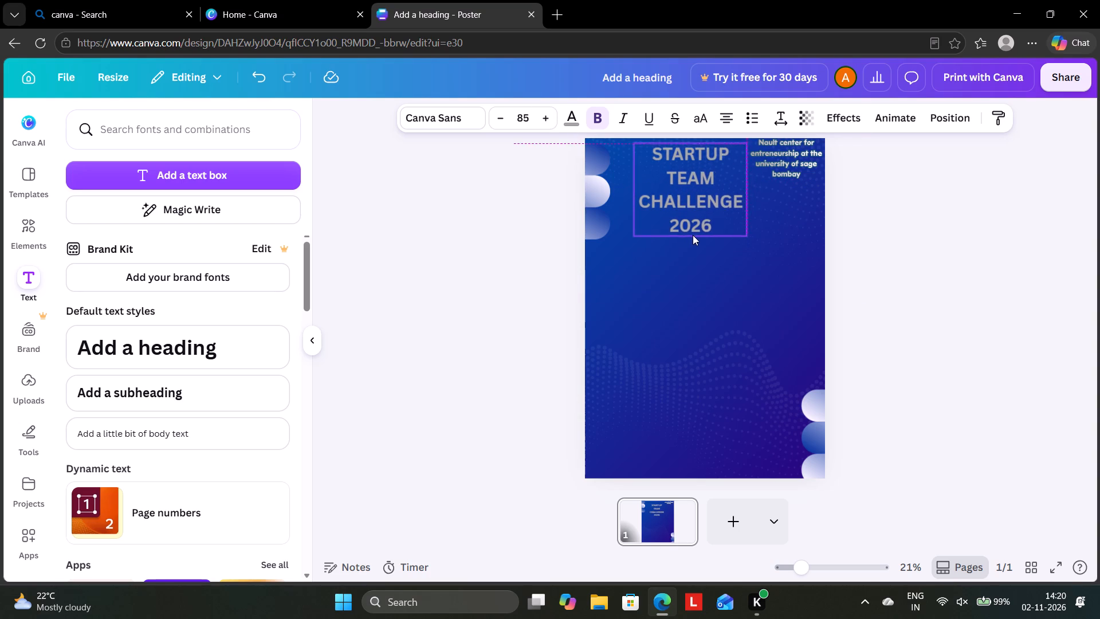
pyautogui.moveTo(693, 235); pyautogui.dragTo(704, 231)
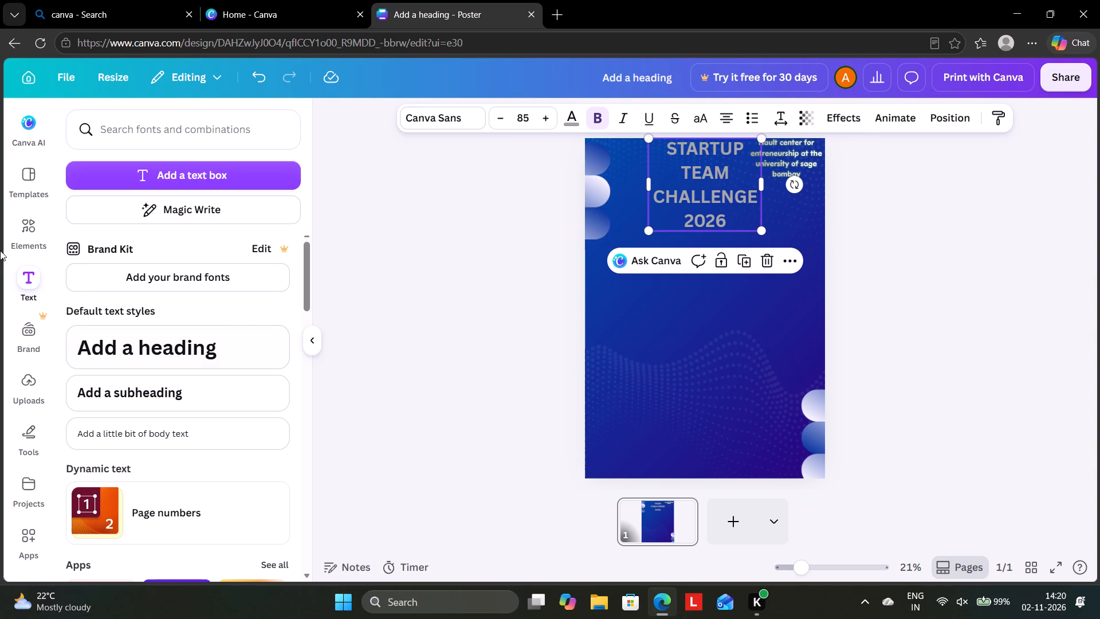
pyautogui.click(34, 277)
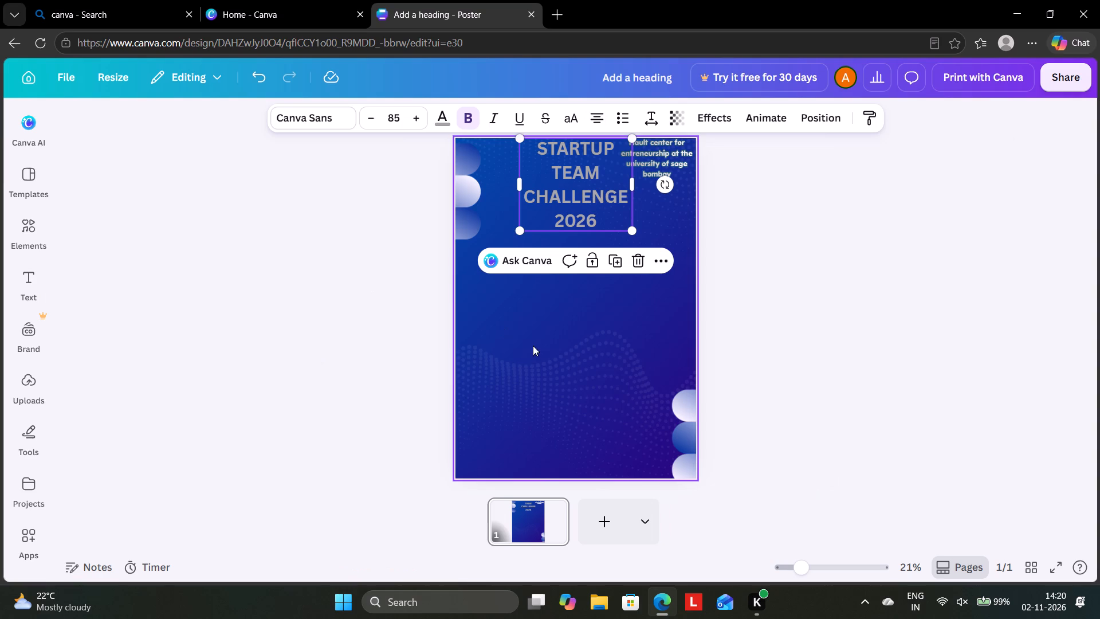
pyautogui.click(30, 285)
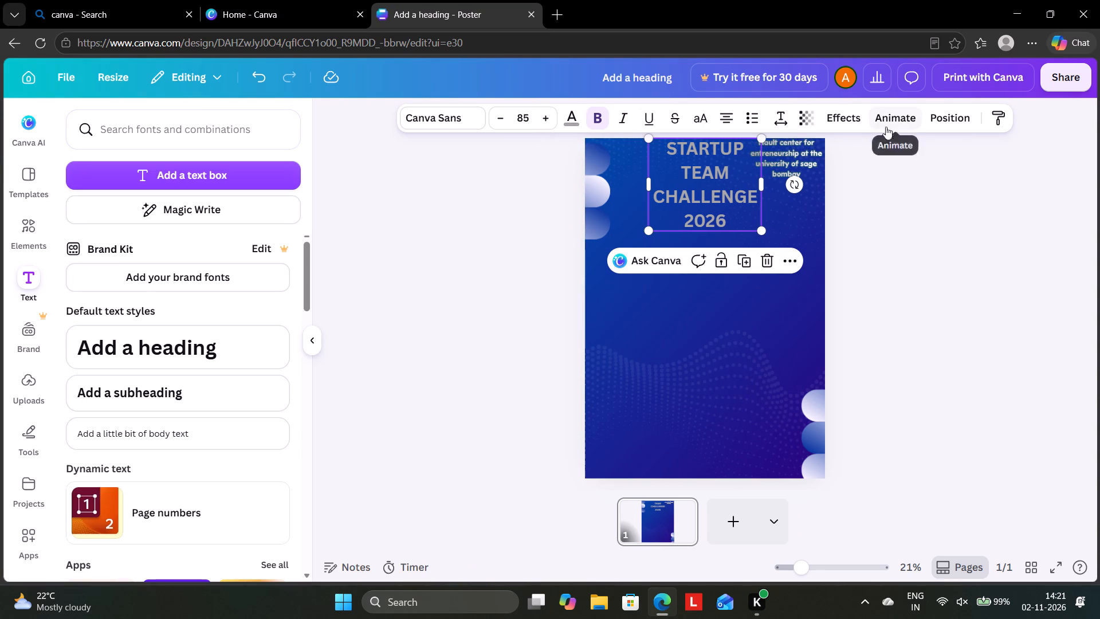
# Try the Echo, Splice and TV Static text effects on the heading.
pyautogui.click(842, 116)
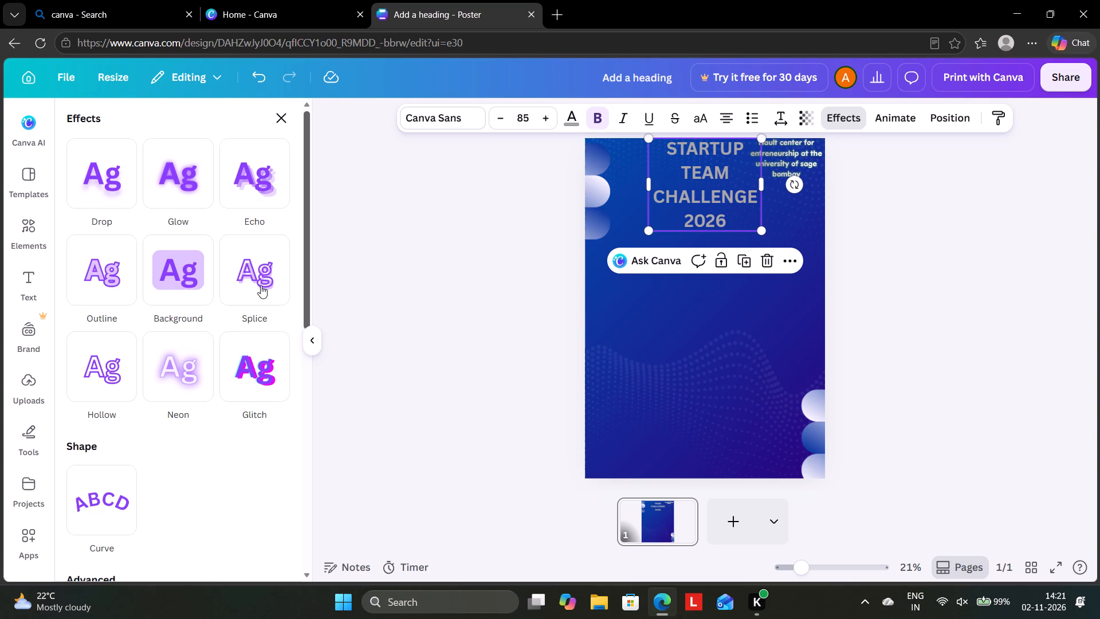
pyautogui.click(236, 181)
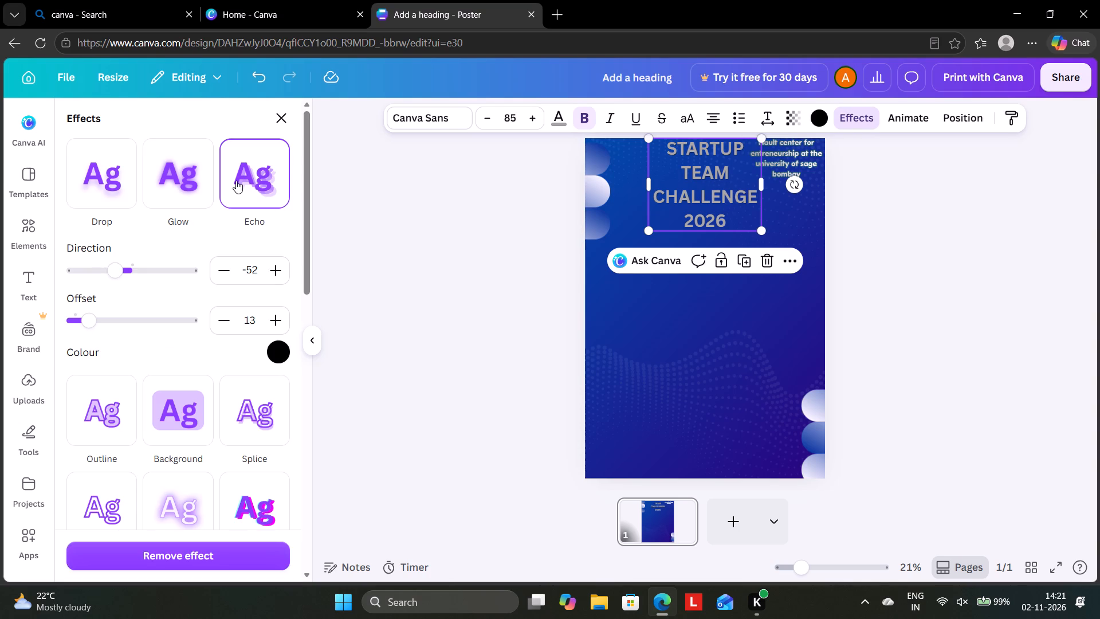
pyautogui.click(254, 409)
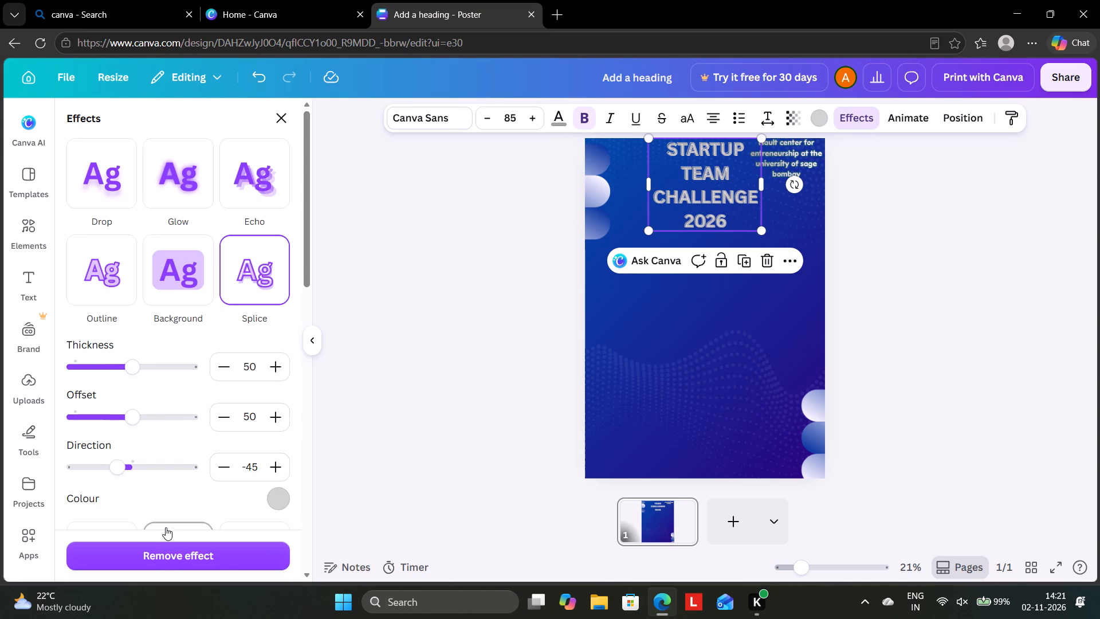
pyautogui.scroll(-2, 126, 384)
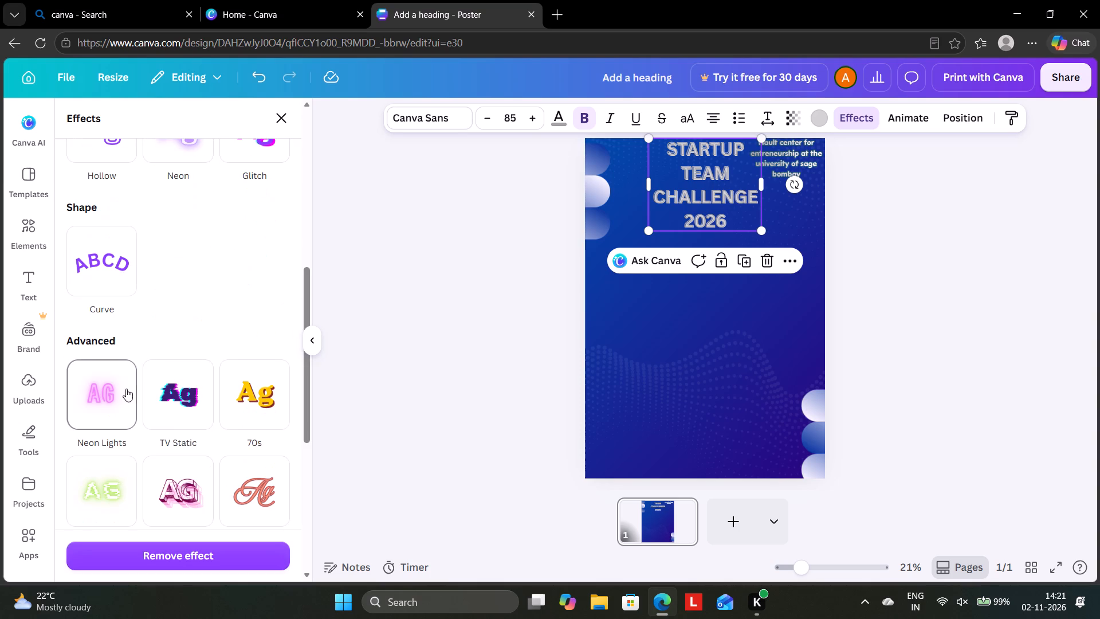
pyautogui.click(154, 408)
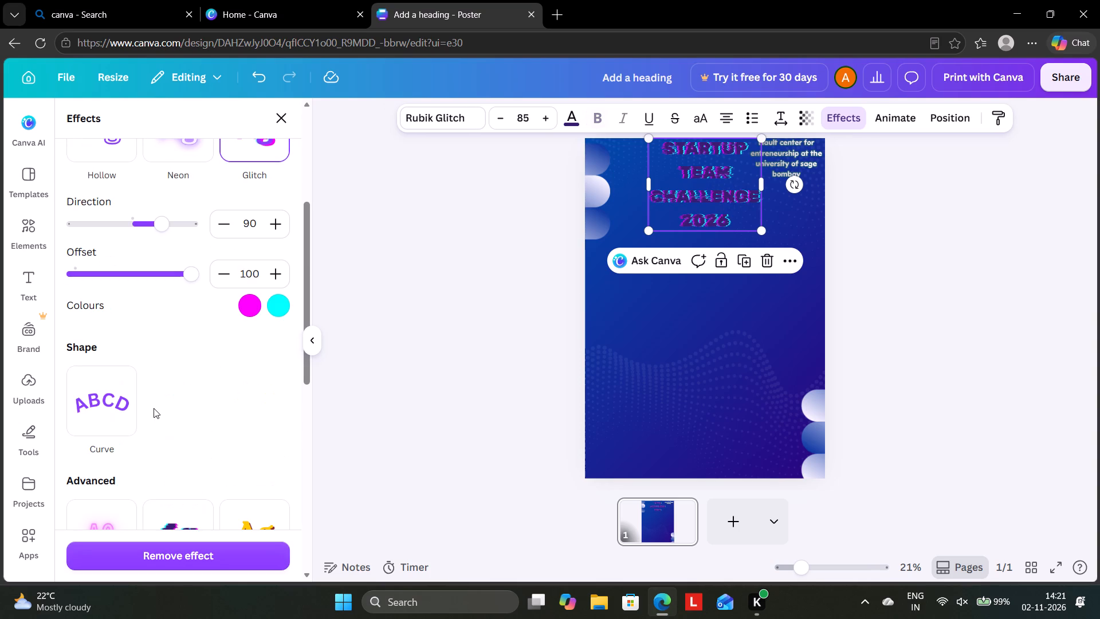
# Apply the advanced 70s text effect to the heading and deselect it.
pyautogui.scroll(-1, 172, 510)
pyautogui.click(245, 338)
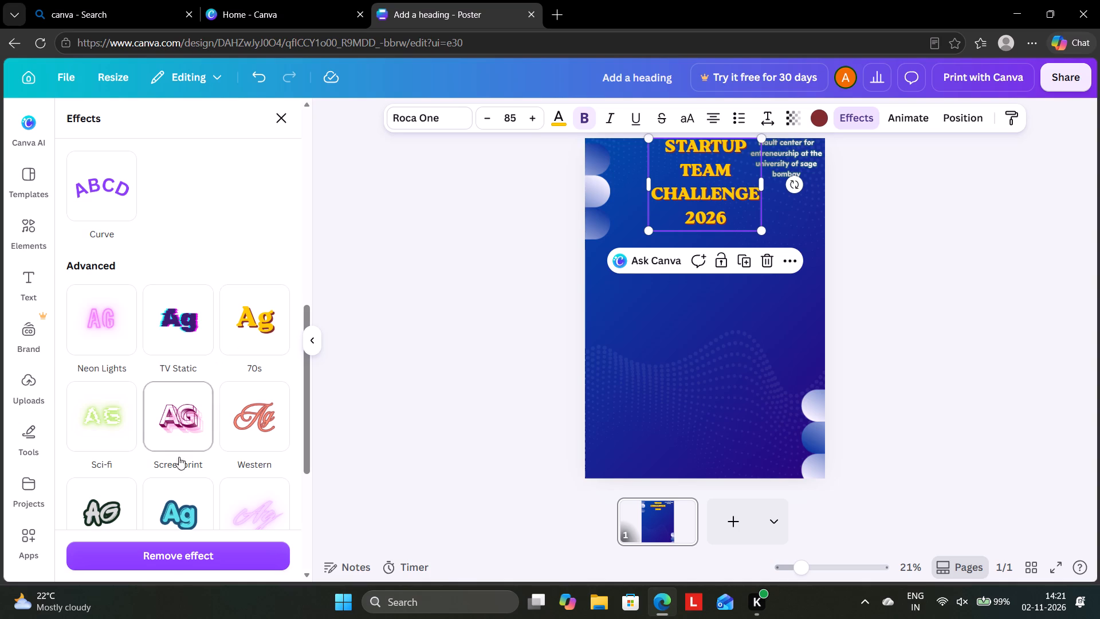
pyautogui.click(290, 116)
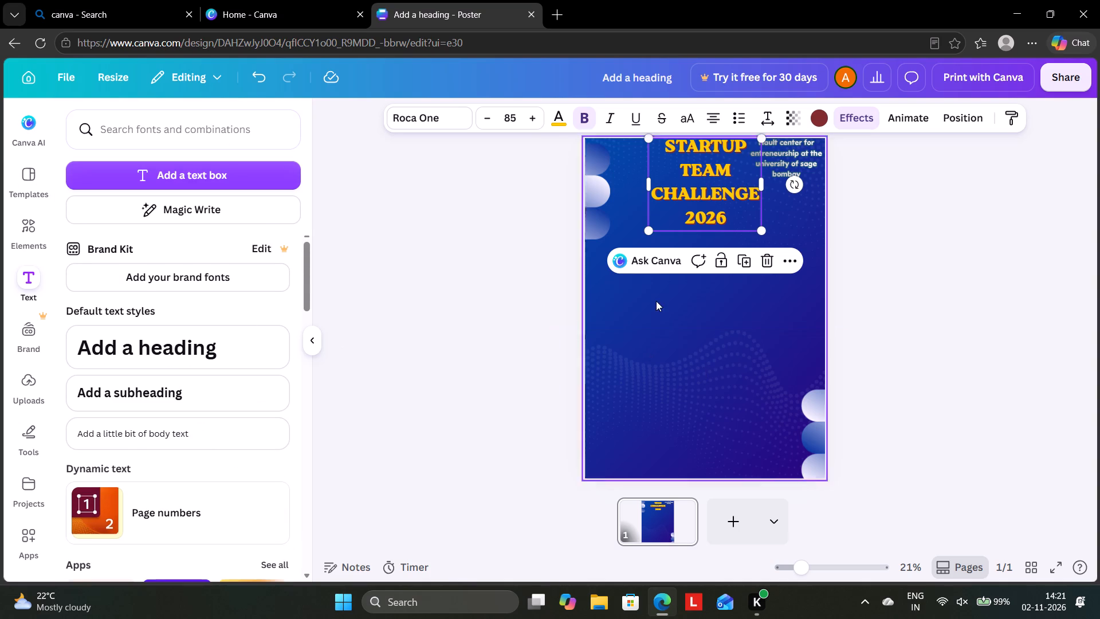
pyautogui.click(388, 233)
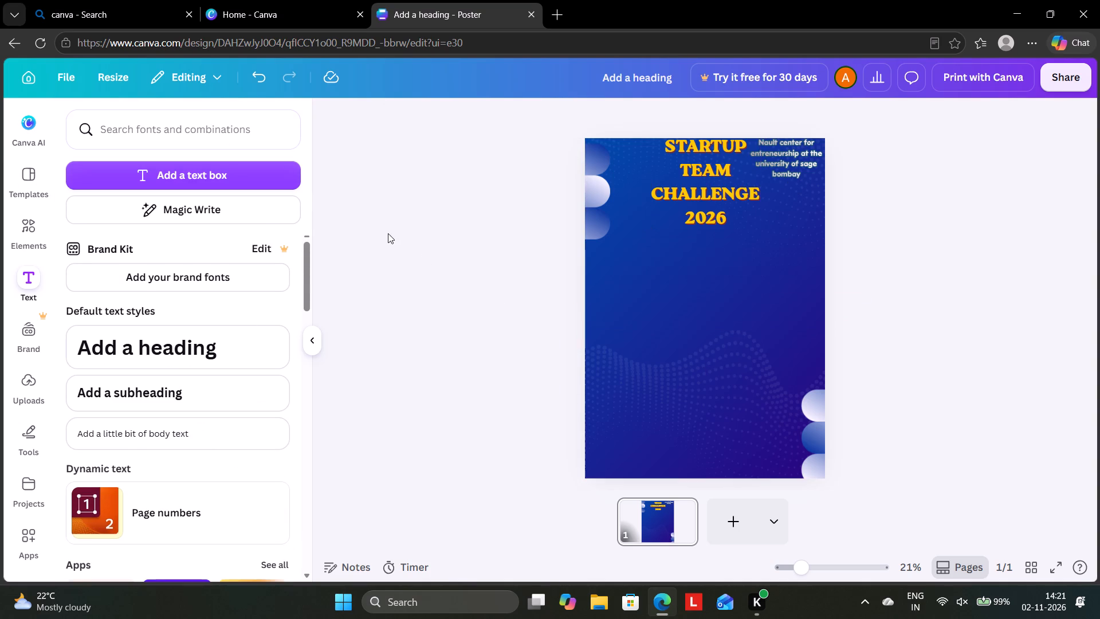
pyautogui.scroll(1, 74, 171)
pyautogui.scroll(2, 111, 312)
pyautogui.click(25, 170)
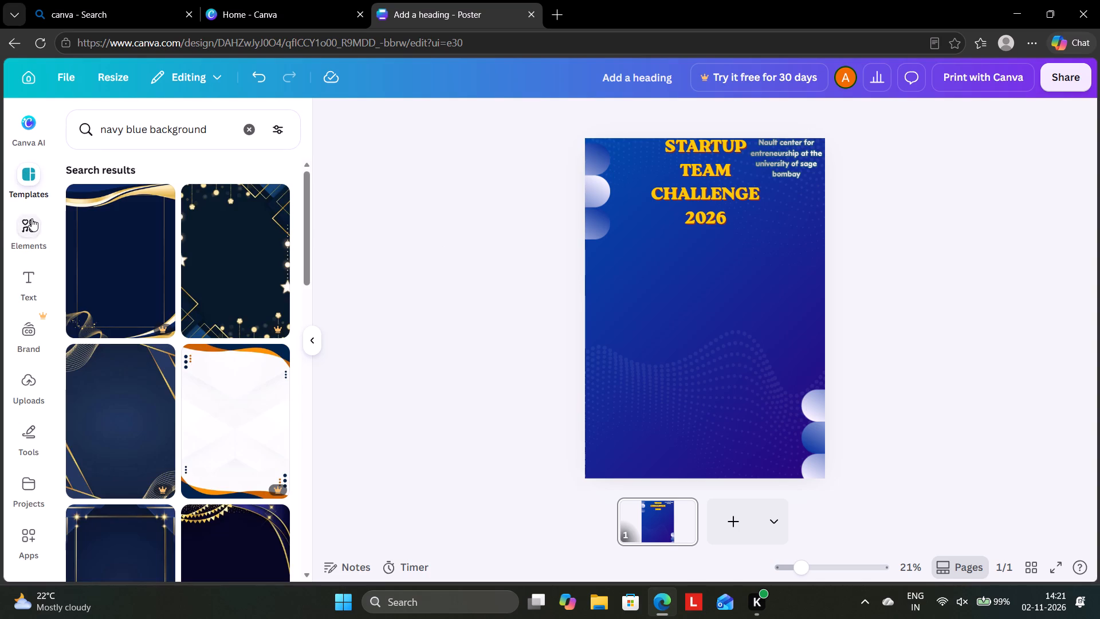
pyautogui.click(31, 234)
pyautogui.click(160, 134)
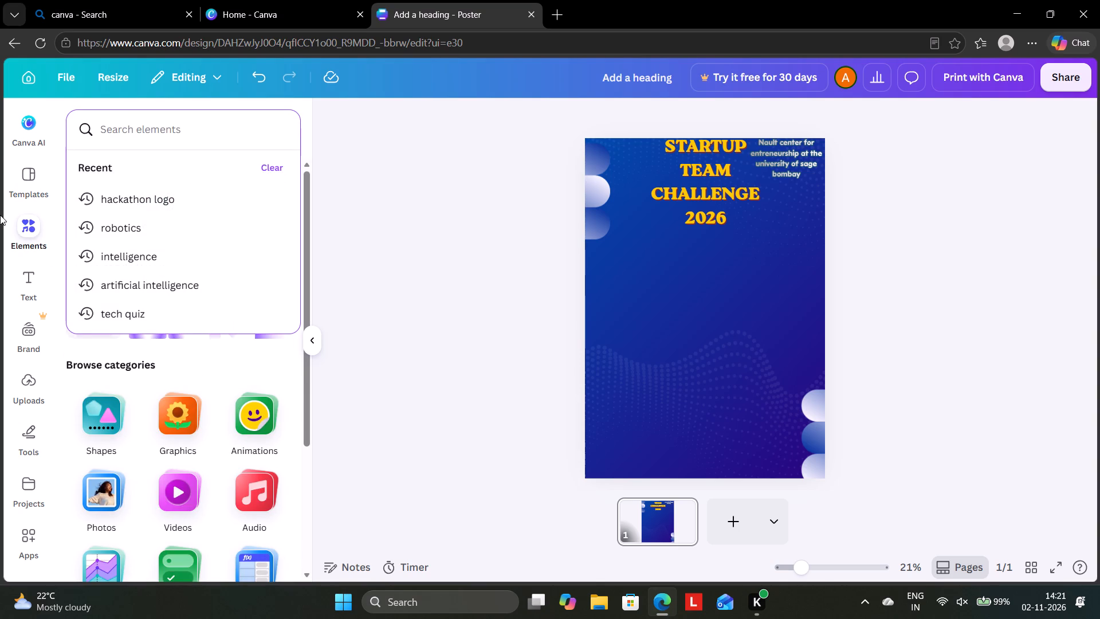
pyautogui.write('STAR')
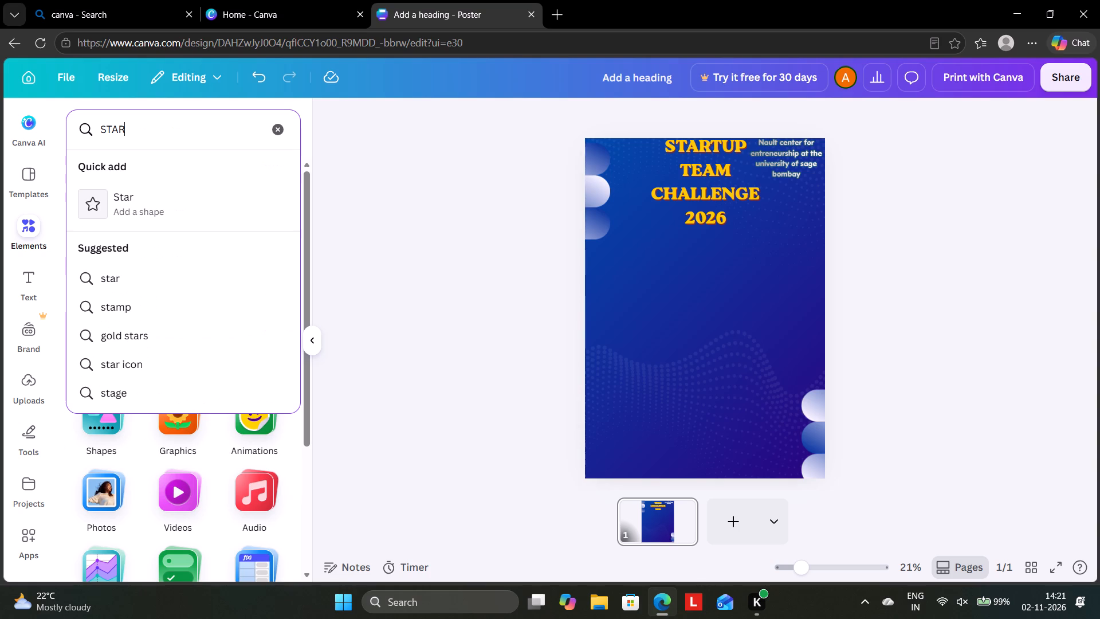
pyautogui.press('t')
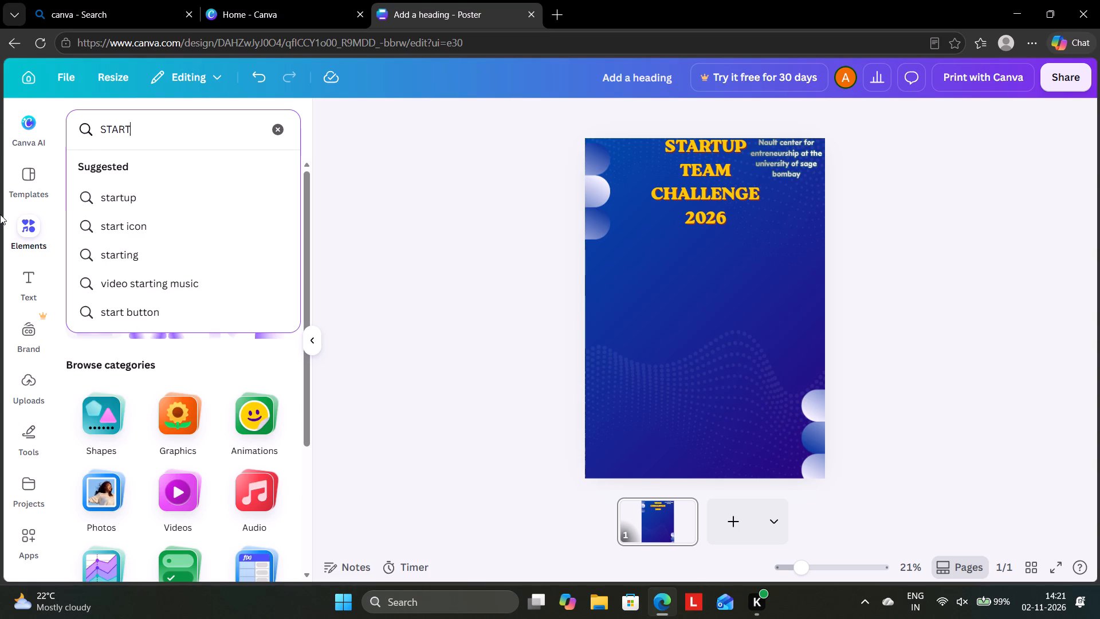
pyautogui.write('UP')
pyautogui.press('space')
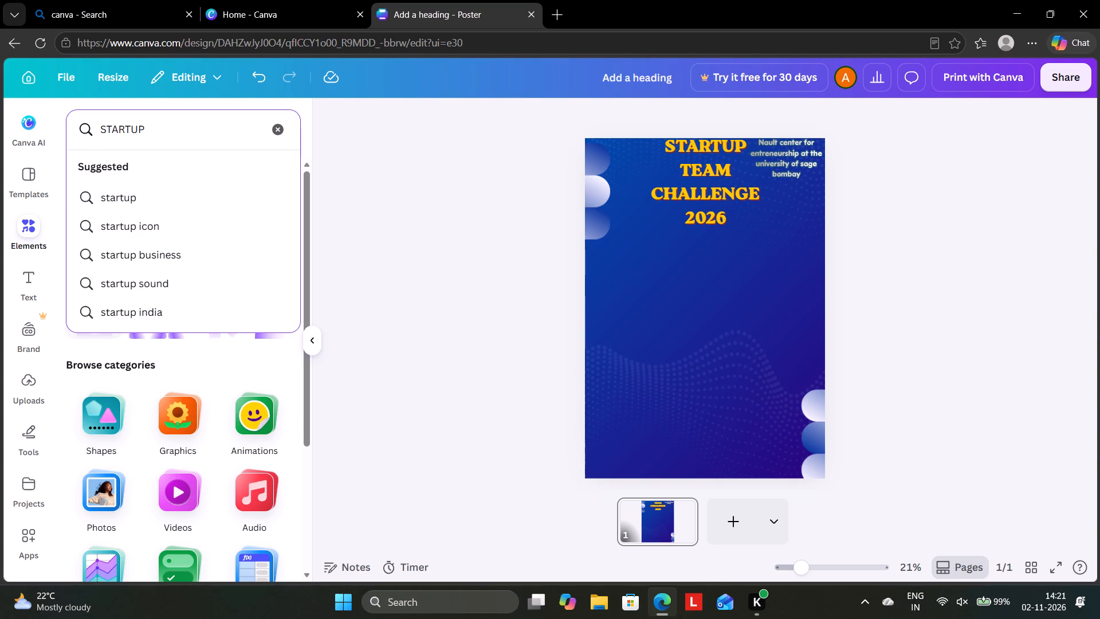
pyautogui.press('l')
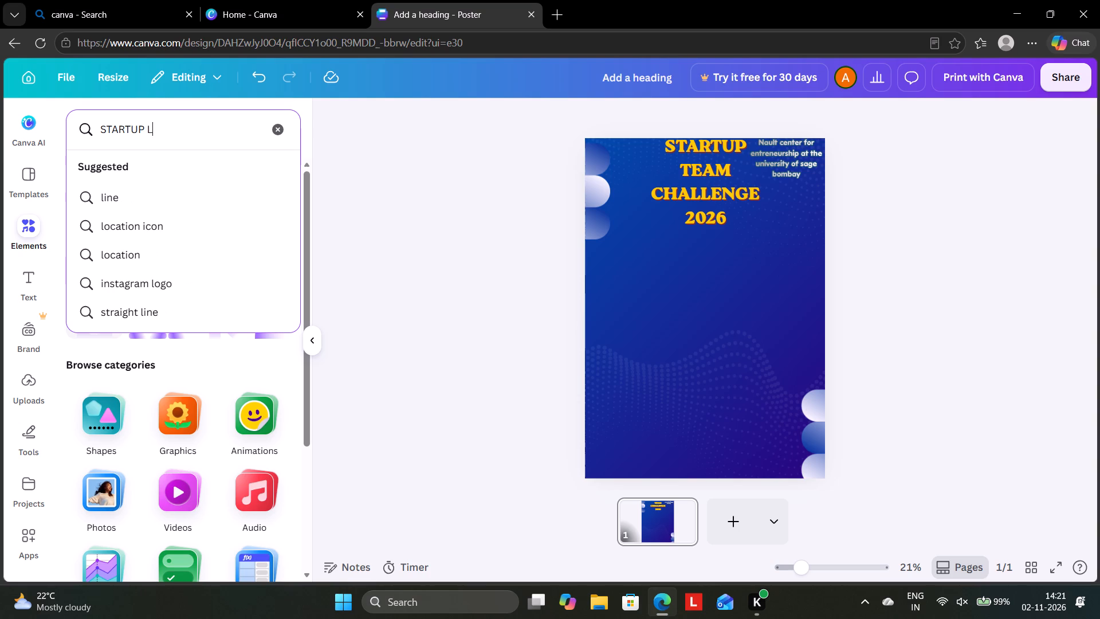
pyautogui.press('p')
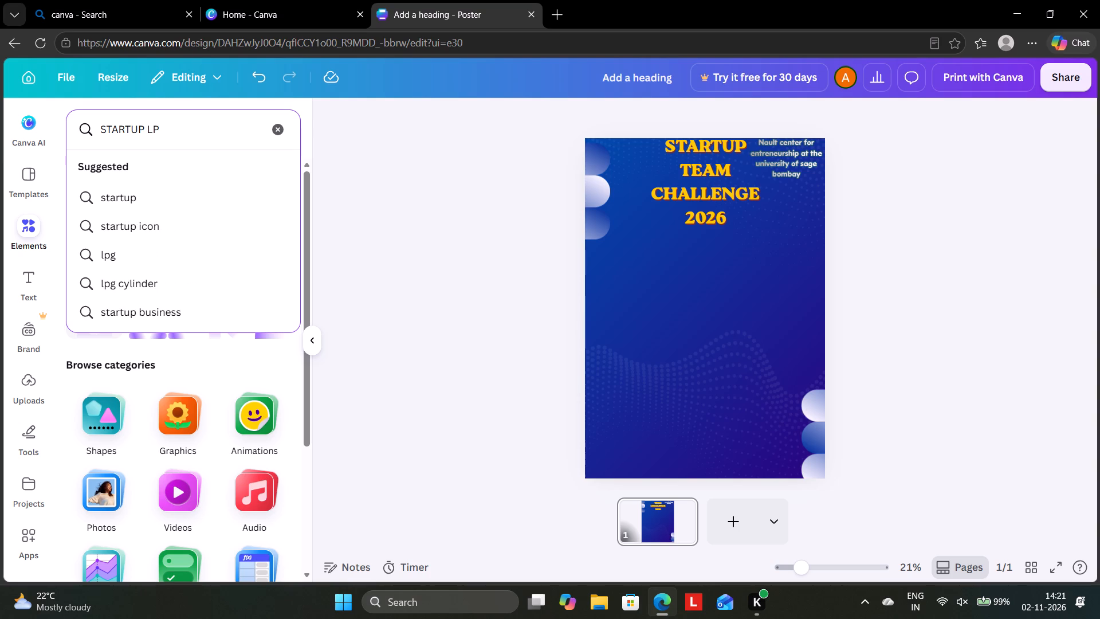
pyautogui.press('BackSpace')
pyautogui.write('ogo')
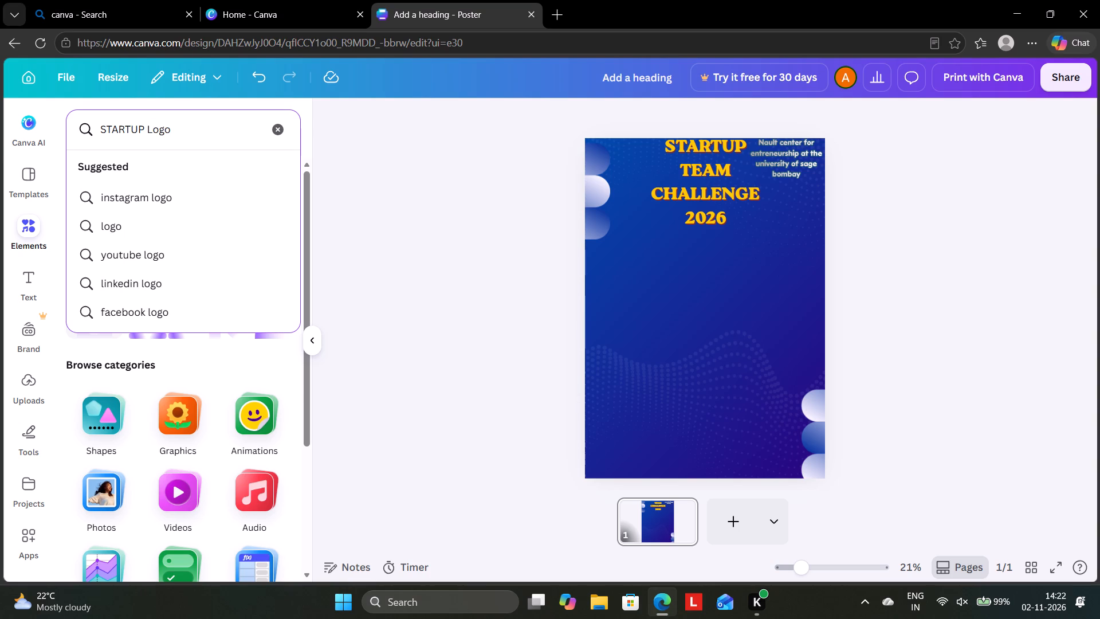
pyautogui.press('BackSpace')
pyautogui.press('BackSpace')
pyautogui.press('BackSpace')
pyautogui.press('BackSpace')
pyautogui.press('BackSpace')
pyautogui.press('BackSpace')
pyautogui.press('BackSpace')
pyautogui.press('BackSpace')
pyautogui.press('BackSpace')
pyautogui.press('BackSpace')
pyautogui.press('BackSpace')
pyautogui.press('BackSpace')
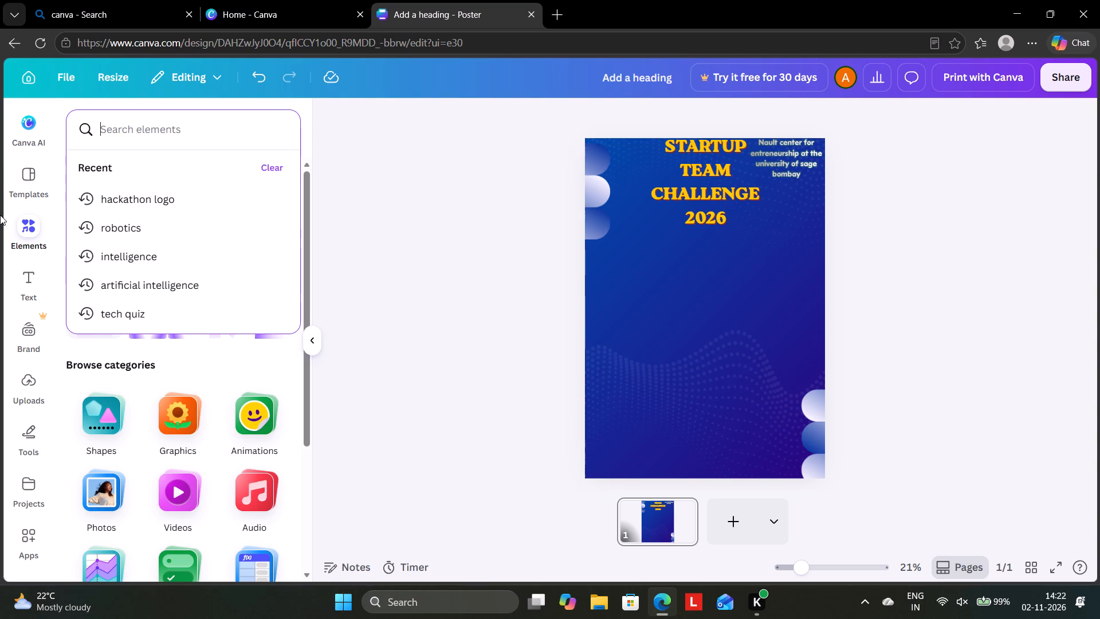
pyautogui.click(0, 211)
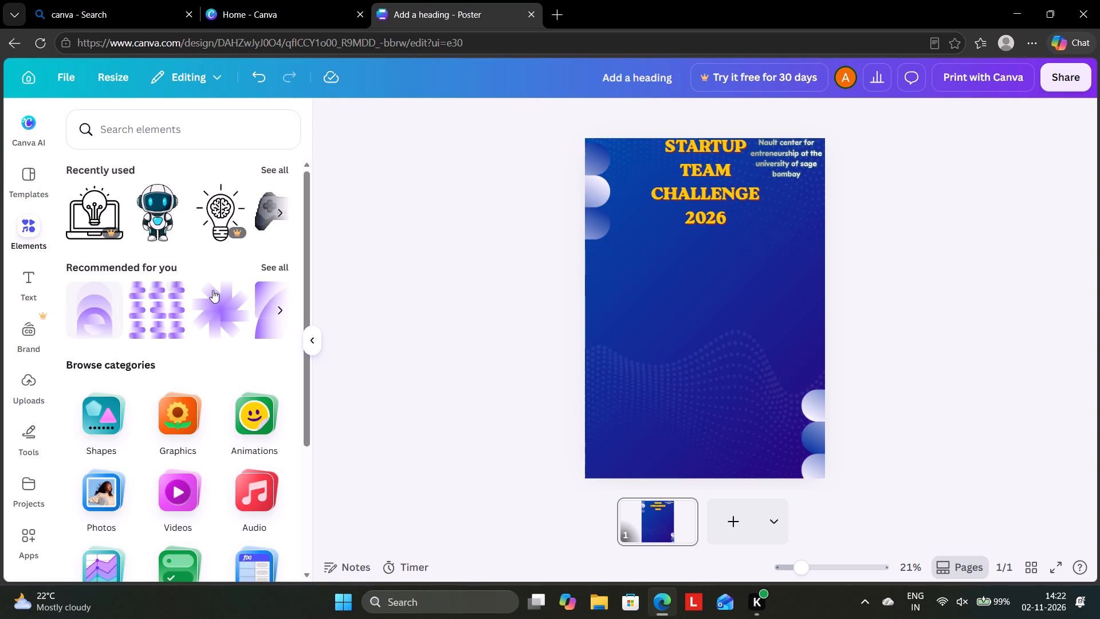
# Search the design elements for startup.
pyautogui.click(120, 135)
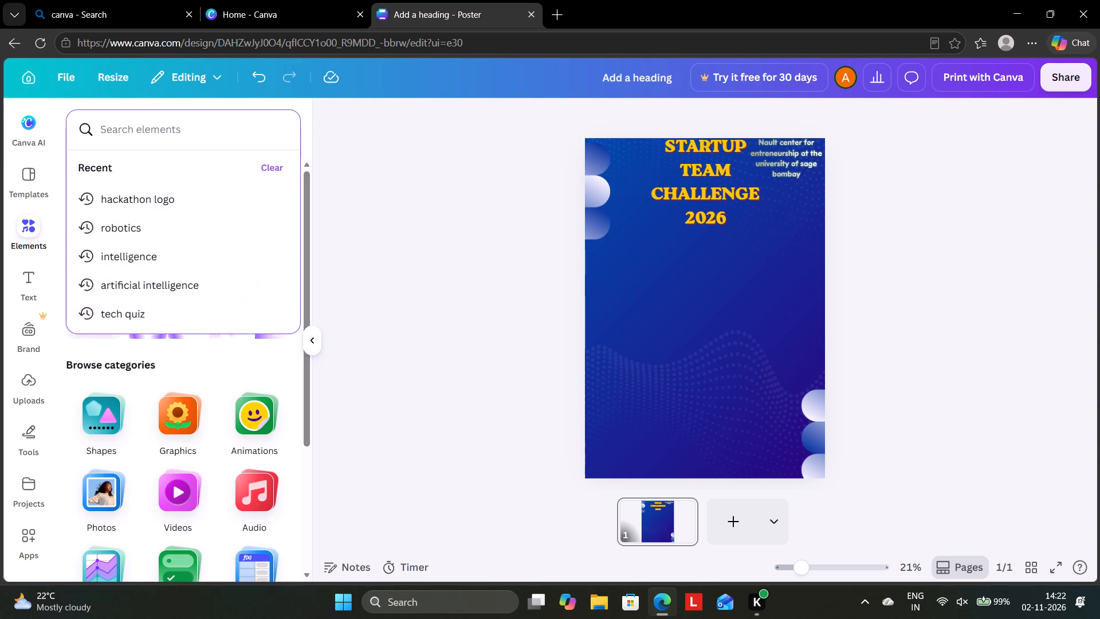
pyautogui.write('sta')
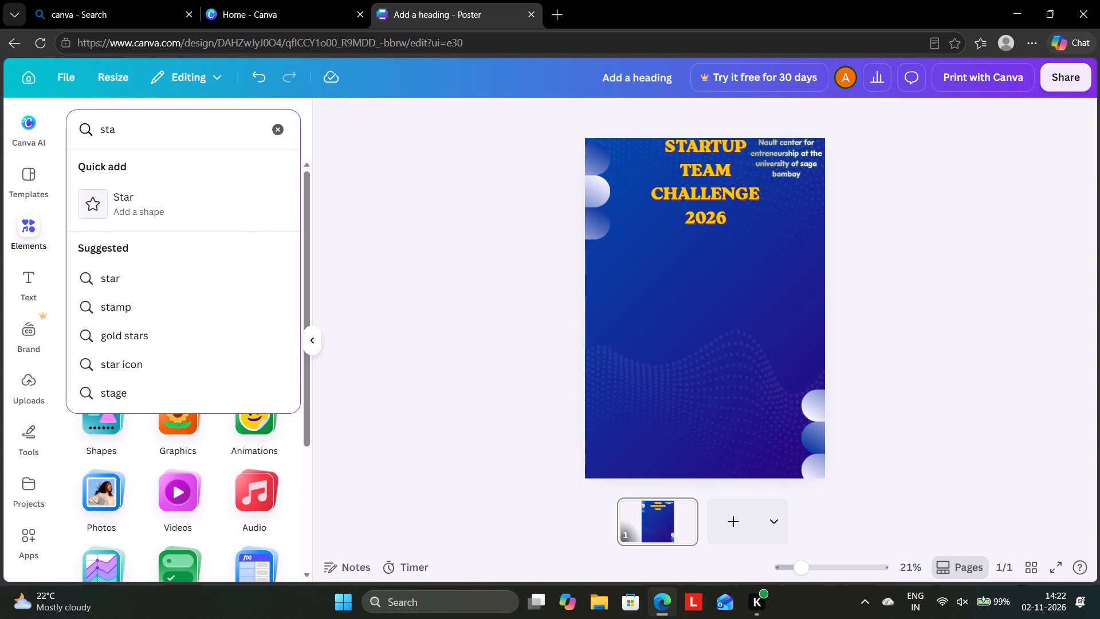
pyautogui.write('rt')
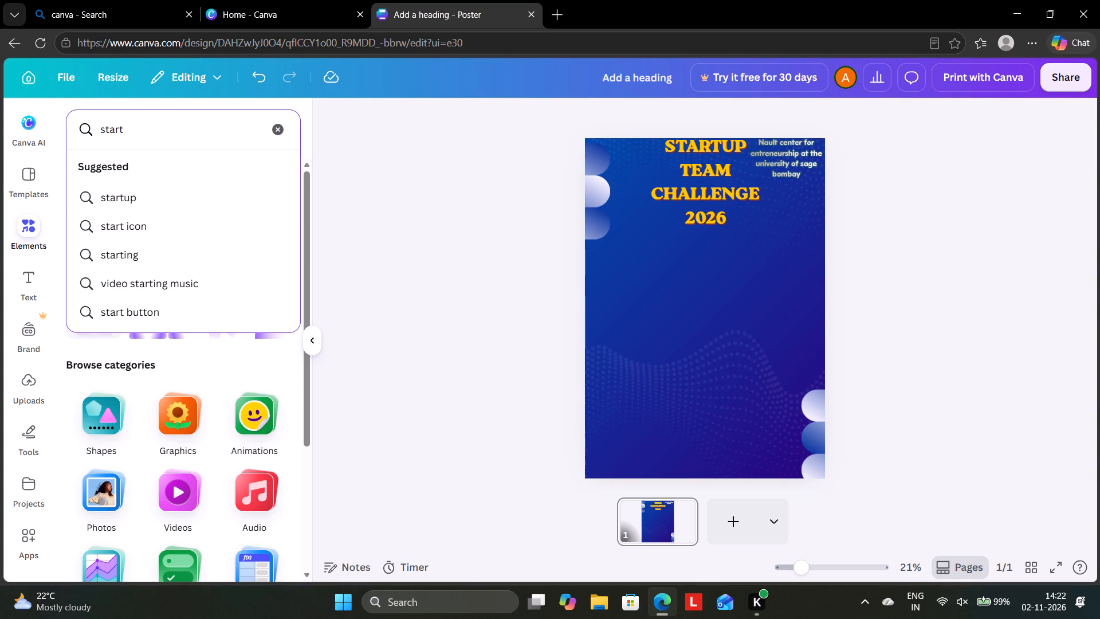
pyautogui.click(139, 199)
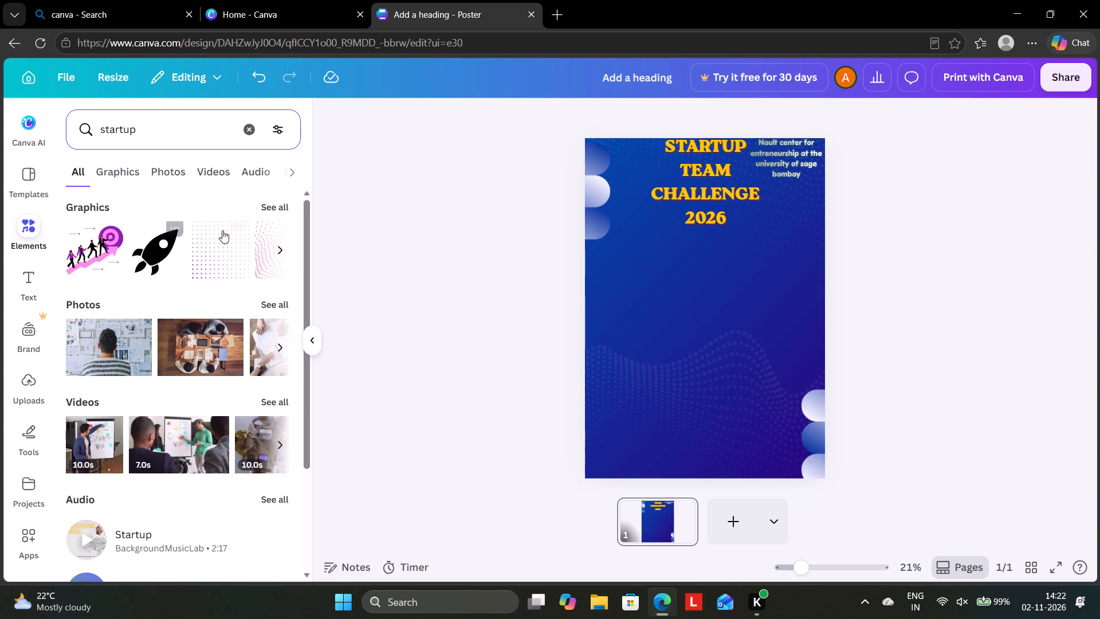
# Look through the startup search results, then browse the full set of startup photos for a suitable image.
pyautogui.click(281, 246)
pyautogui.click(281, 246)
pyautogui.scroll(-1, 272, 279)
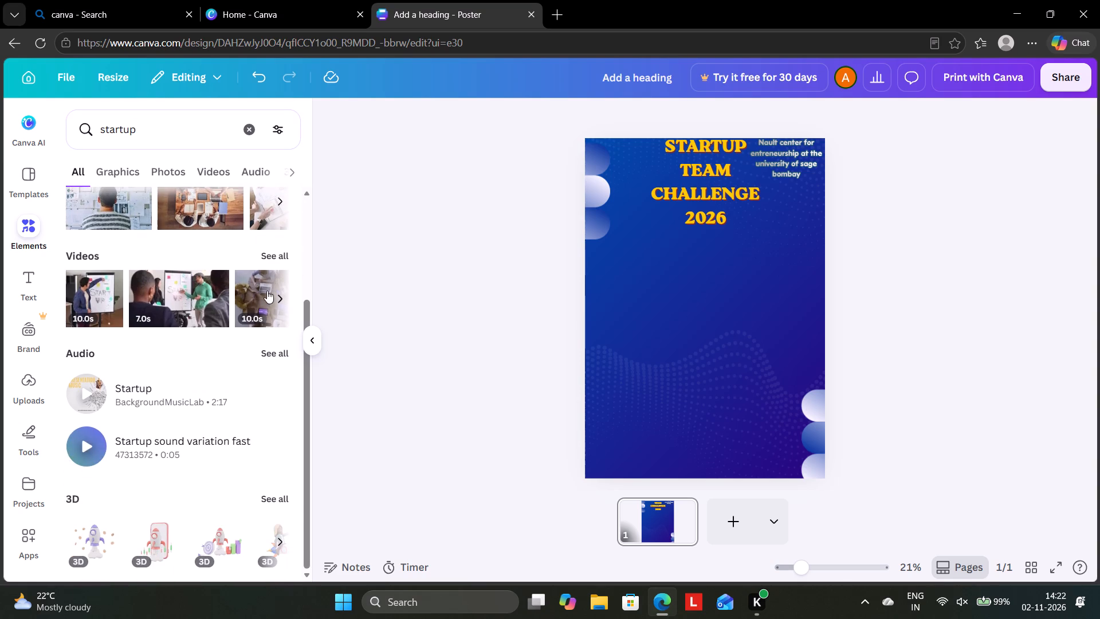
pyautogui.scroll(1, 265, 294)
pyautogui.scroll(-1, 148, 335)
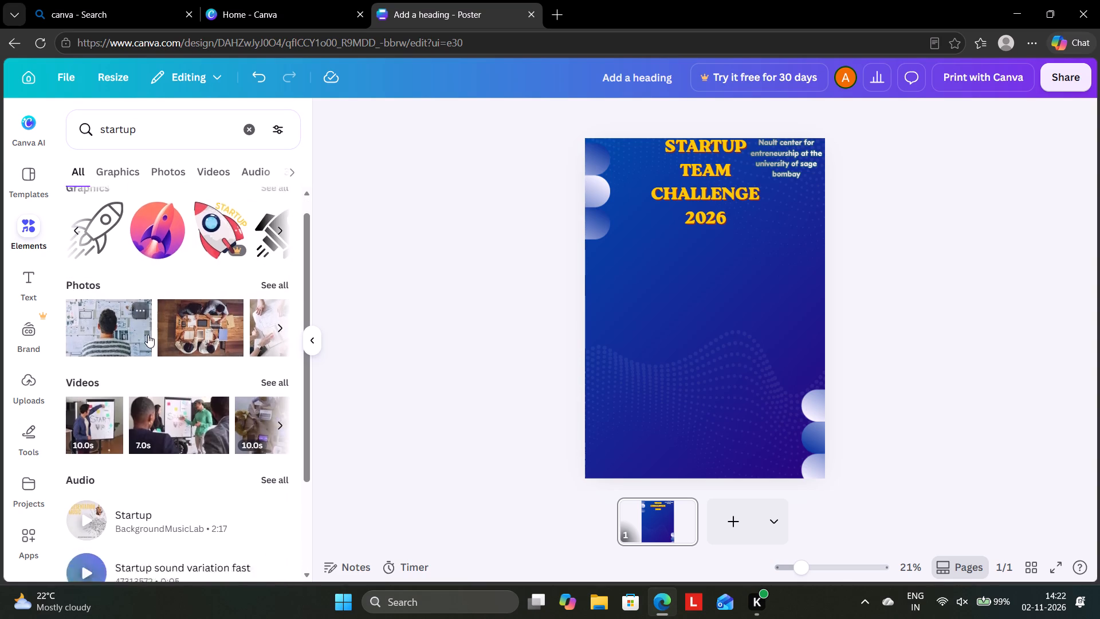
pyautogui.scroll(-1, 148, 335)
pyautogui.scroll(2, 148, 335)
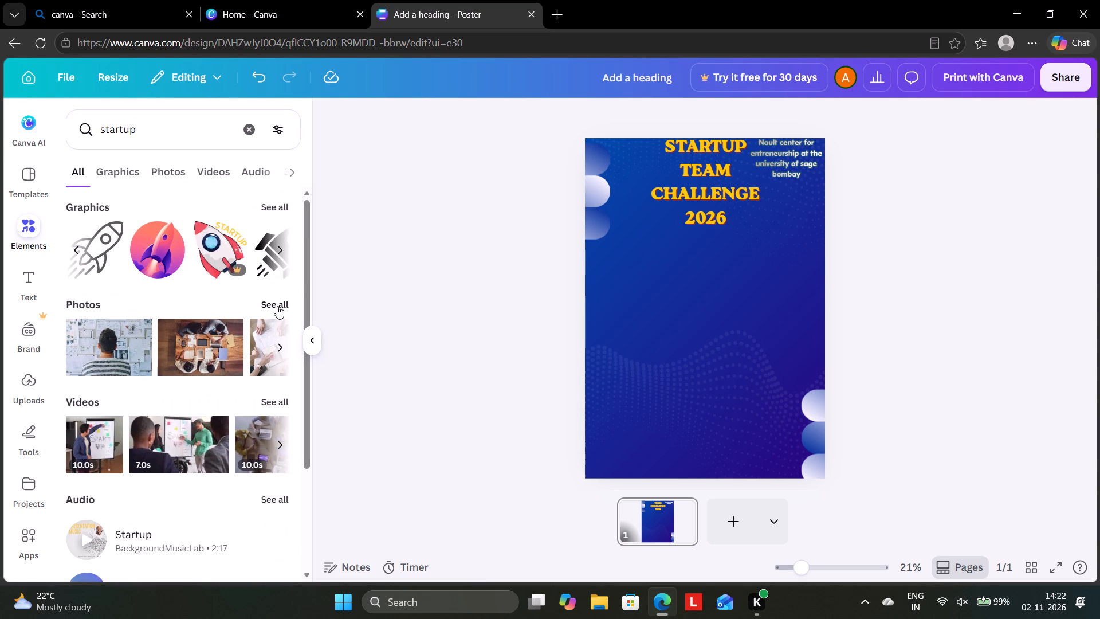
pyautogui.click(280, 300)
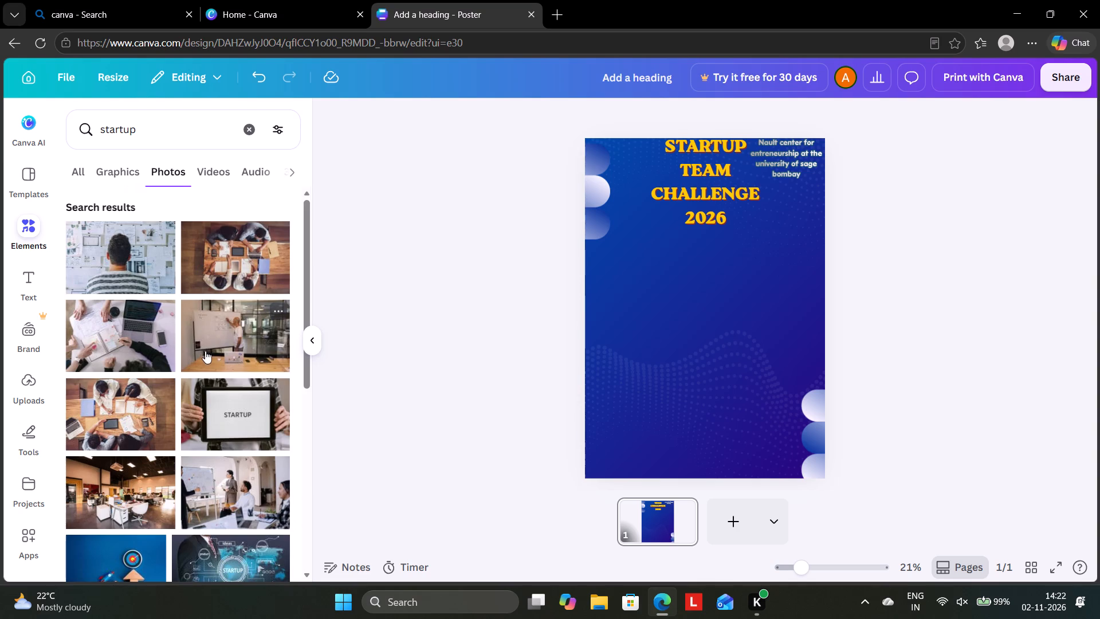
pyautogui.scroll(-2, 199, 357)
pyautogui.scroll(1, 189, 371)
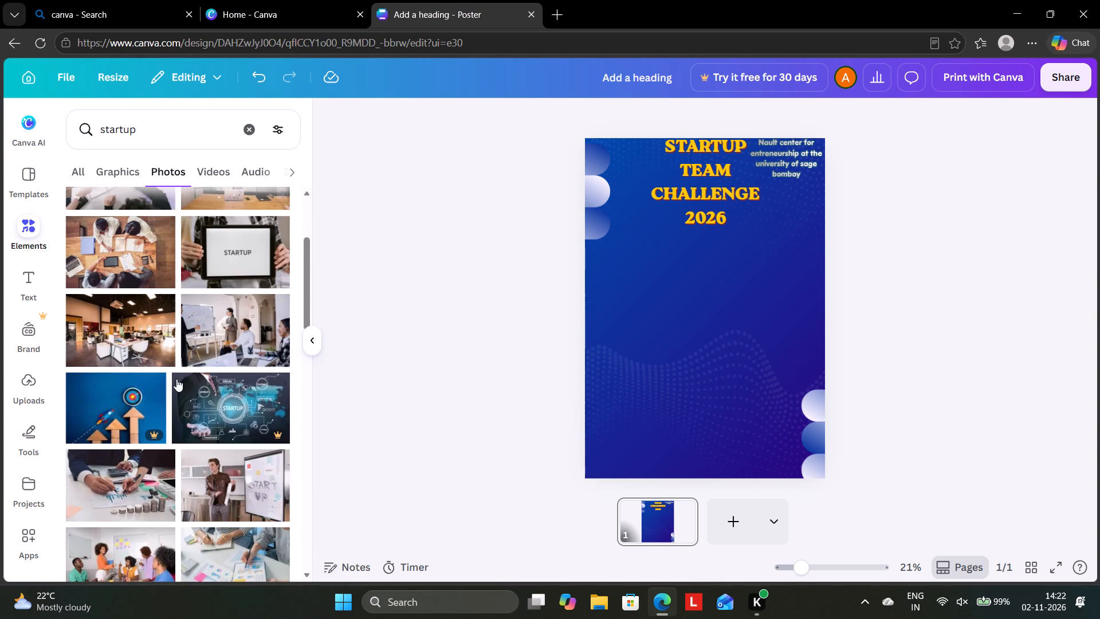
pyautogui.scroll(-1, 224, 416)
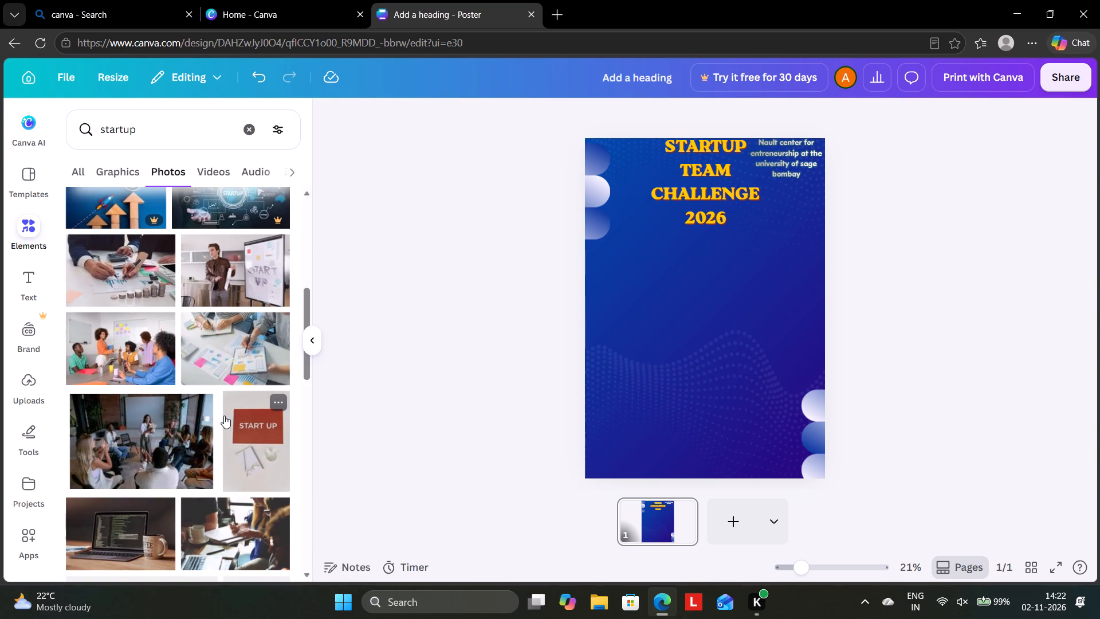
pyautogui.scroll(-2, 218, 424)
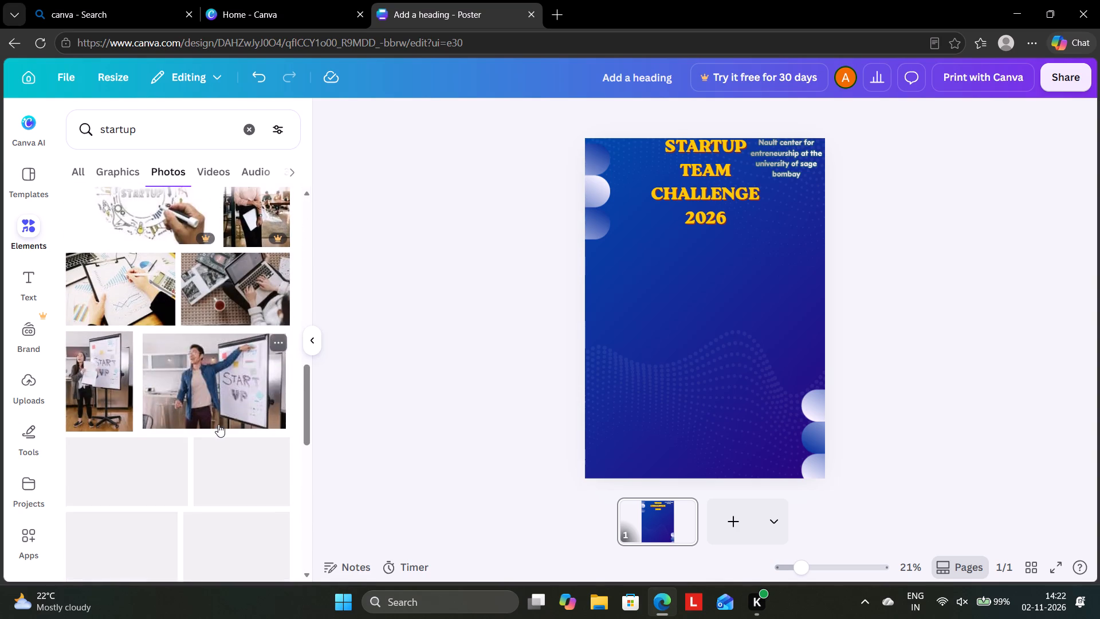
pyautogui.scroll(-2, 218, 424)
pyautogui.scroll(6, 218, 424)
# Add the black outlined light bulb from the startup graphics to the poster.
pyautogui.click(111, 175)
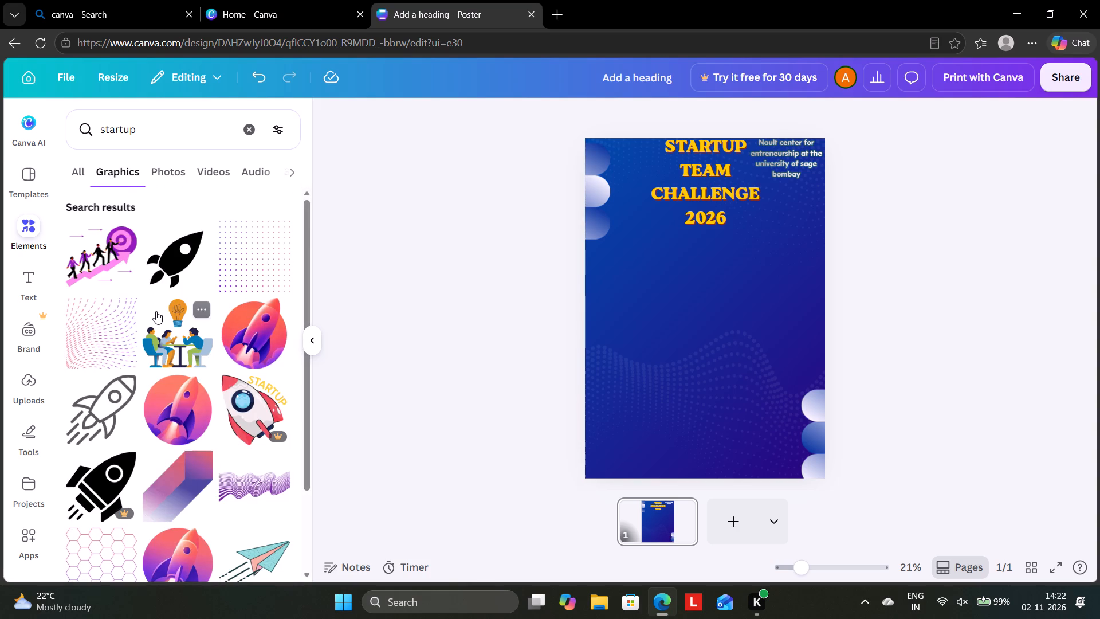
pyautogui.scroll(-3, 156, 314)
pyautogui.scroll(2, 156, 315)
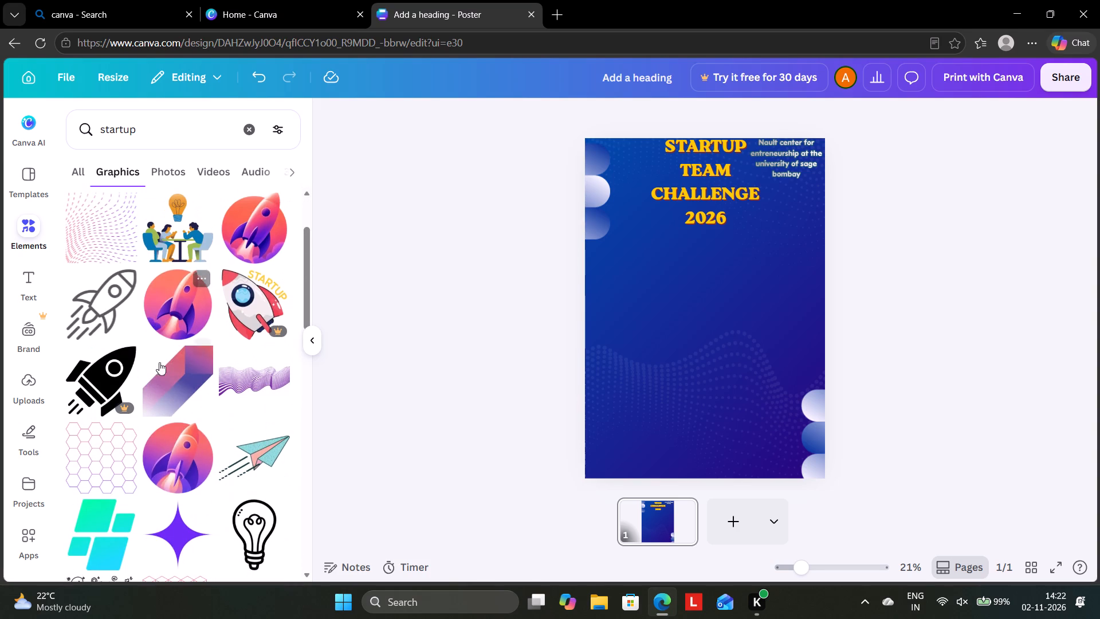
pyautogui.click(241, 529)
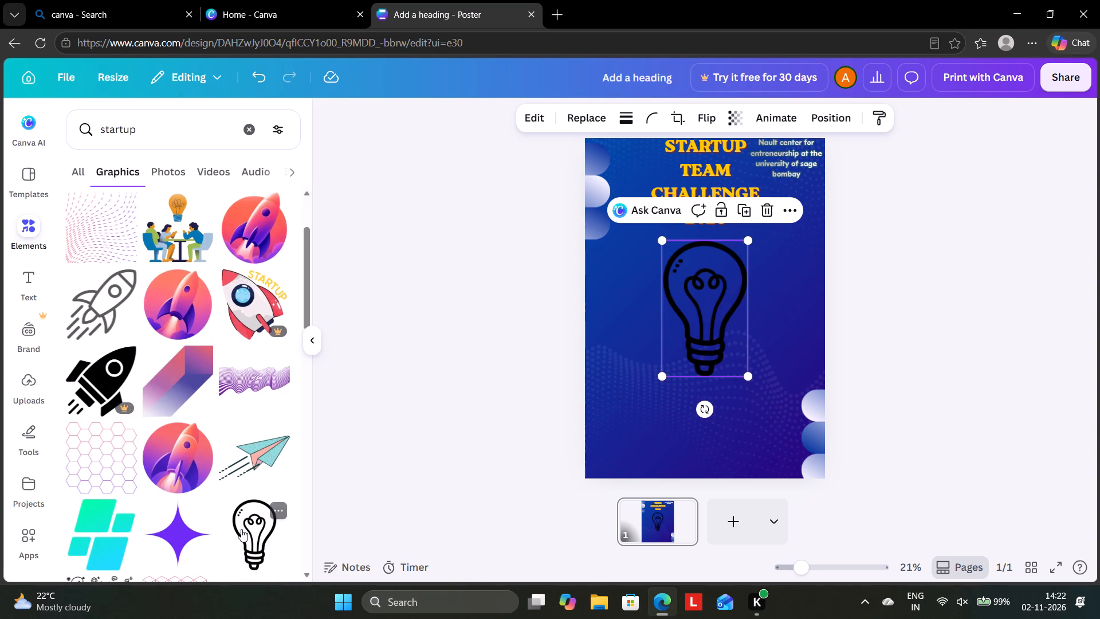
# Recolour the background's dotted wave pattern coral red and apply the change to all matching elements on the page.
pyautogui.click(709, 377)
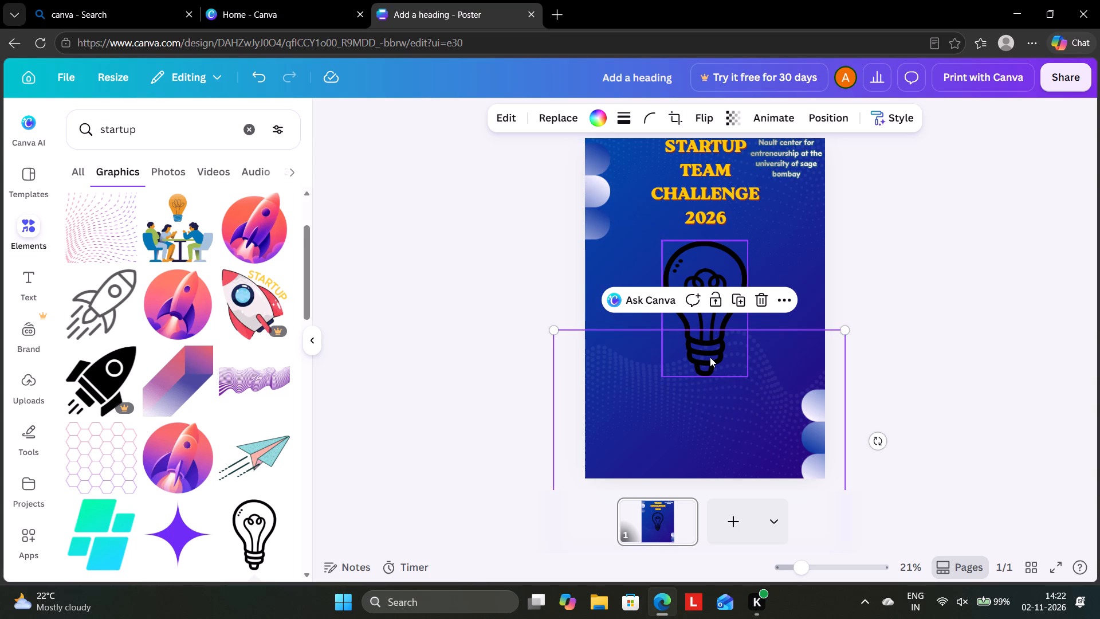
pyautogui.click(592, 116)
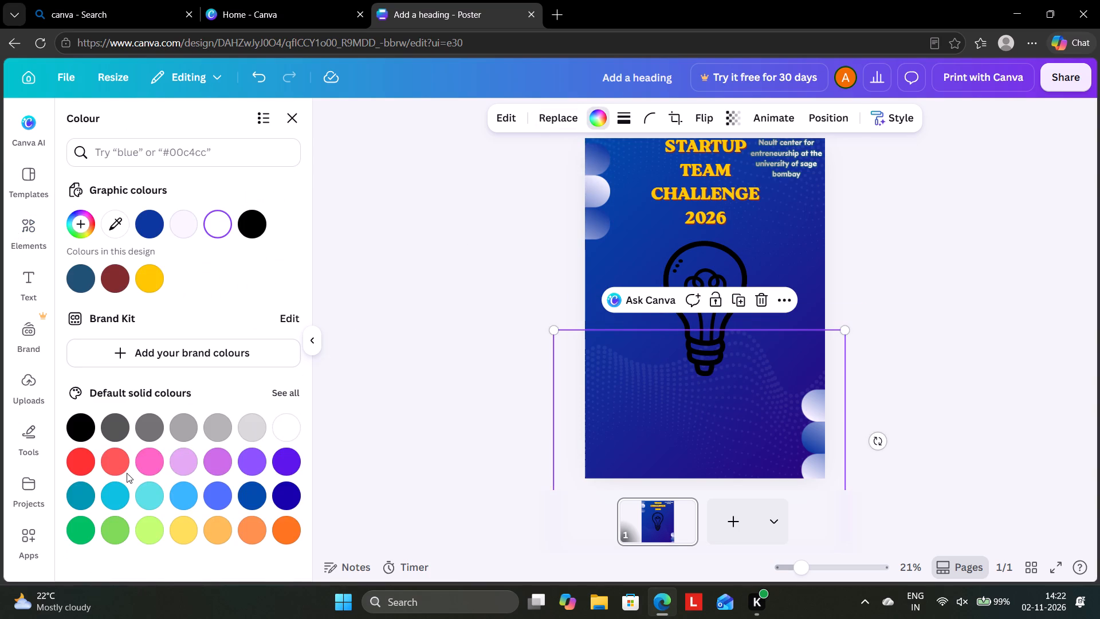
pyautogui.click(109, 451)
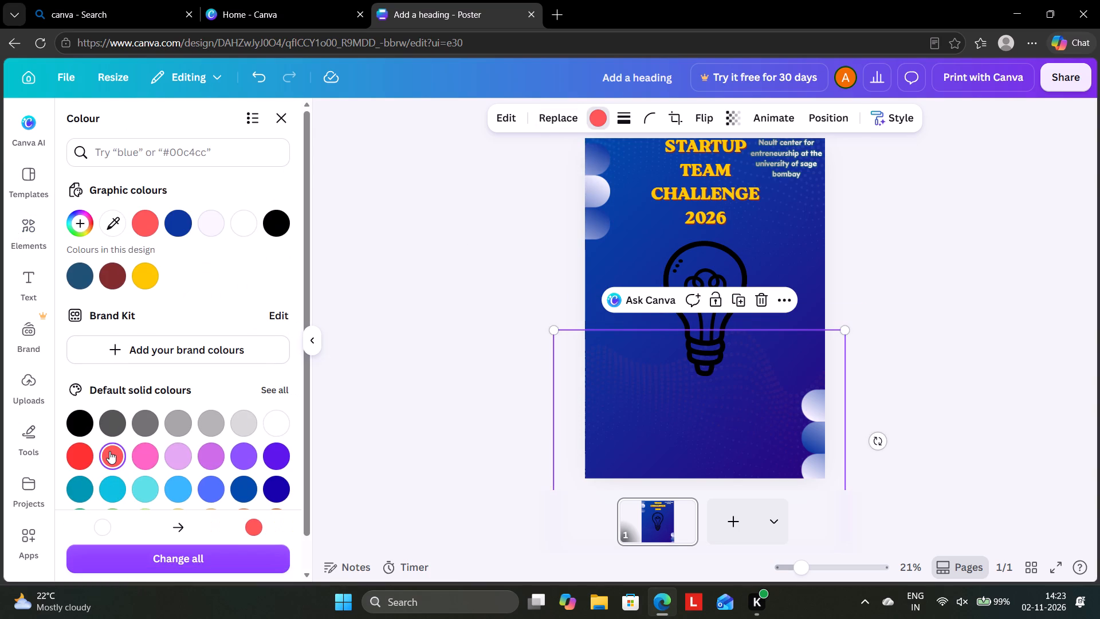
pyautogui.click(124, 554)
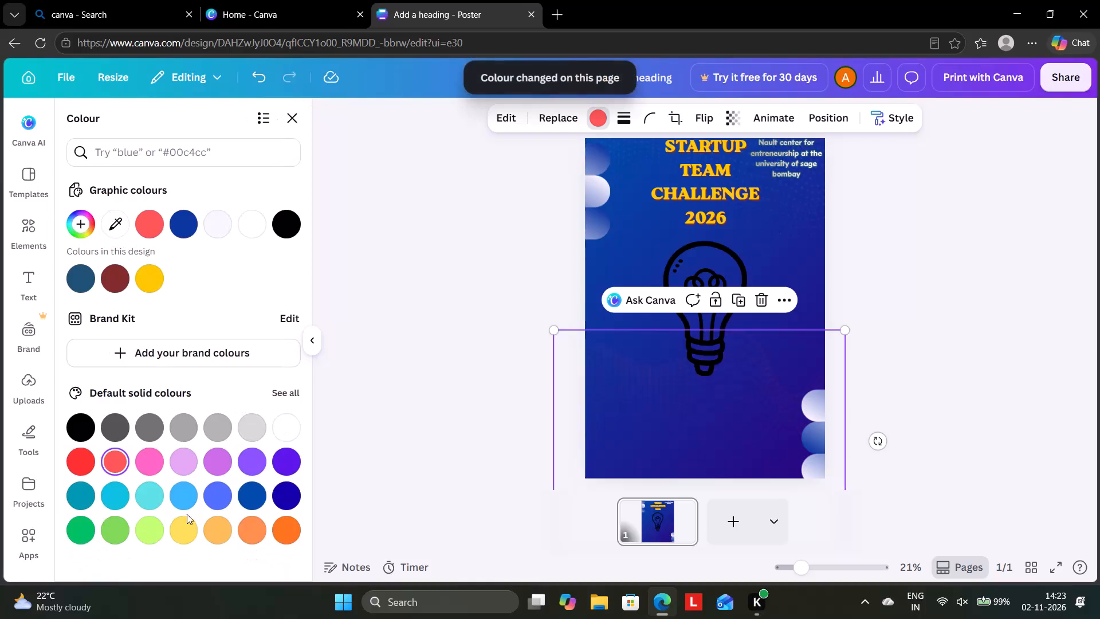
# Try coral and bright red on the light bulb graphic, settling on light blue.
pyautogui.click(696, 275)
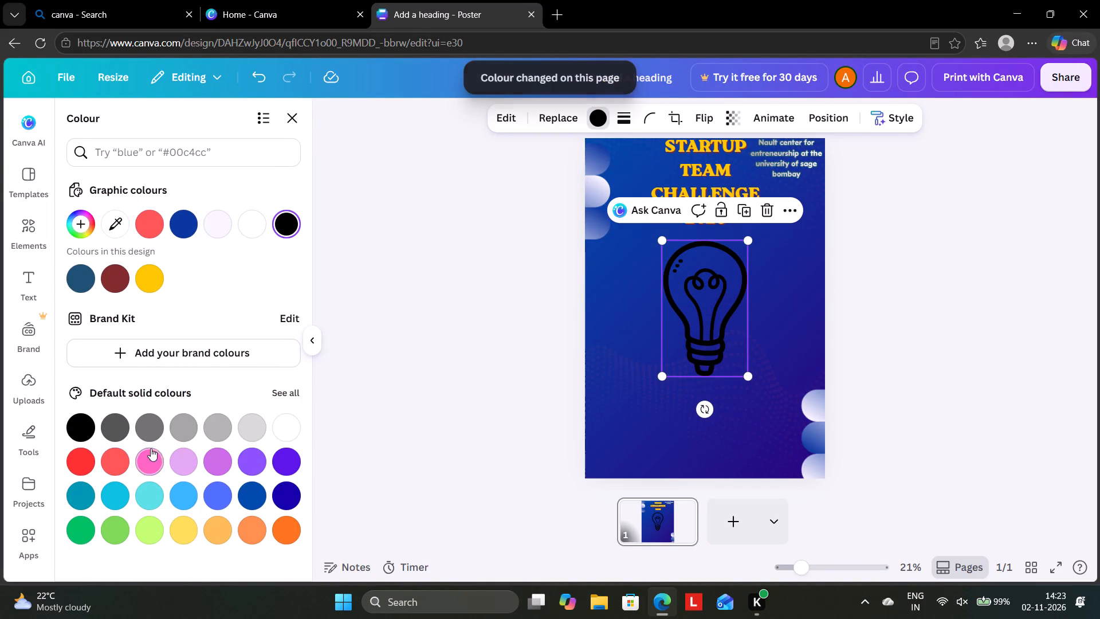
pyautogui.click(111, 457)
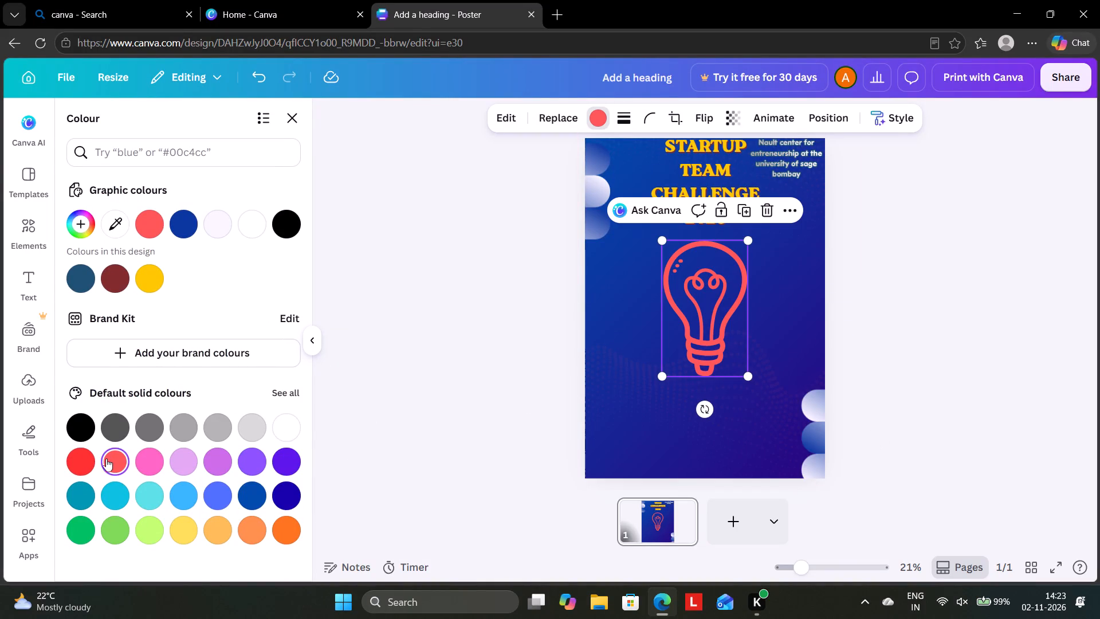
pyautogui.click(80, 457)
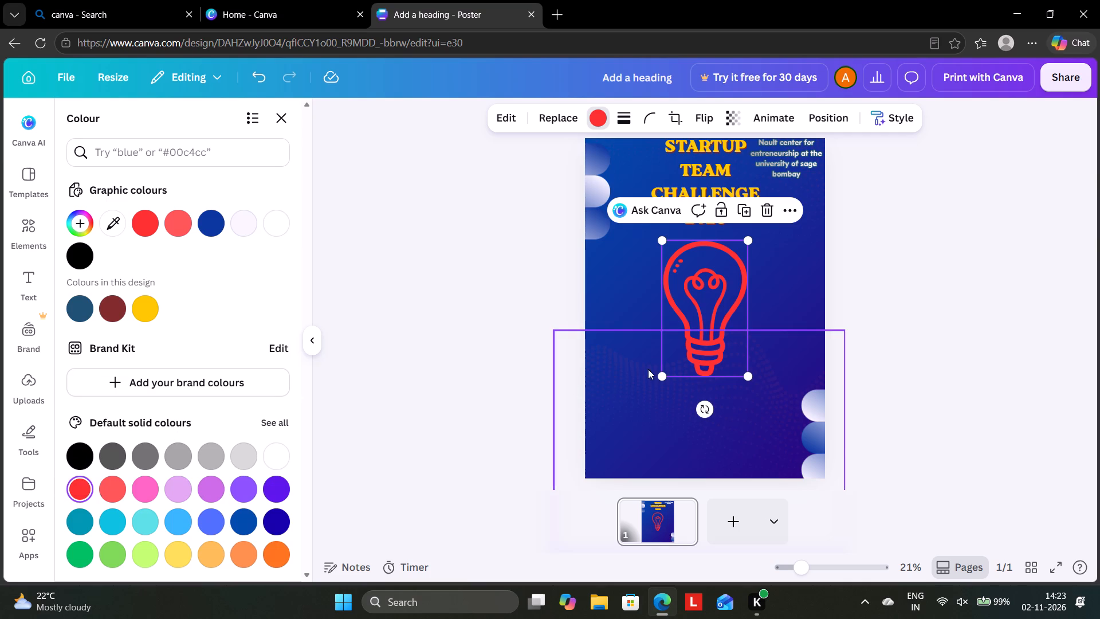
pyautogui.click(183, 524)
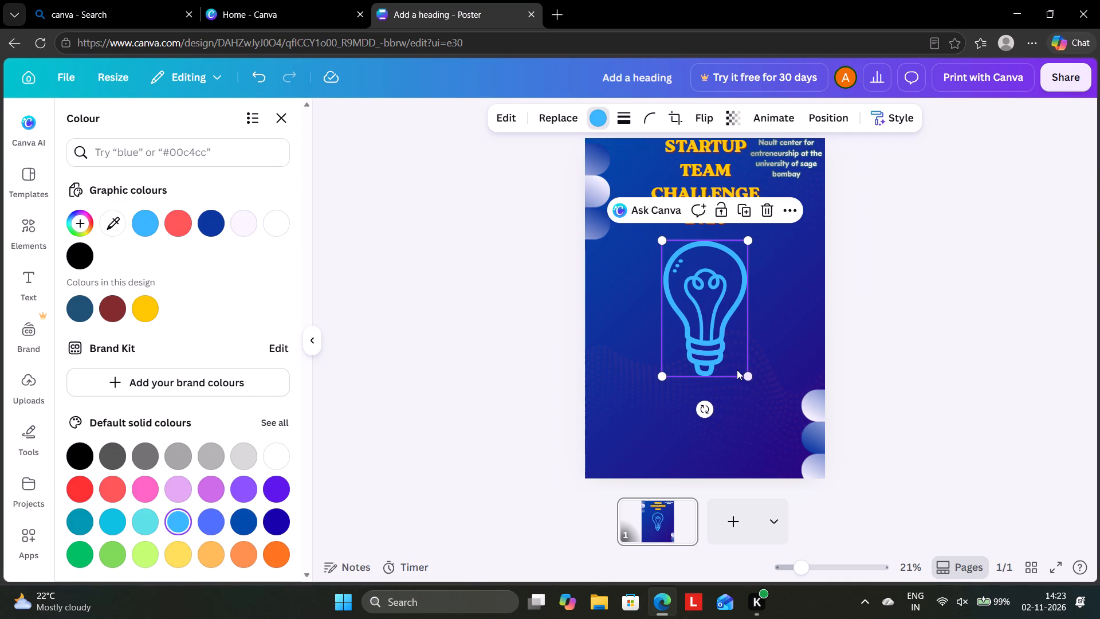
# Shrink the light bulb proportionally to about 4.7 wide by 7.4 high, below the heading.
pyautogui.moveTo(749, 377); pyautogui.dragTo(705, 272)
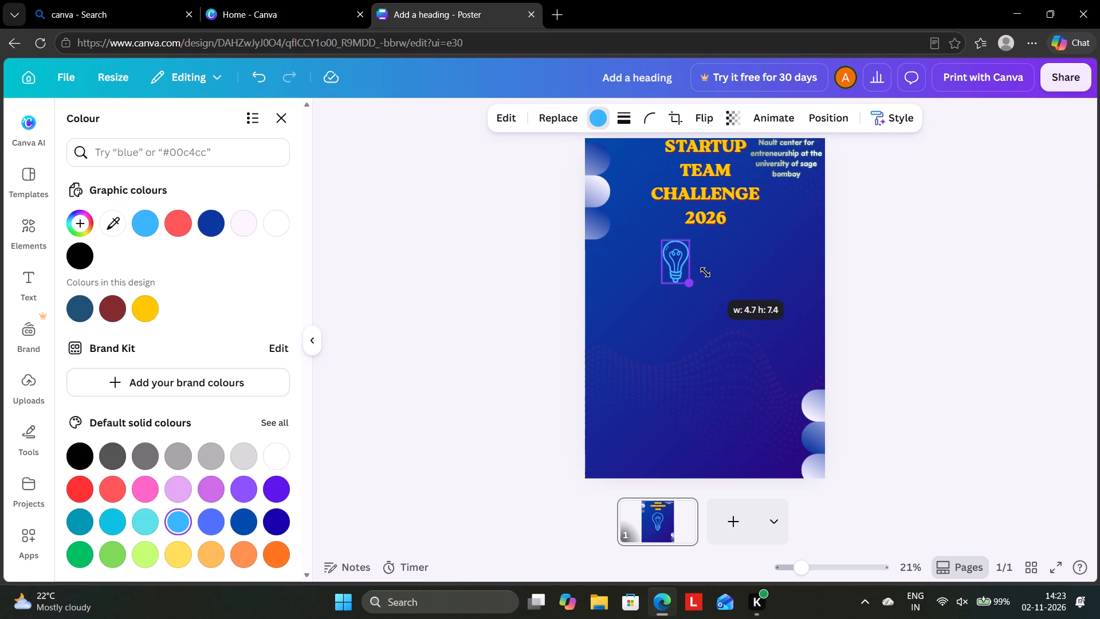
pyautogui.moveTo(705, 272); pyautogui.dragTo(705, 275)
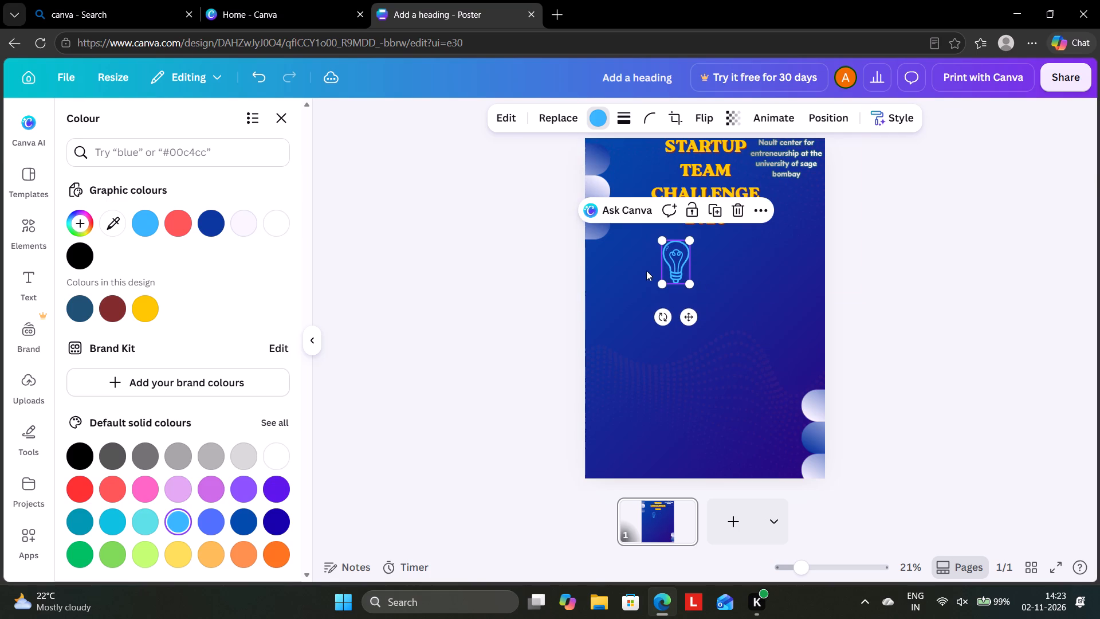
# Move the light blue bulb to the top of the poster, just left of the heading's STARTUP TEAM lines.
pyautogui.moveTo(679, 263); pyautogui.dragTo(620, 159)
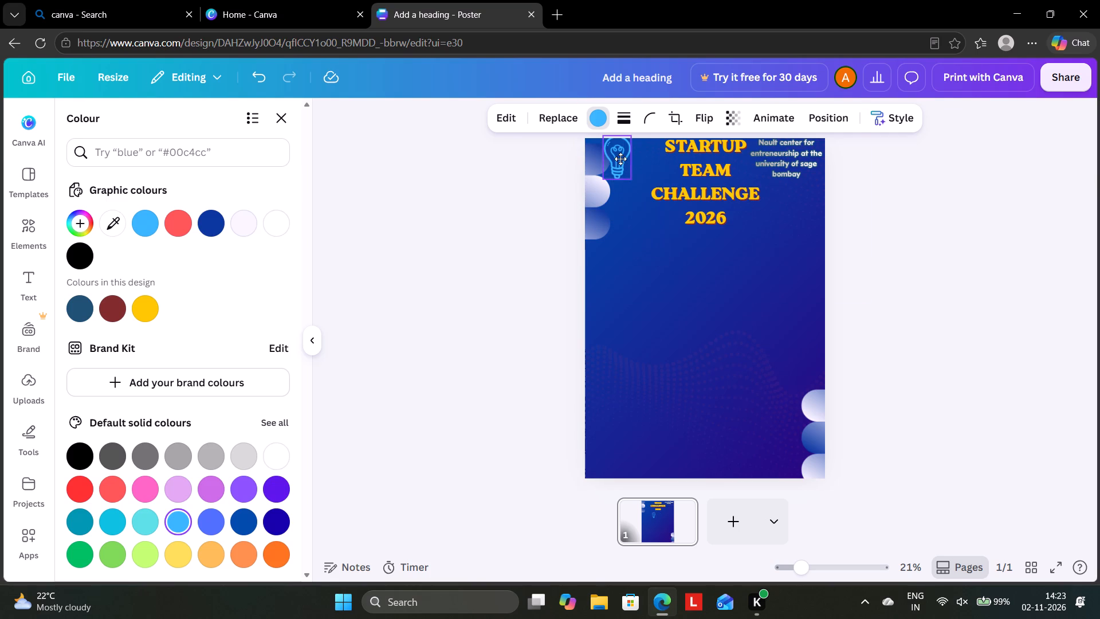
pyautogui.moveTo(620, 159); pyautogui.dragTo(643, 164)
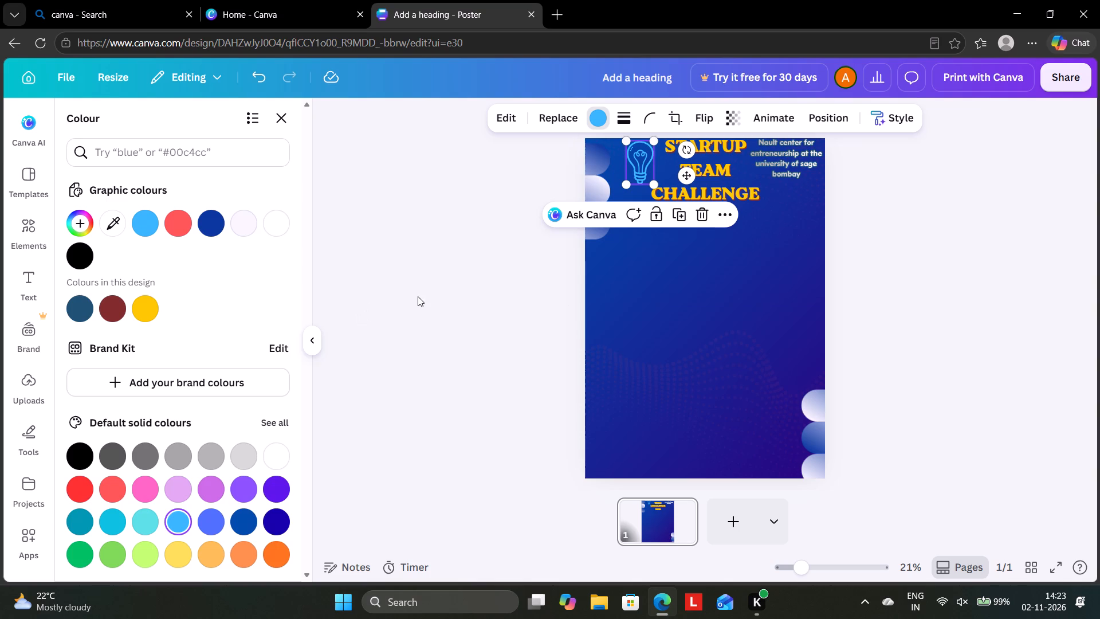
# Add the orange light bulb with black rays from the startup graphics to the poster.
pyautogui.click(276, 114)
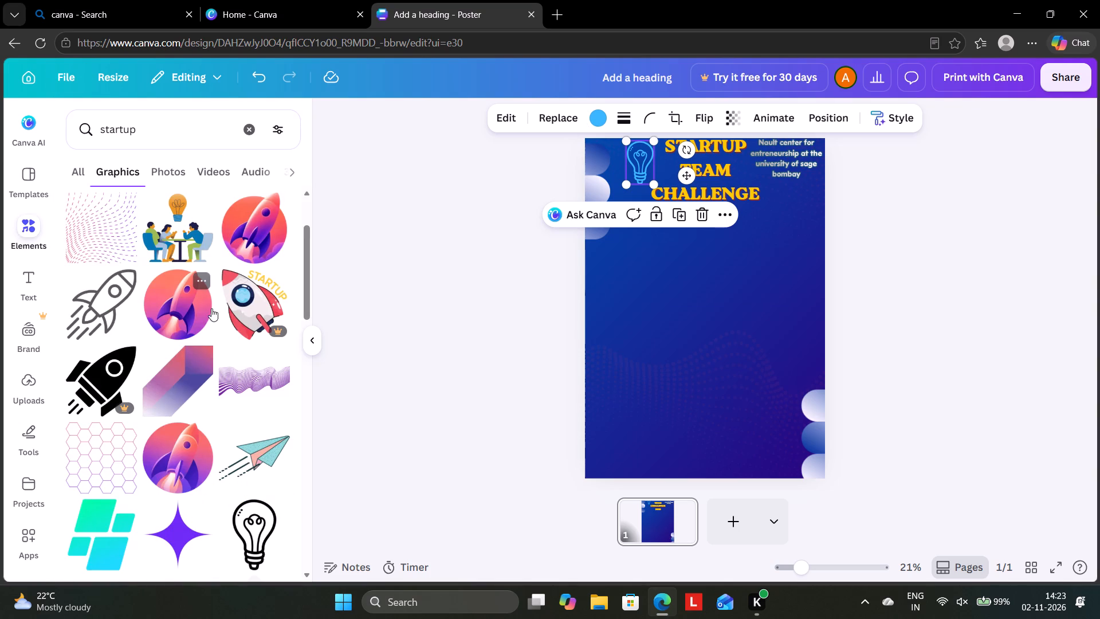
pyautogui.scroll(-2, 136, 342)
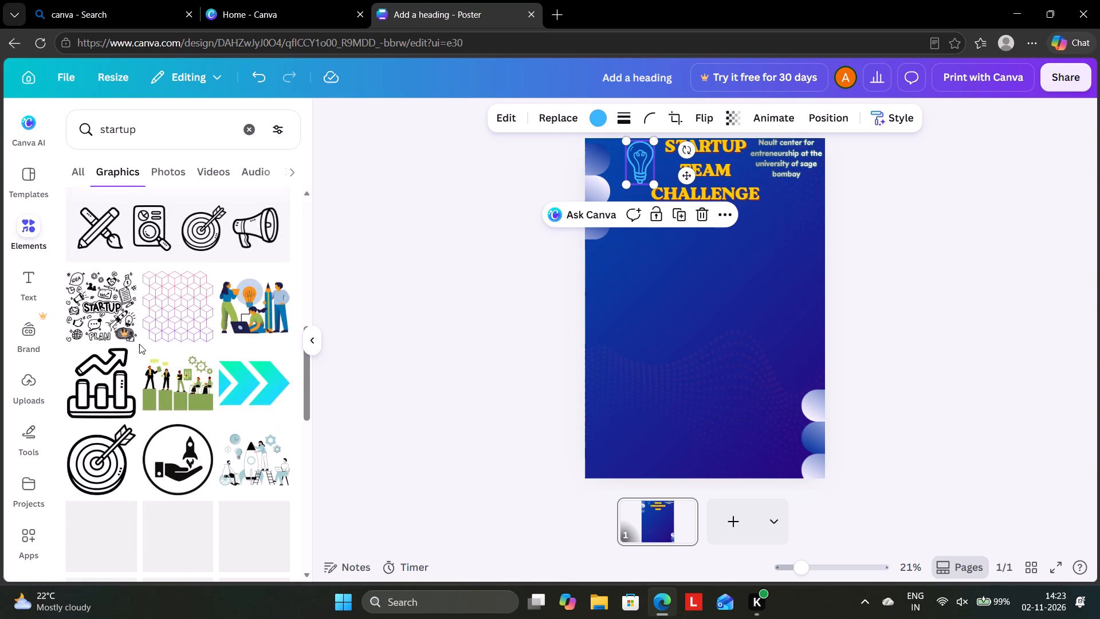
pyautogui.scroll(-2, 139, 344)
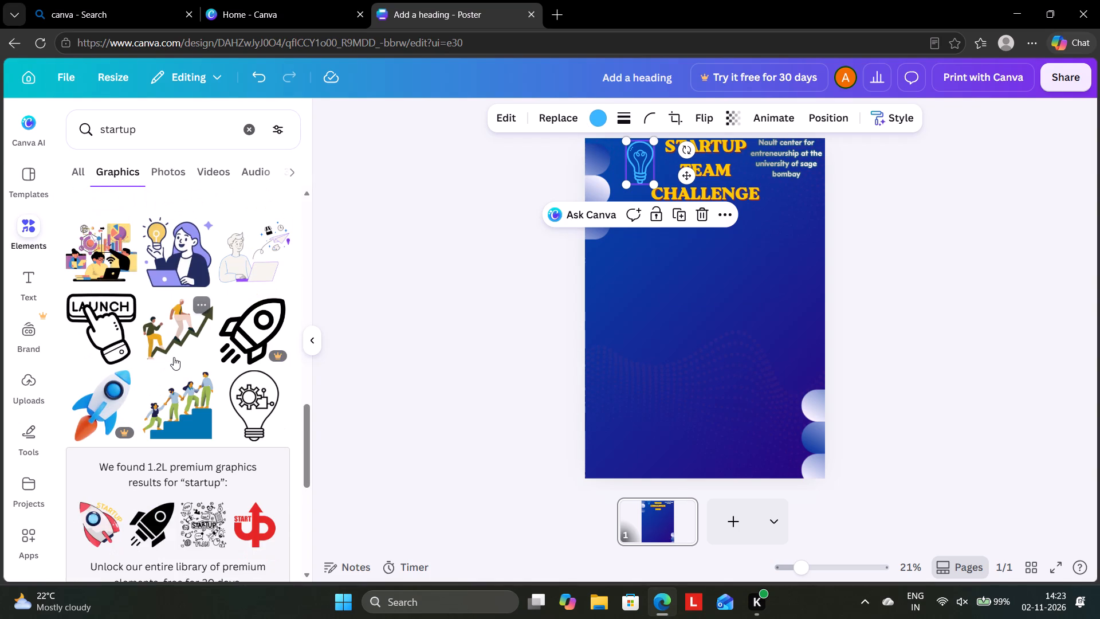
pyautogui.scroll(-3, 174, 357)
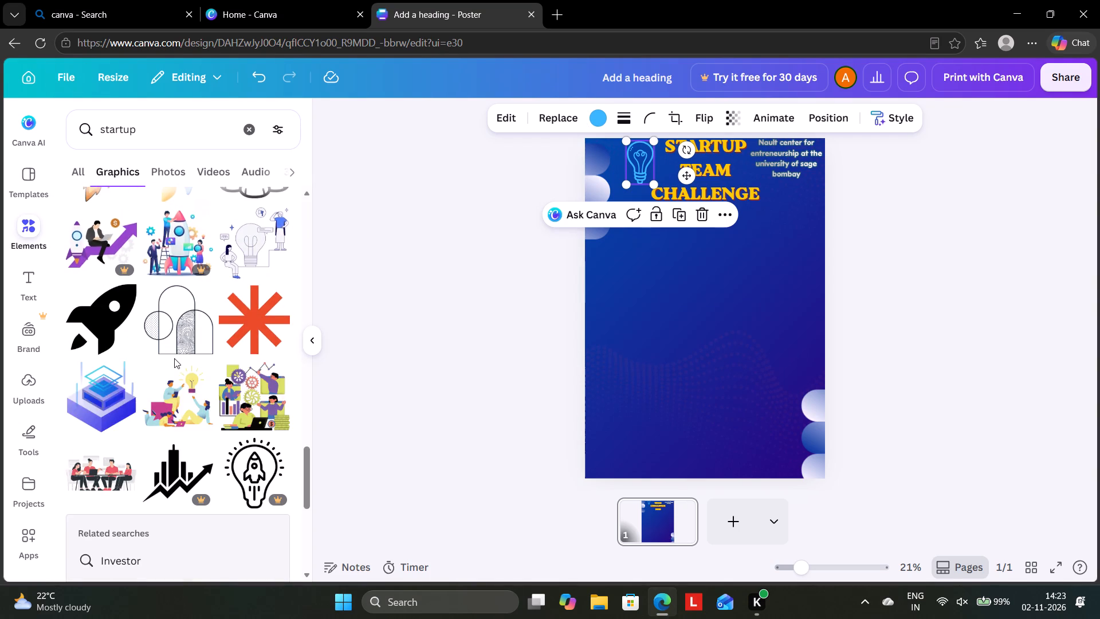
pyautogui.scroll(-2, 174, 358)
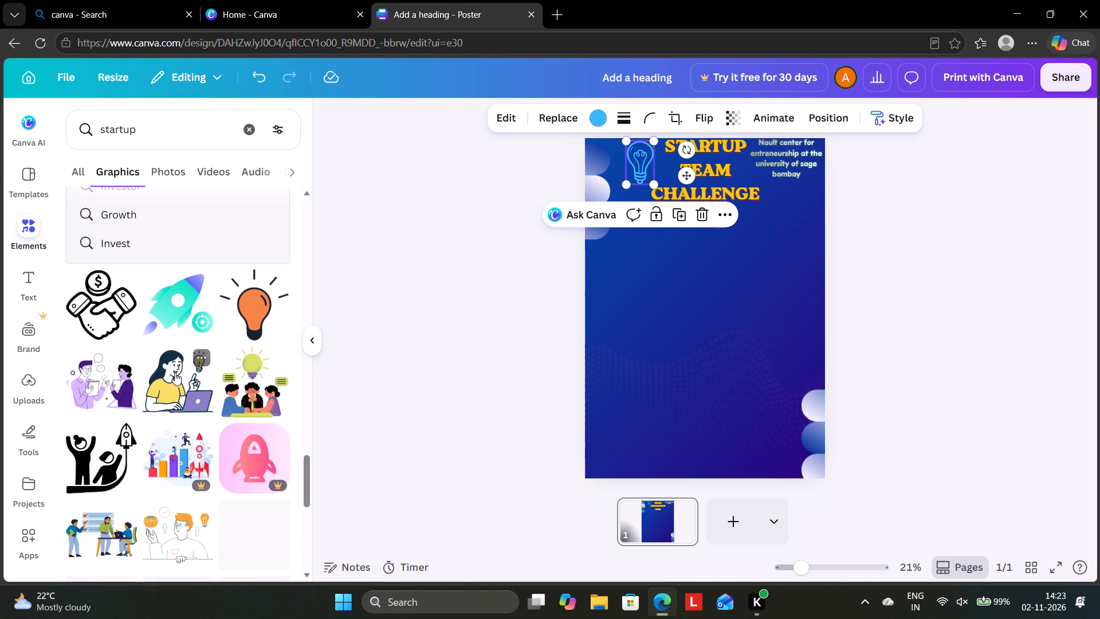
pyautogui.click(249, 309)
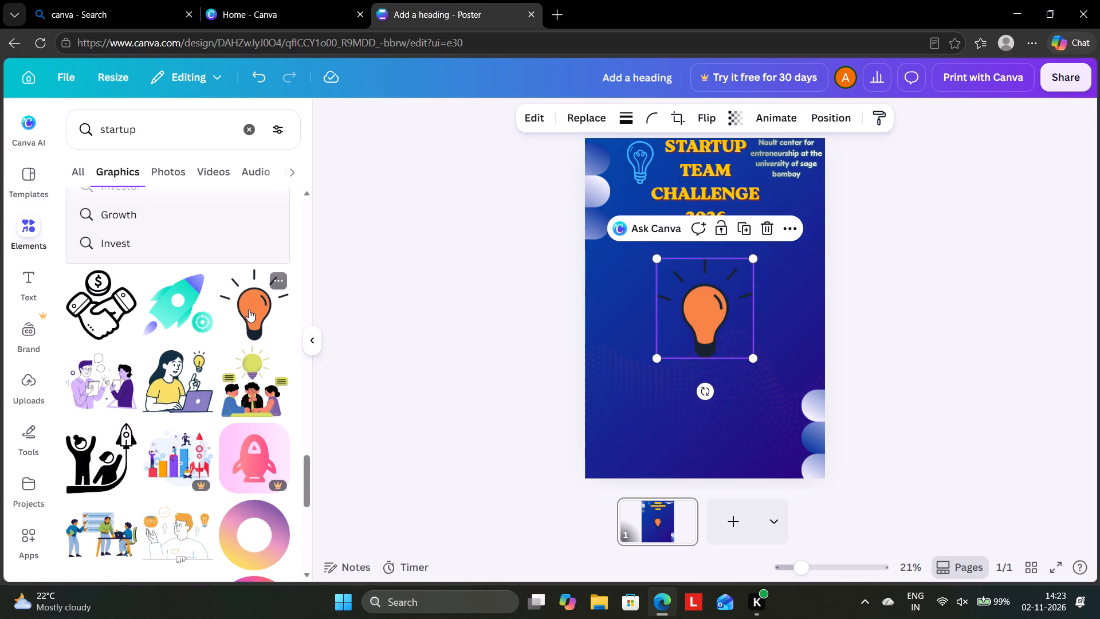
# Shrink the orange bulb to under half its size and place it at the poster's right edge, below the organiser text.
pyautogui.moveTo(747, 355); pyautogui.dragTo(695, 297)
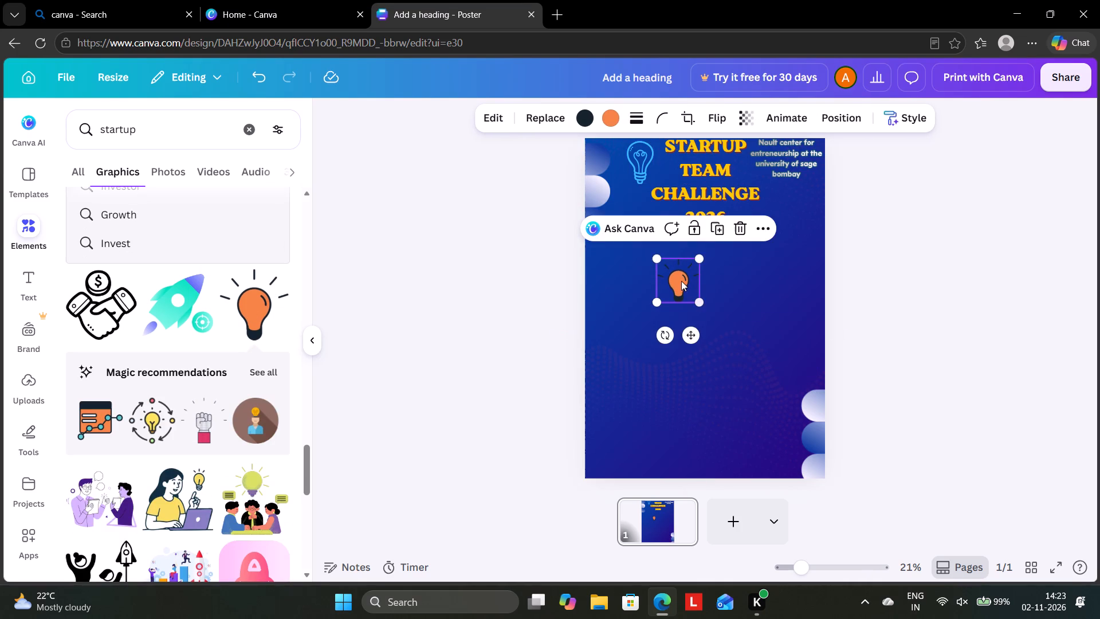
pyautogui.moveTo(681, 278); pyautogui.dragTo(810, 212)
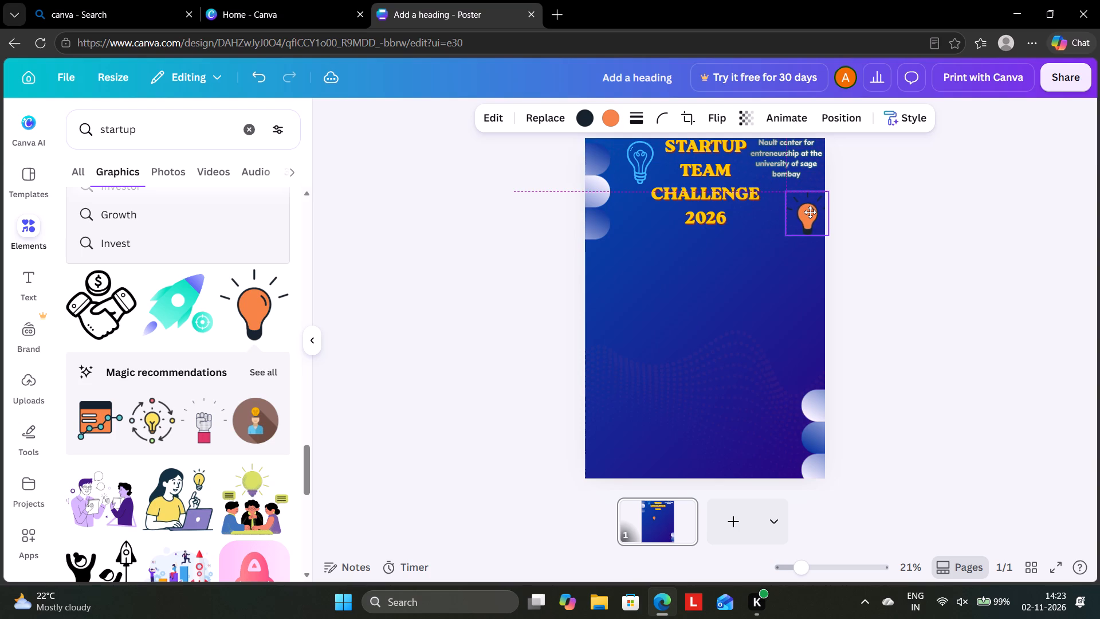
pyautogui.moveTo(810, 212); pyautogui.dragTo(813, 209)
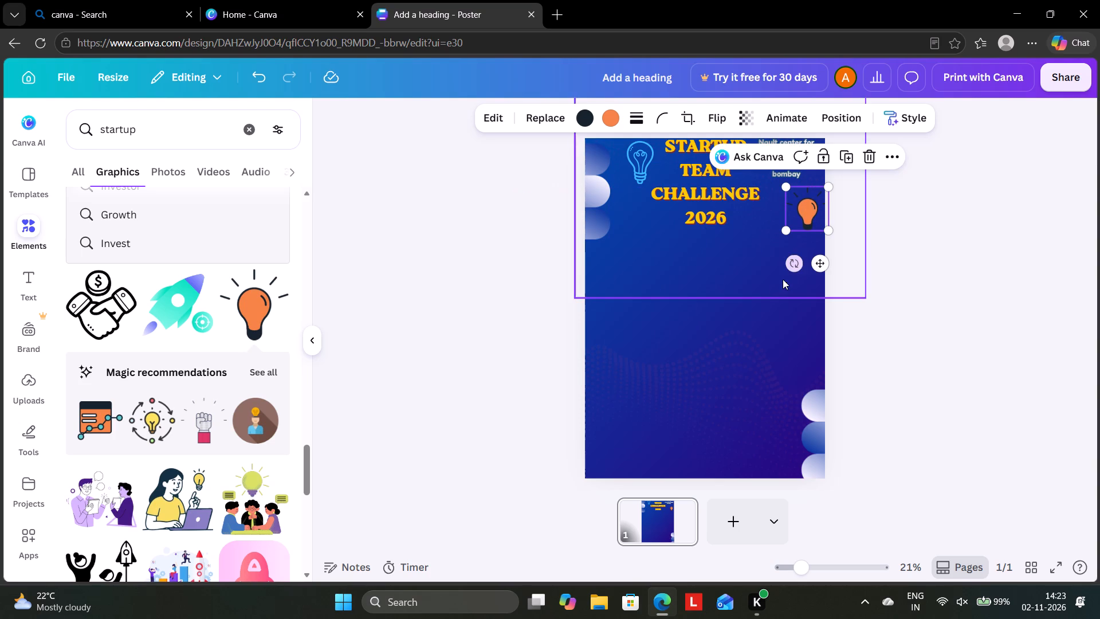
pyautogui.click(518, 350)
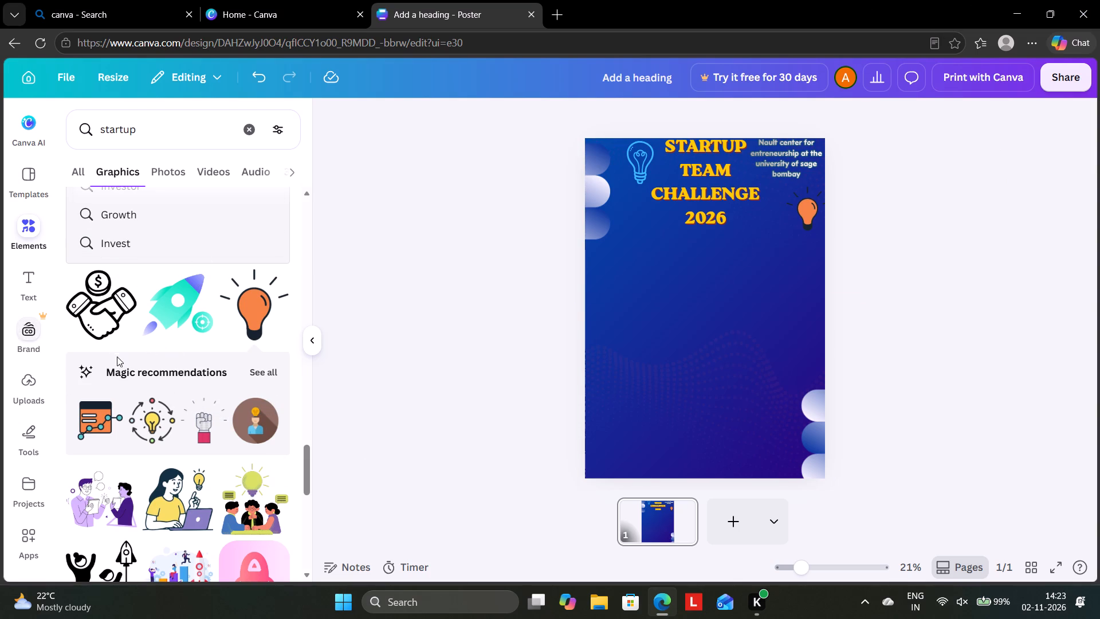
# Browse further startup graphics and add the illustration of two people around a large white light bulb.
pyautogui.scroll(-2, 118, 370)
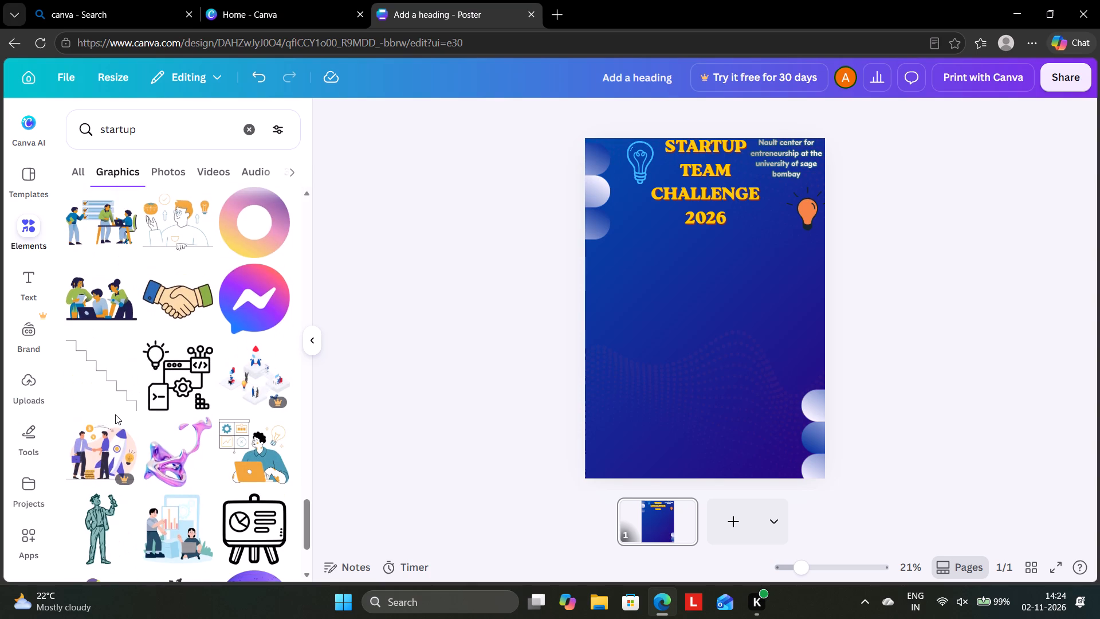
pyautogui.scroll(-2, 97, 449)
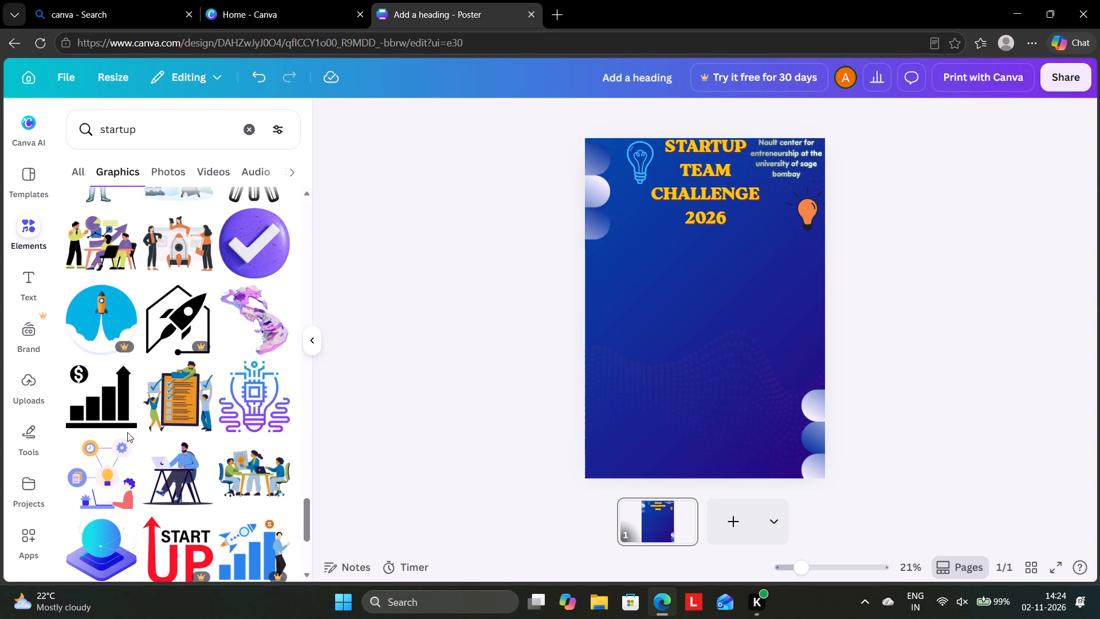
pyautogui.scroll(-2, 127, 432)
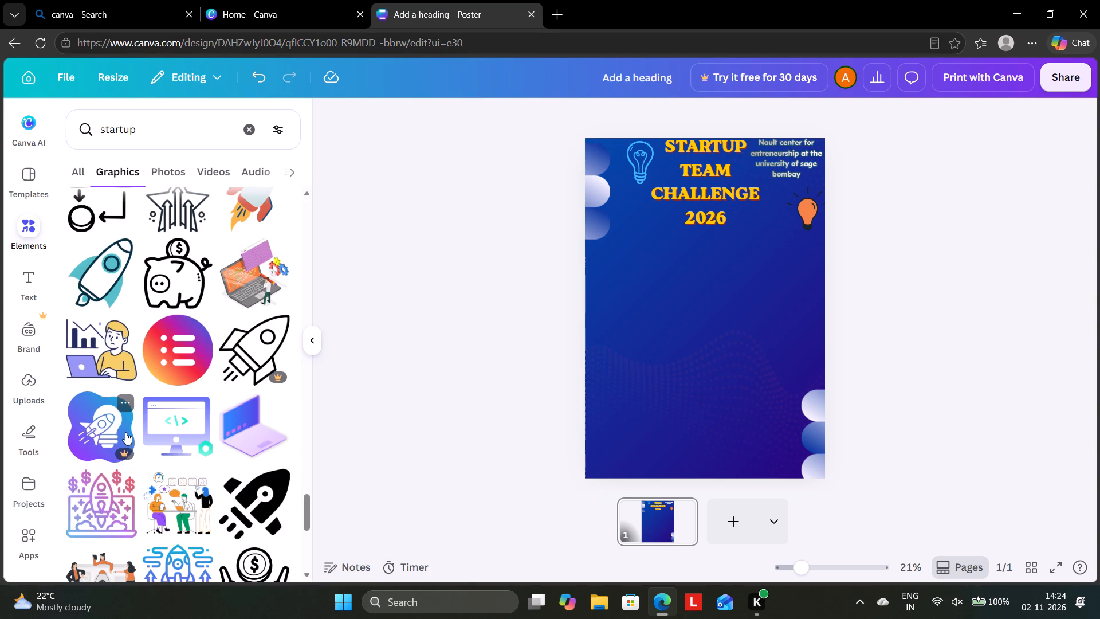
pyautogui.scroll(-2, 124, 444)
pyautogui.scroll(-1, 162, 416)
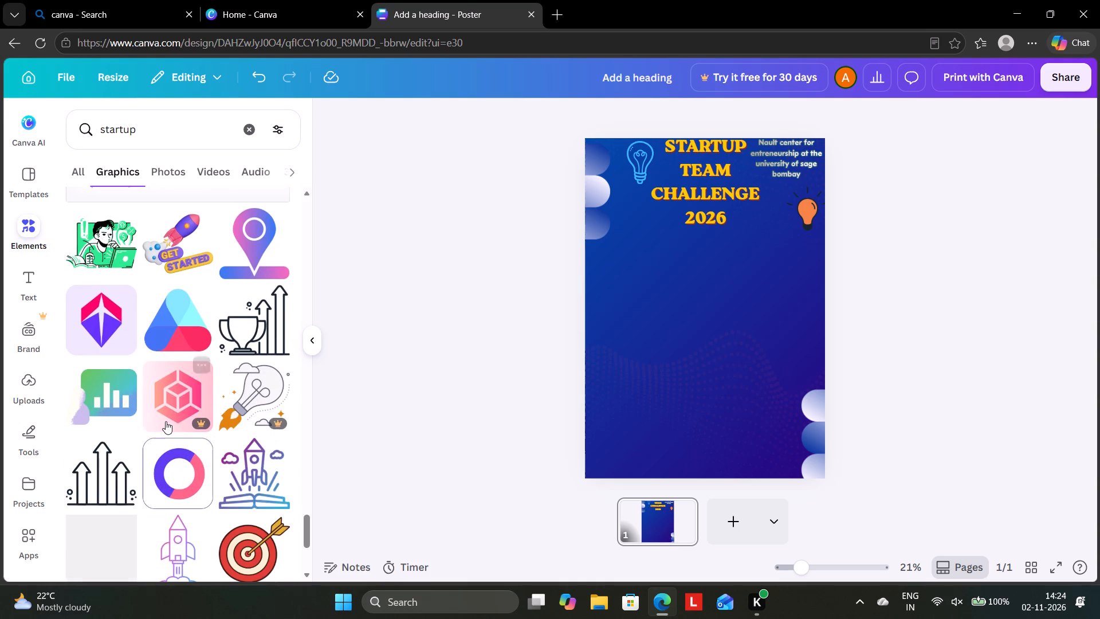
pyautogui.scroll(-2, 214, 378)
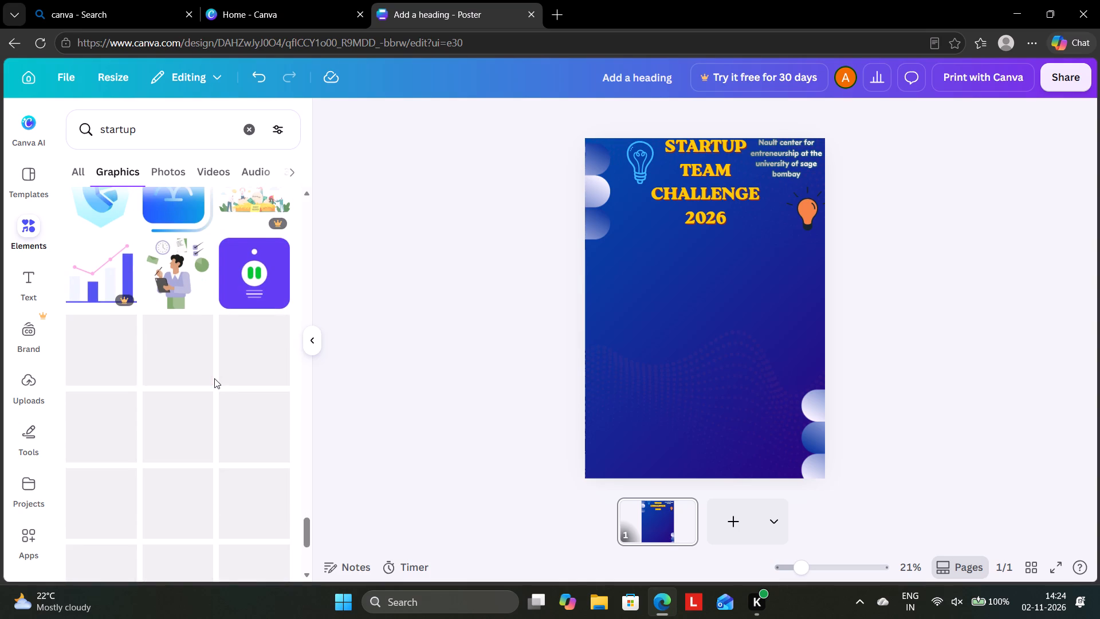
pyautogui.scroll(-2, 199, 391)
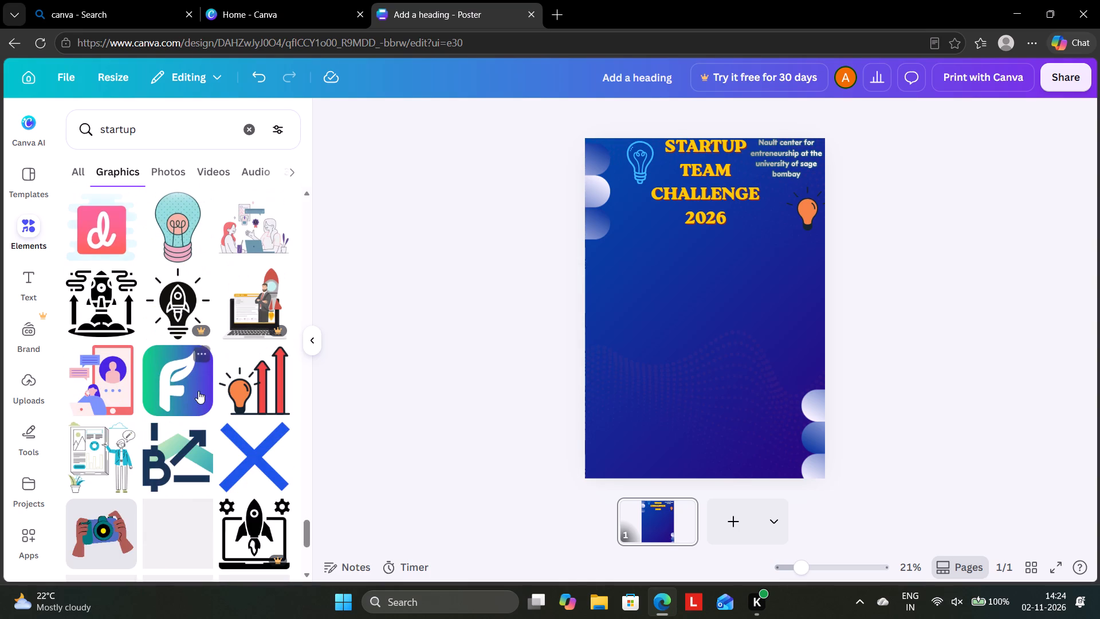
pyautogui.scroll(-3, 144, 406)
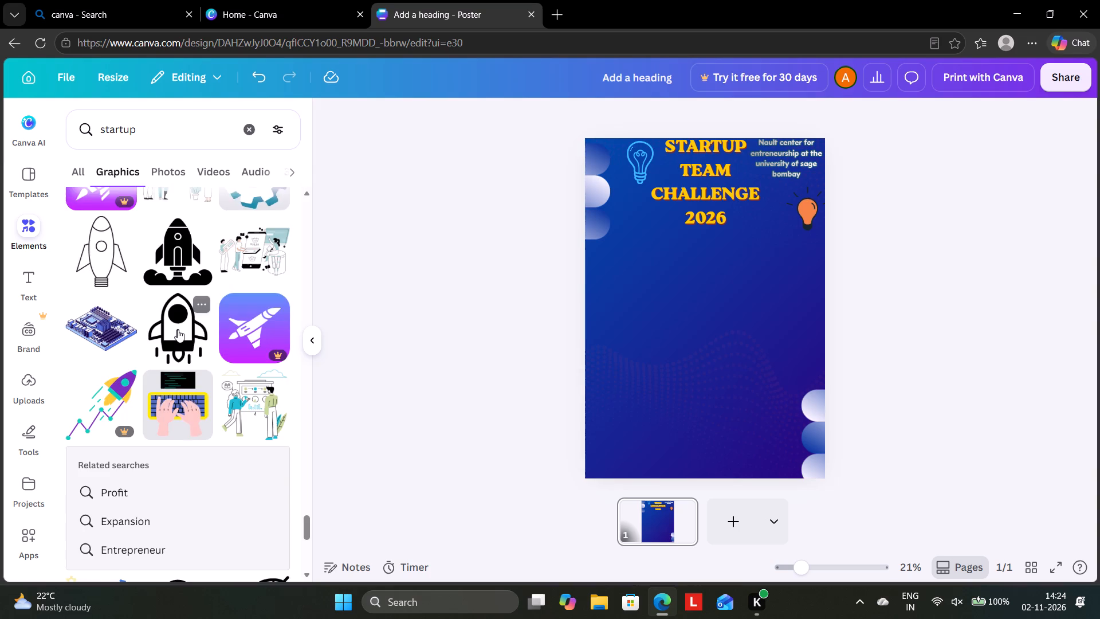
pyautogui.scroll(-3, 178, 330)
pyautogui.scroll(18, 174, 331)
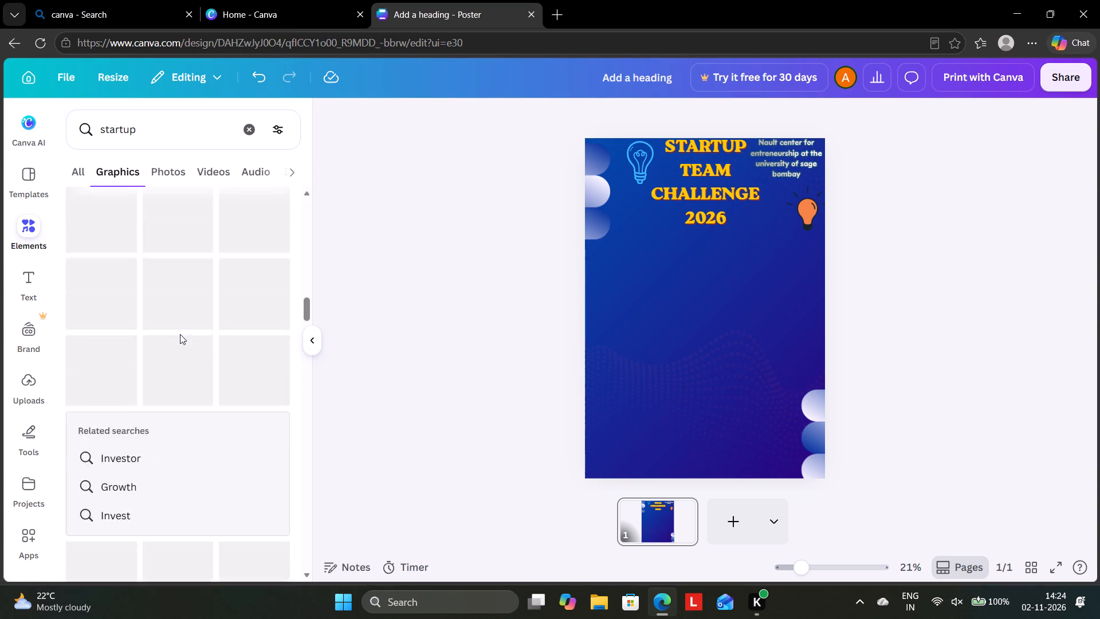
pyautogui.scroll(6, 180, 334)
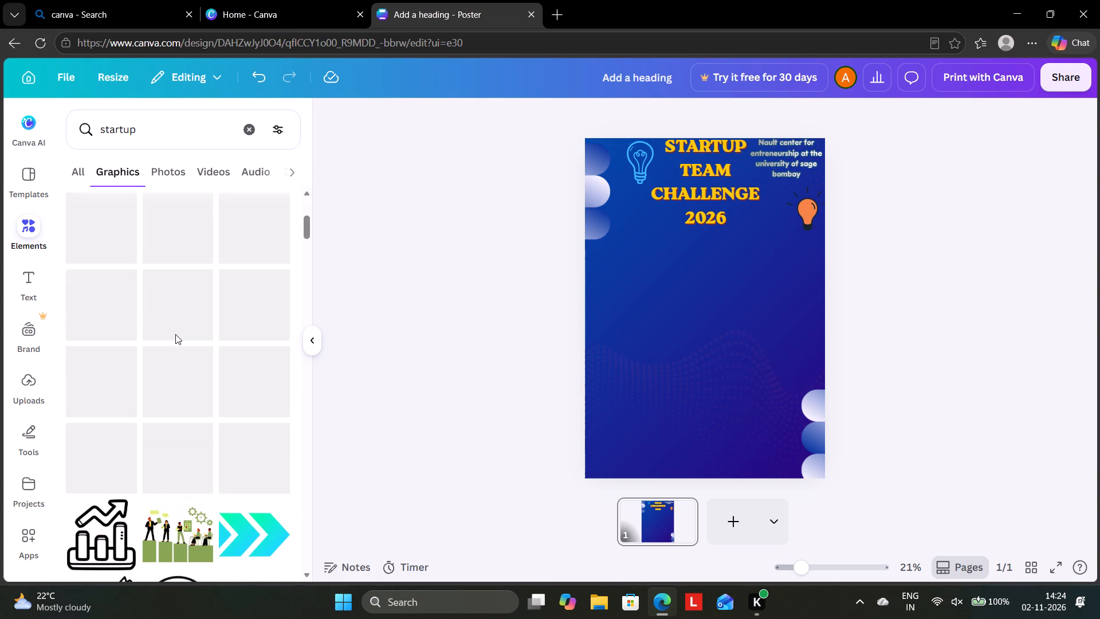
pyautogui.scroll(-3, 175, 334)
pyautogui.scroll(1, 175, 336)
pyautogui.scroll(-3, 175, 338)
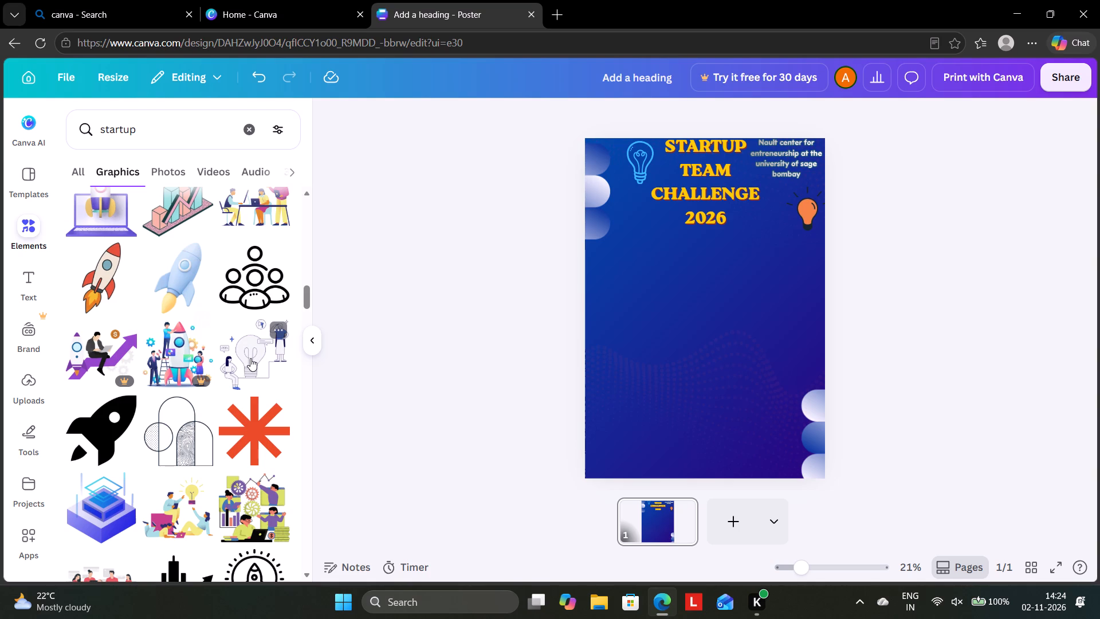
pyautogui.click(250, 358)
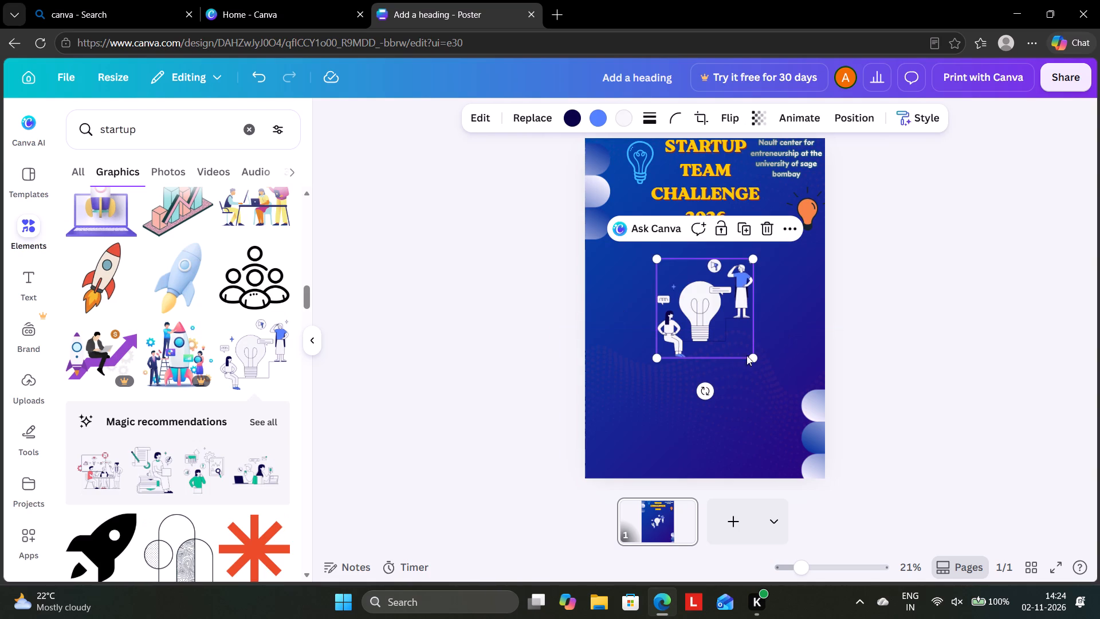
# Recolour the white parts of the people-and-bulb illustration lime green.
pyautogui.click(616, 117)
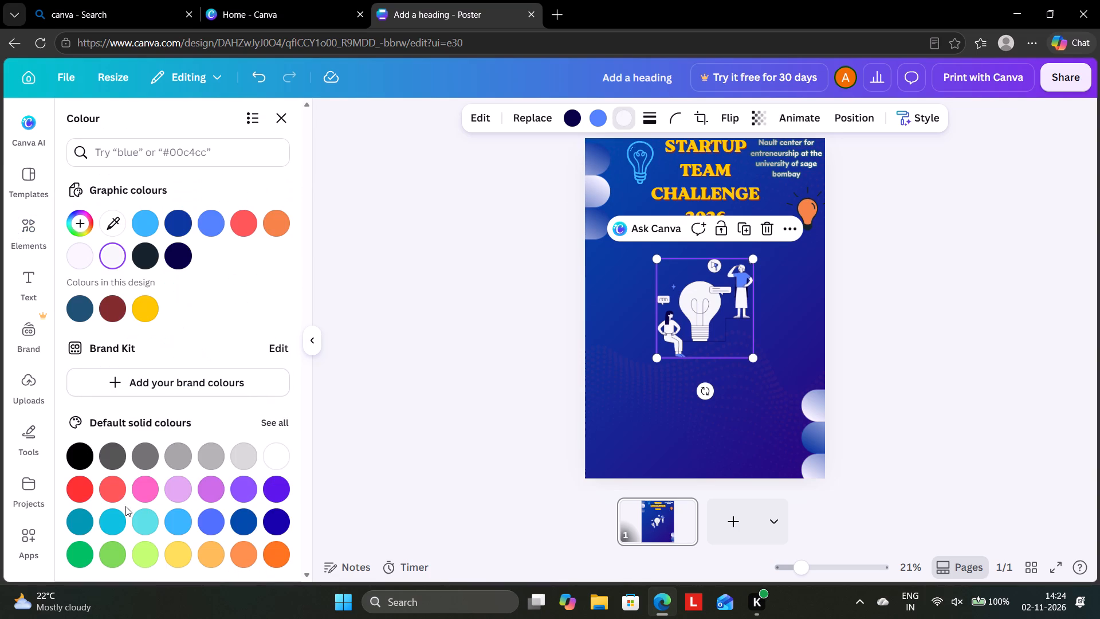
pyautogui.click(151, 518)
pyautogui.click(144, 554)
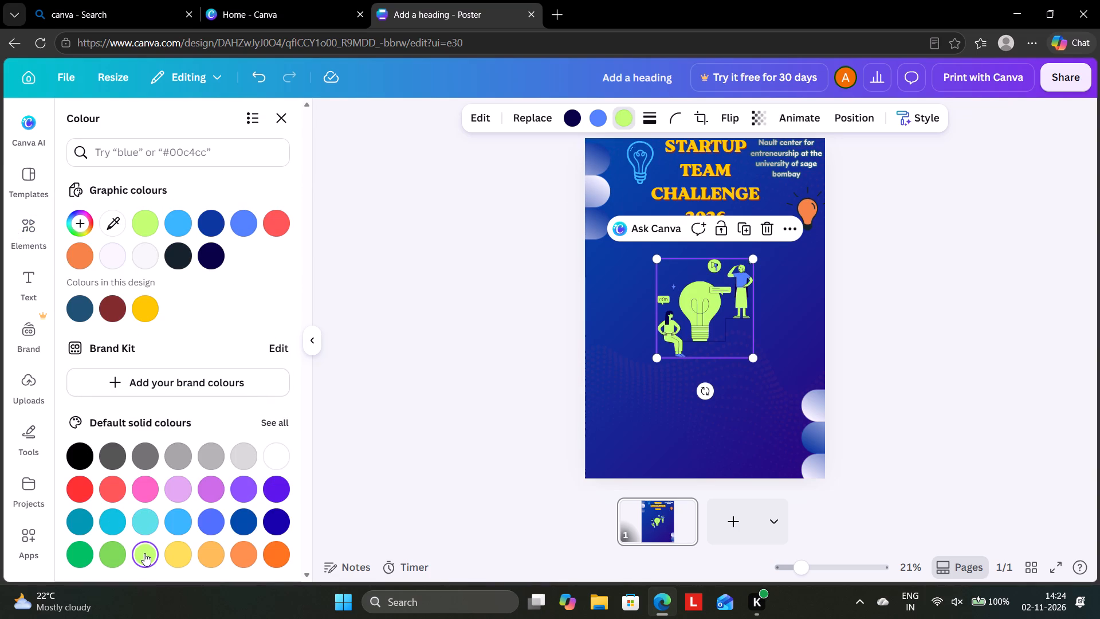
# Shrink the people-and-bulb illustration proportionally to about 10 wide.
pyautogui.click(759, 363)
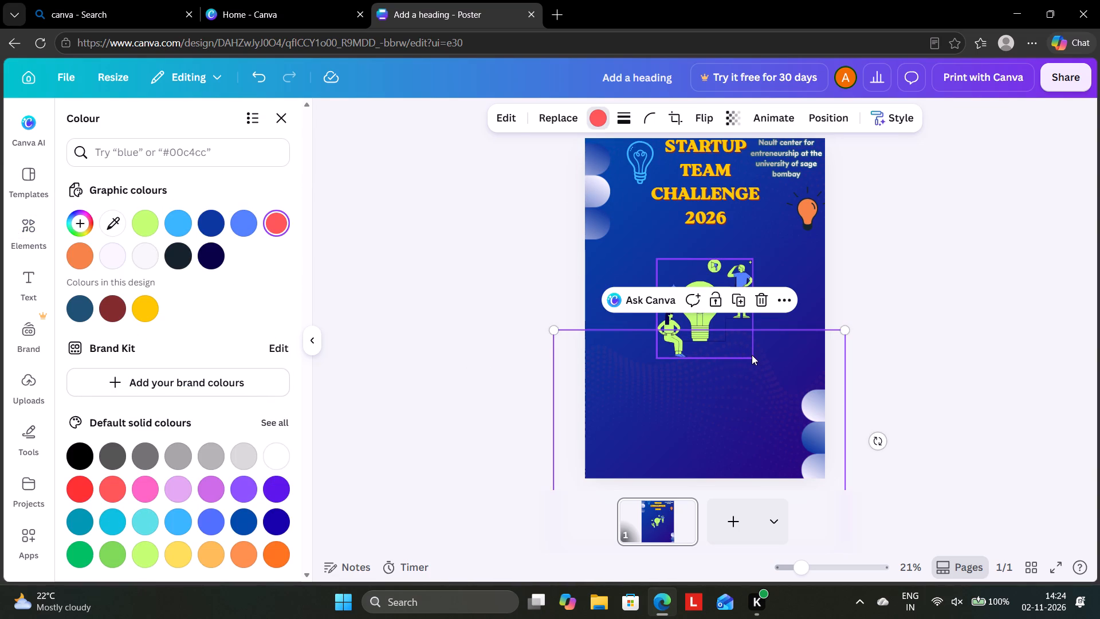
pyautogui.click(730, 343)
pyautogui.moveTo(748, 358); pyautogui.dragTo(748, 356)
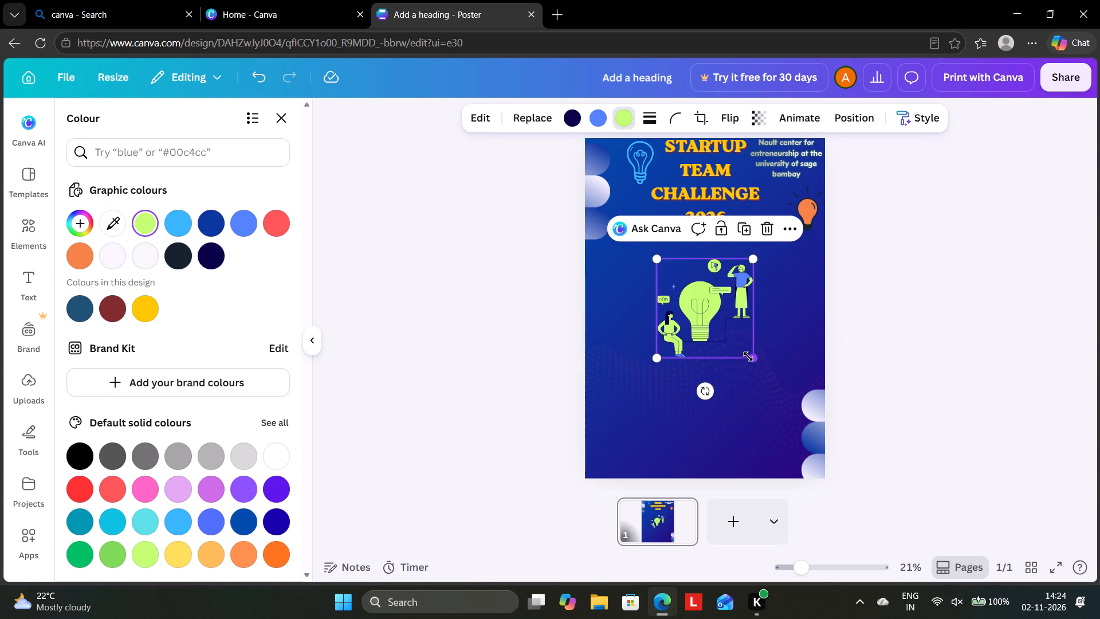
pyautogui.moveTo(748, 356); pyautogui.dragTo(715, 320)
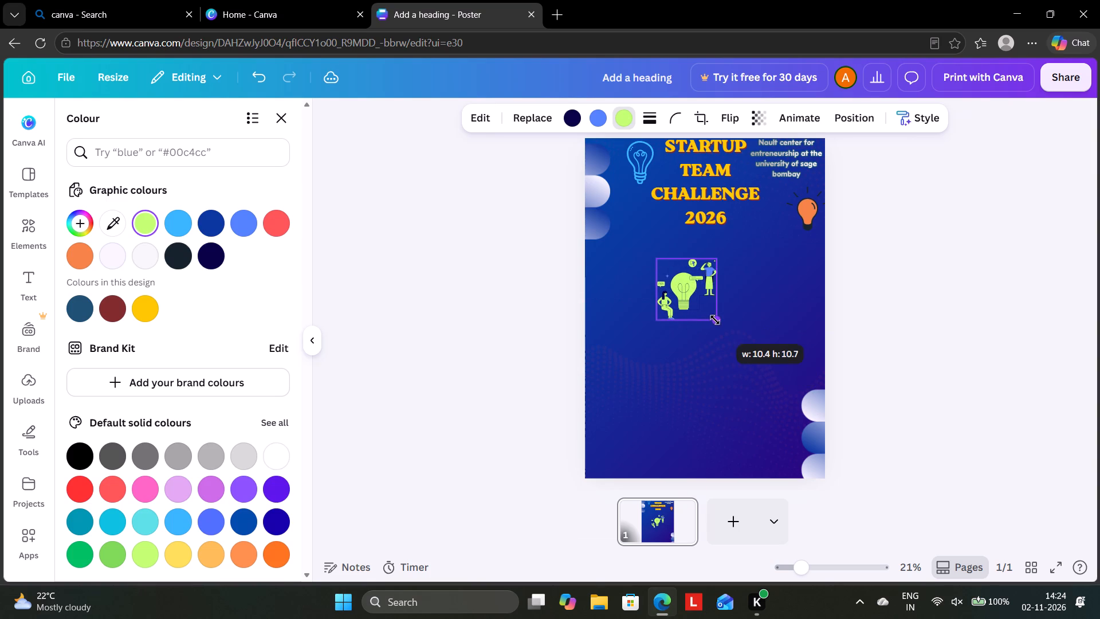
pyautogui.moveTo(715, 320); pyautogui.dragTo(710, 315)
# Move the people-and-bulb illustration below the light blue bulb, between the left-edge circles and the heading's 2026 line.
pyautogui.moveTo(686, 278); pyautogui.dragTo(631, 233)
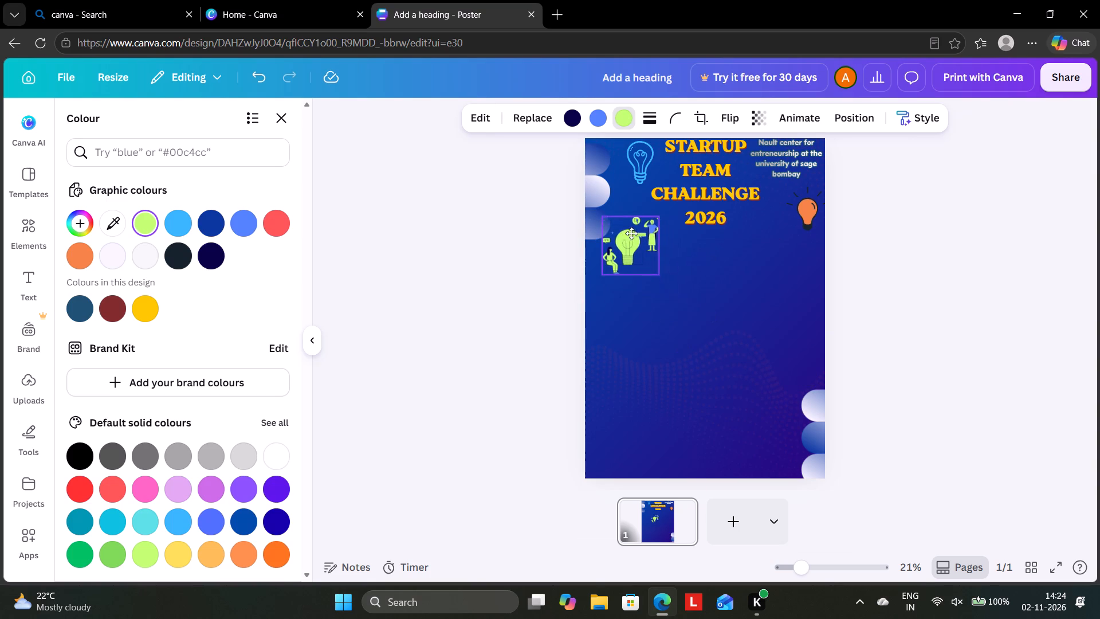
pyautogui.moveTo(631, 233); pyautogui.dragTo(612, 210)
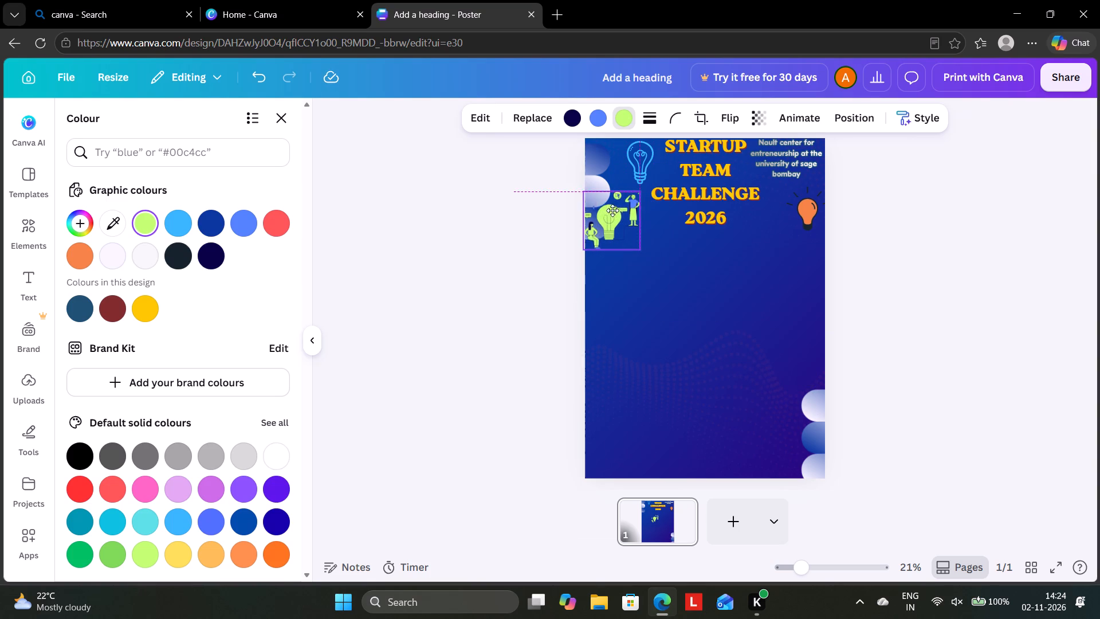
pyautogui.moveTo(612, 210); pyautogui.dragTo(615, 208)
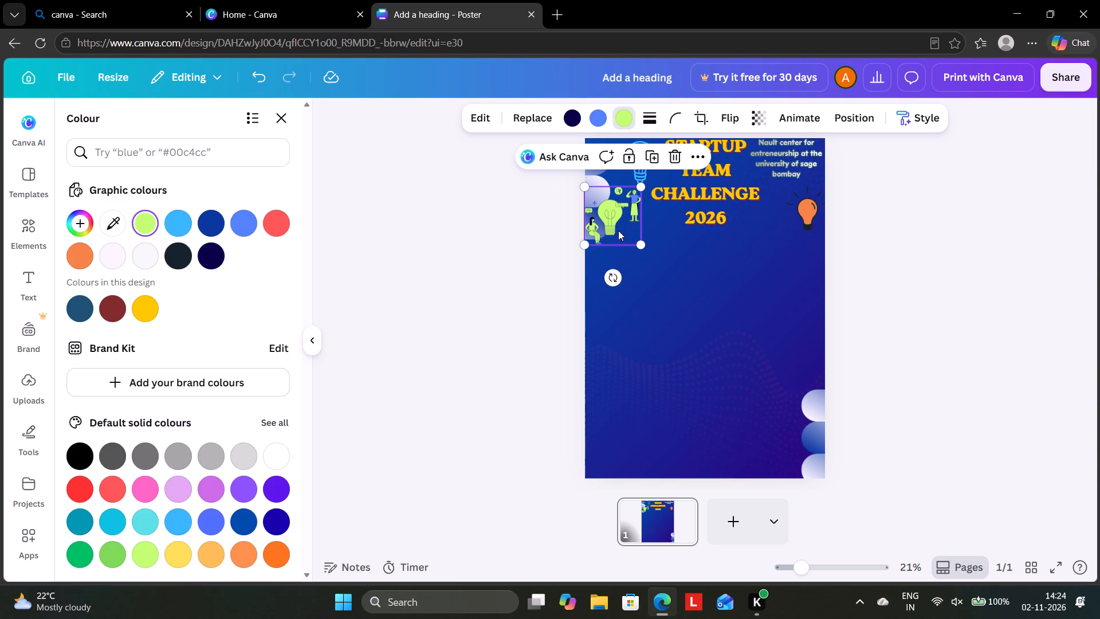
pyautogui.click(689, 284)
pyautogui.moveTo(623, 213); pyautogui.dragTo(643, 221)
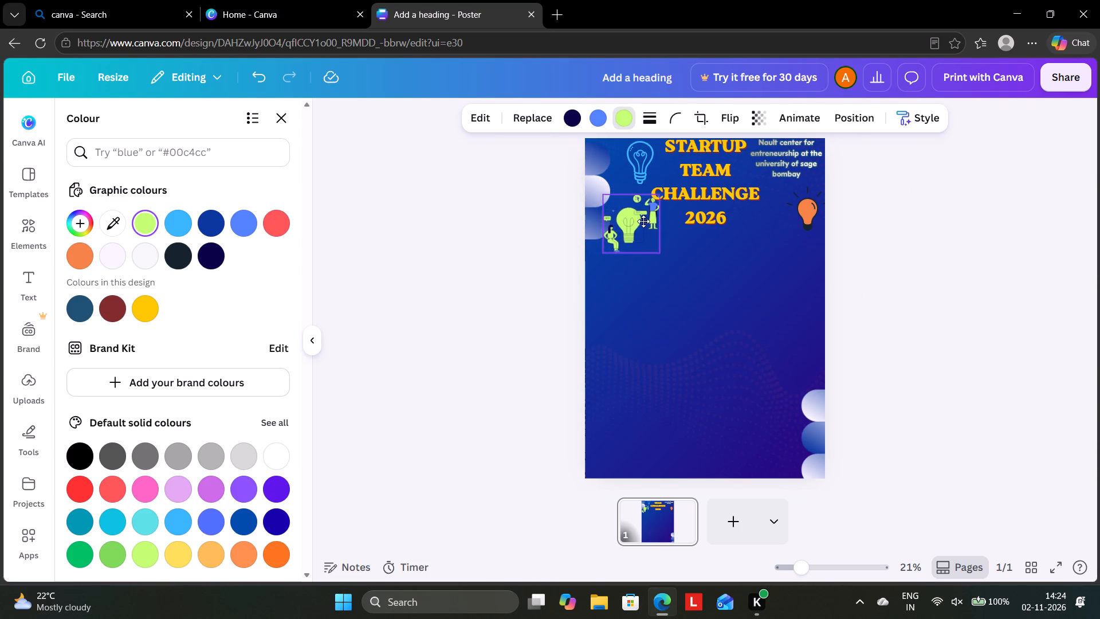
pyautogui.moveTo(643, 221); pyautogui.dragTo(647, 222)
pyautogui.click(703, 268)
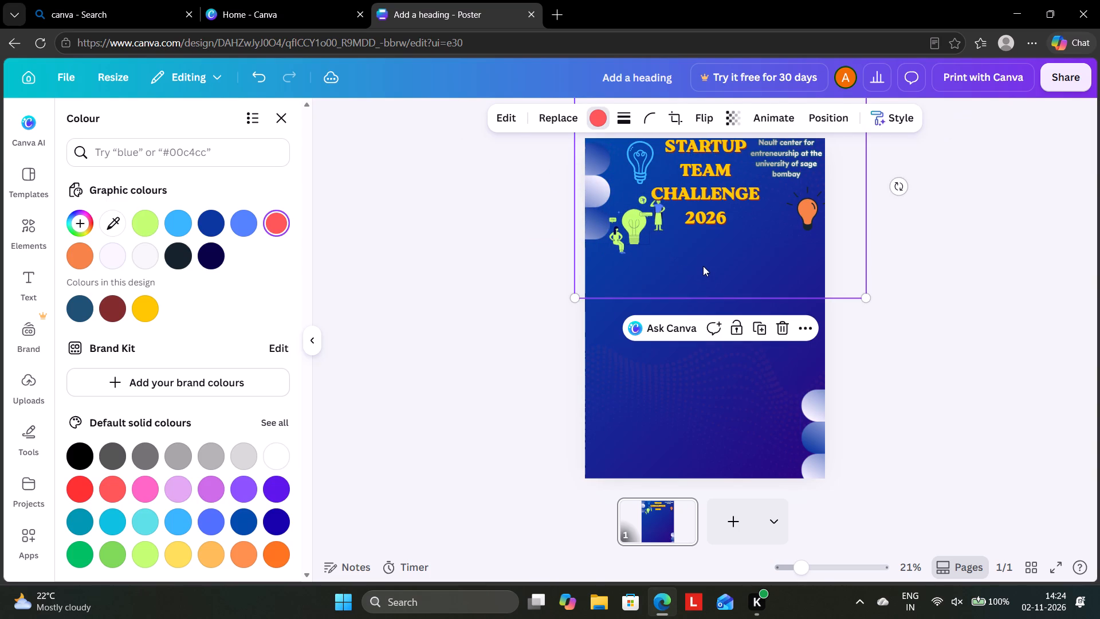
# Shrink the people-and-bulb illustration slightly more so it sits clear of the heading.
pyautogui.click(627, 219)
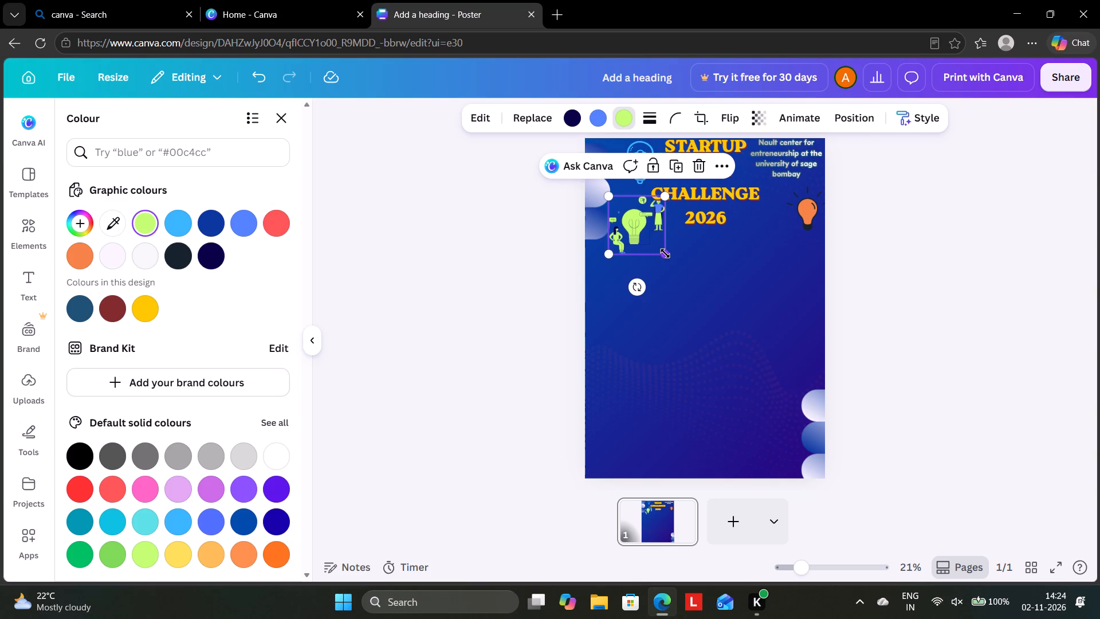
pyautogui.moveTo(665, 253); pyautogui.dragTo(658, 244)
pyautogui.click(643, 225)
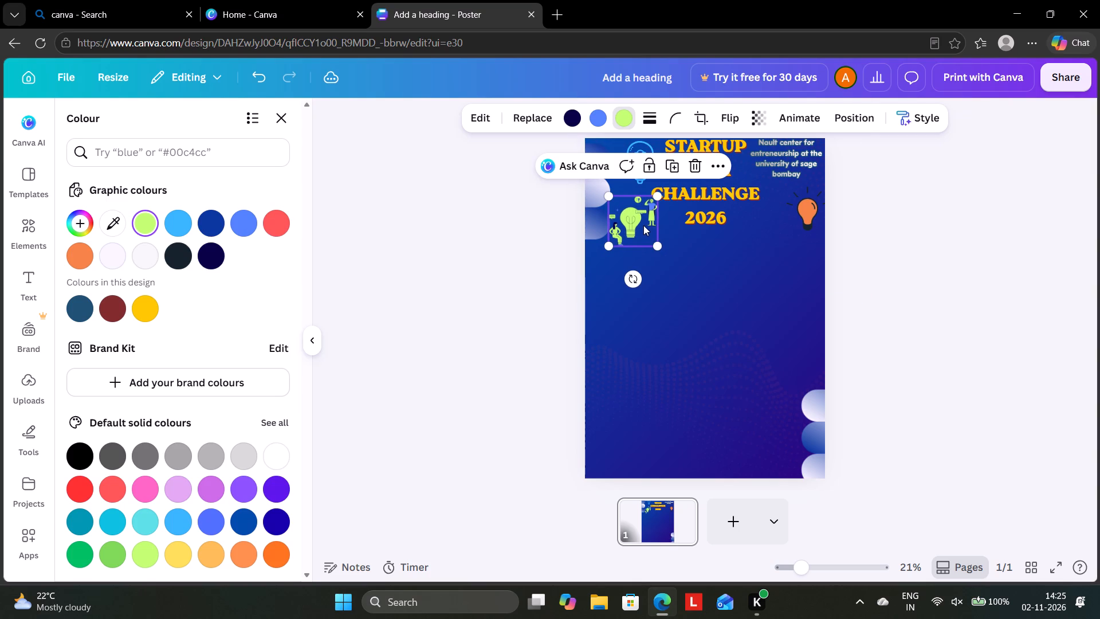
# Move the oversized red graphic slightly down and right so its left edge meets the poster's left edge.
pyautogui.click(683, 244)
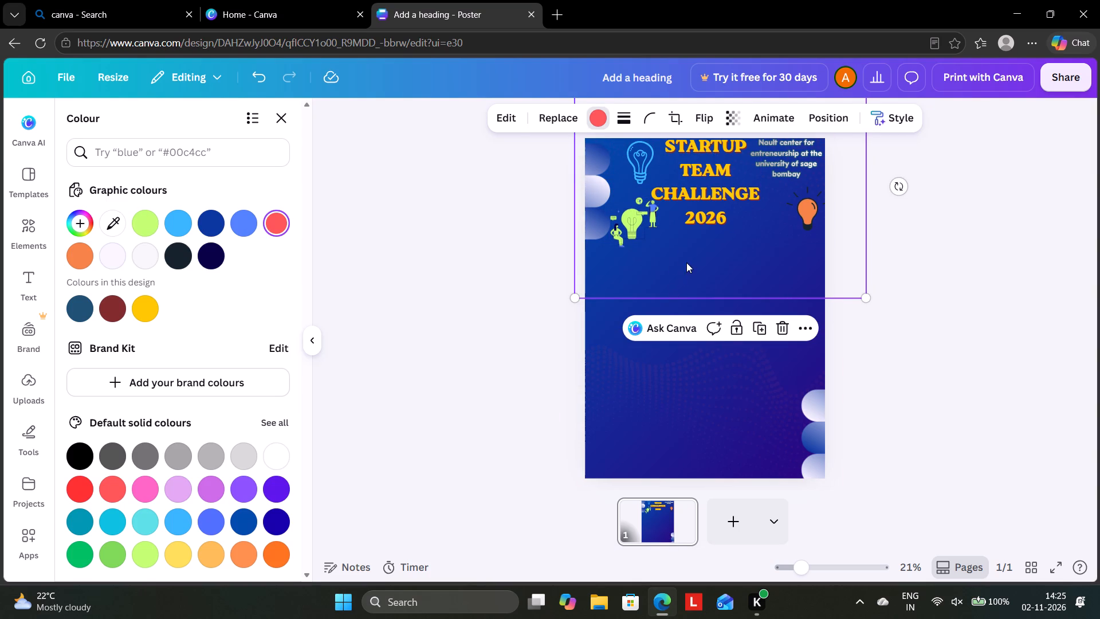
pyautogui.moveTo(686, 262); pyautogui.dragTo(696, 281)
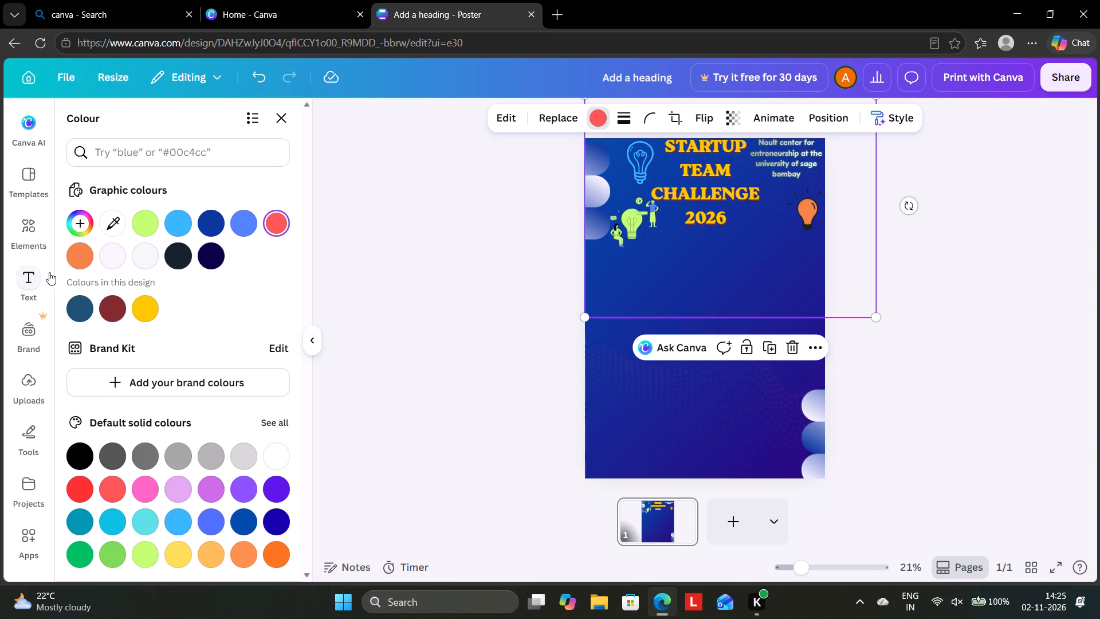
# Add a body text box and place it just below the heading's 2026 line.
pyautogui.click(30, 277)
pyautogui.click(140, 428)
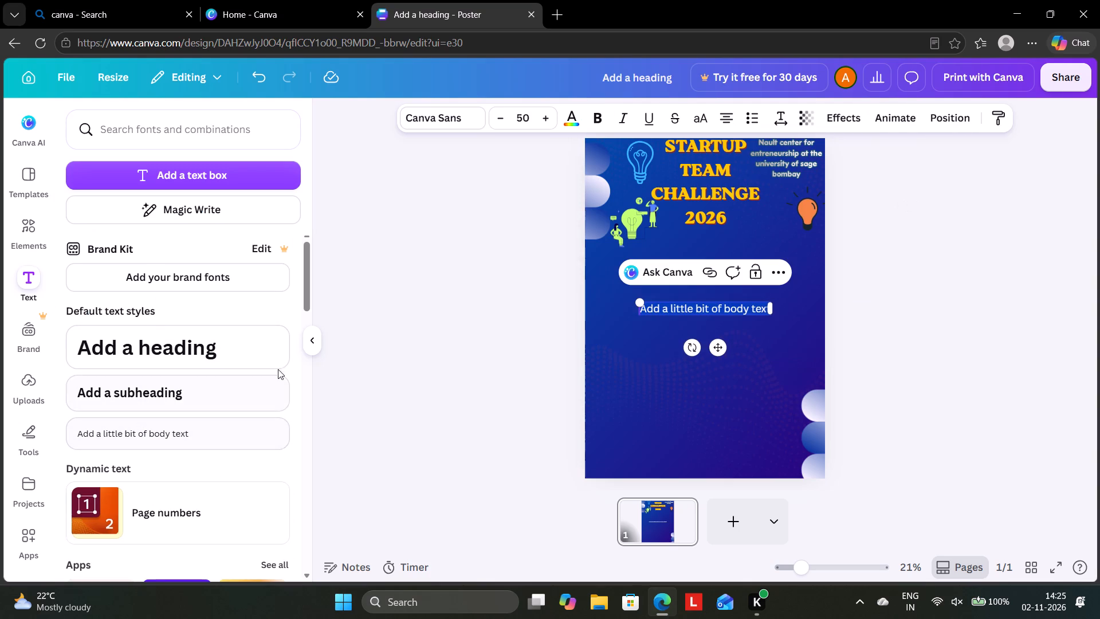
pyautogui.moveTo(701, 309); pyautogui.dragTo(693, 301)
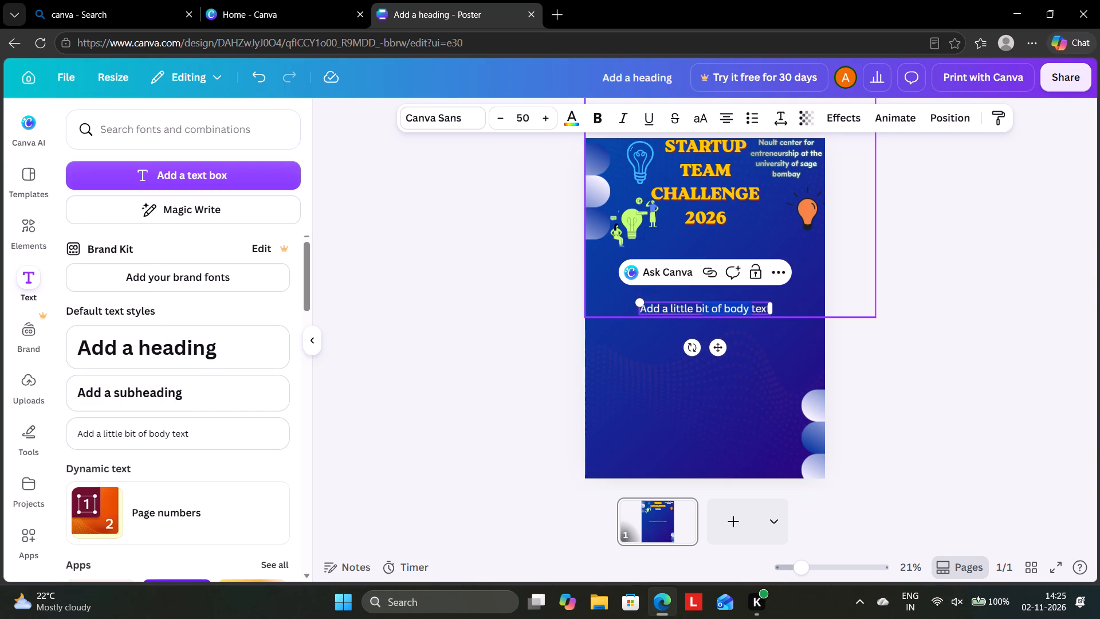
pyautogui.click(693, 314)
pyautogui.moveTo(717, 346); pyautogui.dragTo(720, 292)
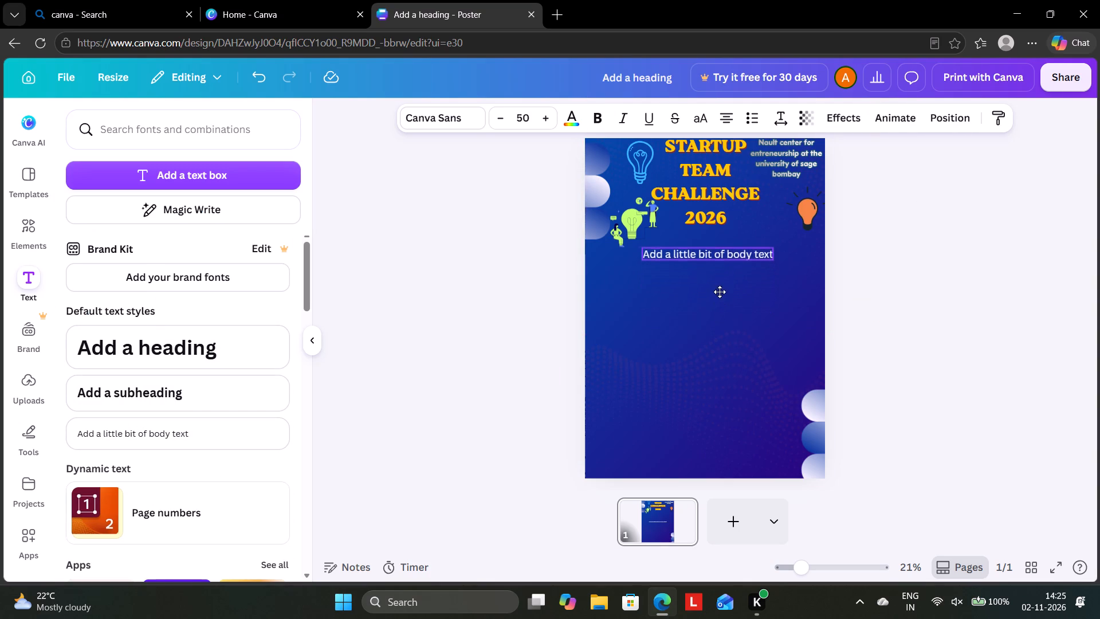
pyautogui.moveTo(720, 292); pyautogui.dragTo(720, 289)
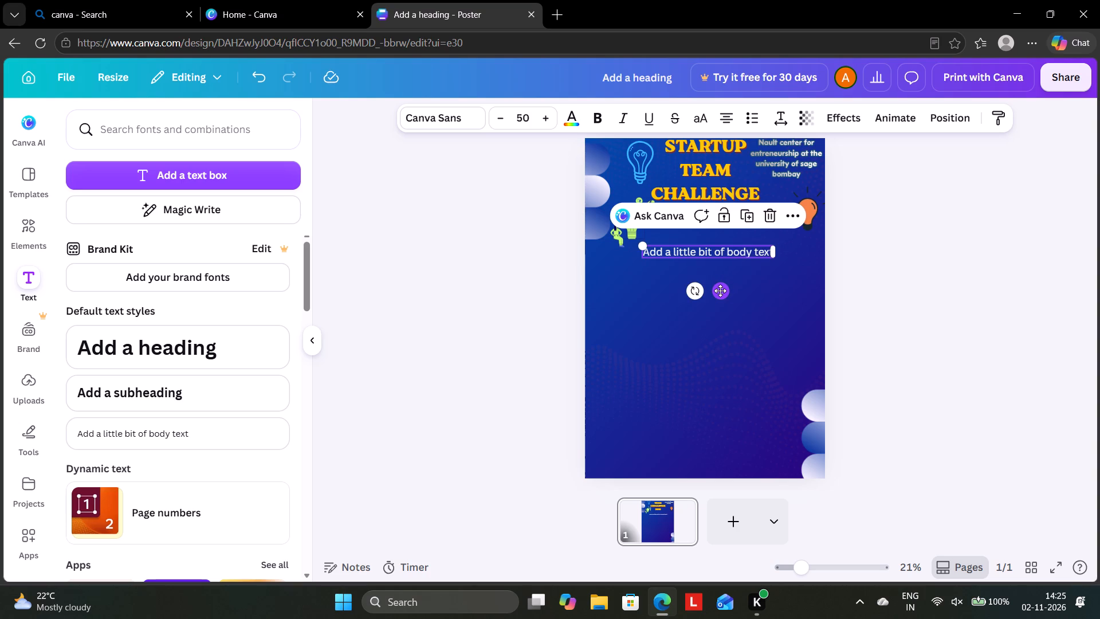
# Replace the placeholder in the new body text box with "About the Competition".
pyautogui.press('a')
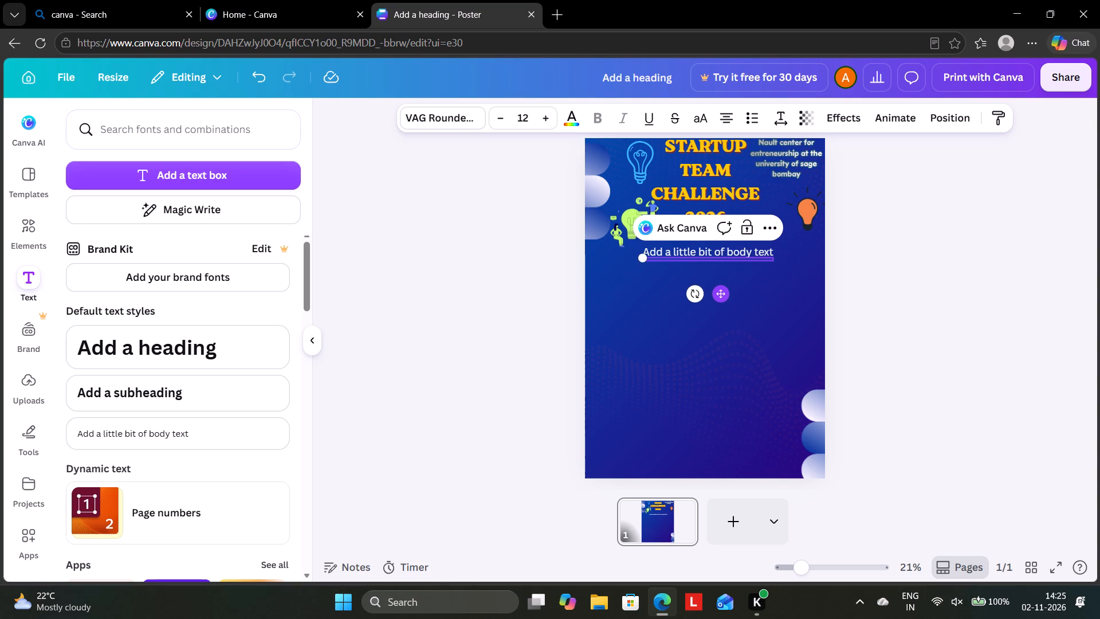
pyautogui.press('BackSpace')
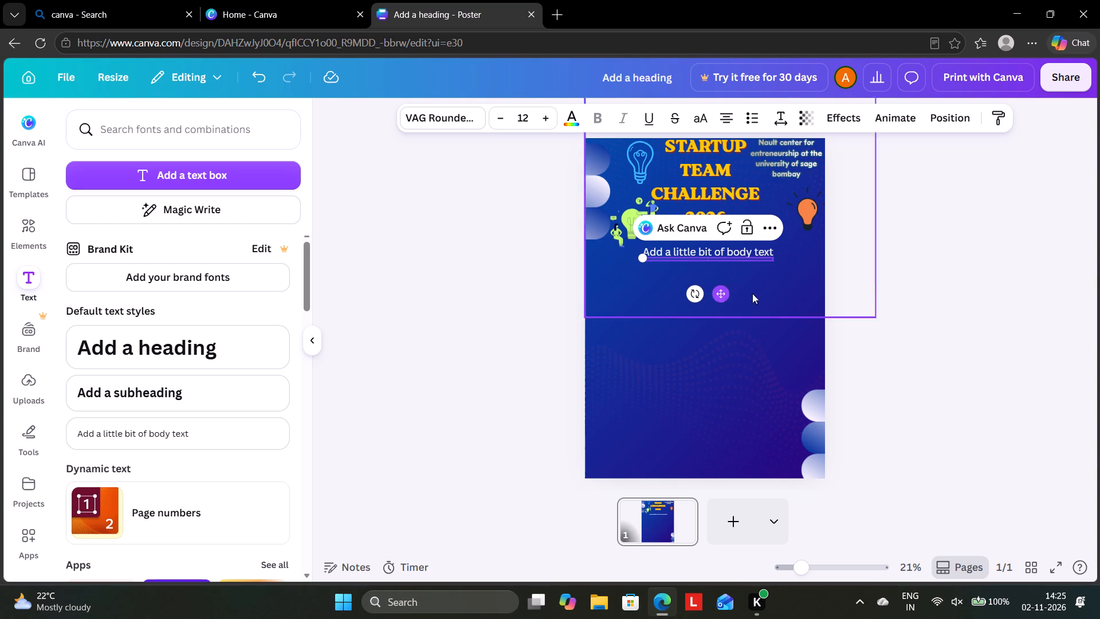
pyautogui.click(751, 254)
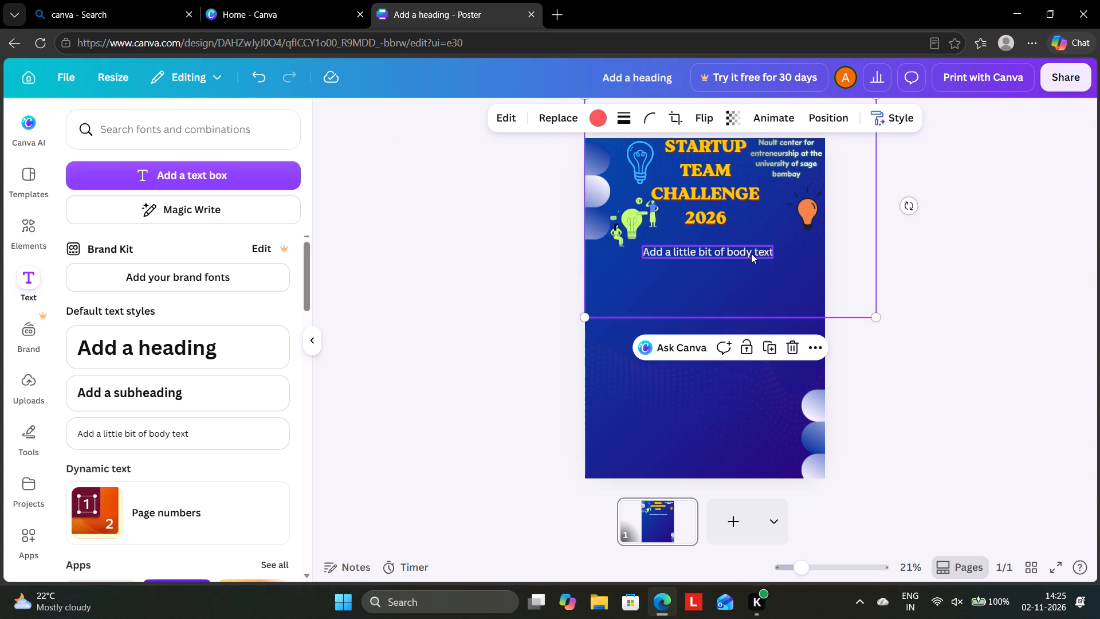
pyautogui.click(751, 253)
pyautogui.rightClick(751, 253)
pyautogui.click(712, 252)
pyautogui.rightClick(711, 251)
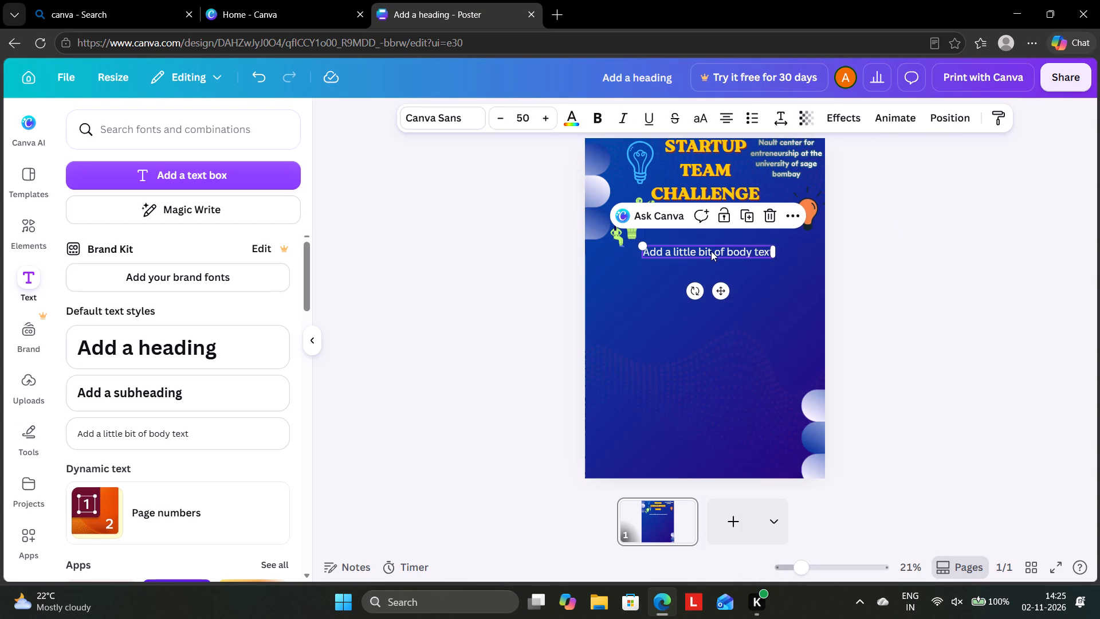
pyautogui.click(711, 251)
pyautogui.doubleClick(677, 251)
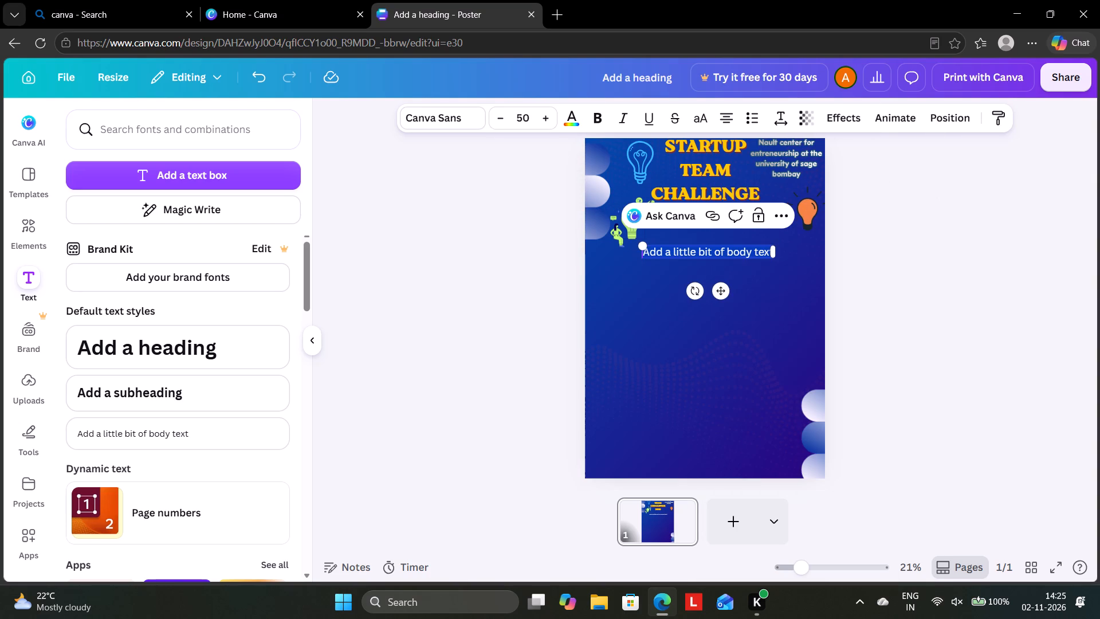
pyautogui.press('BackSpace')
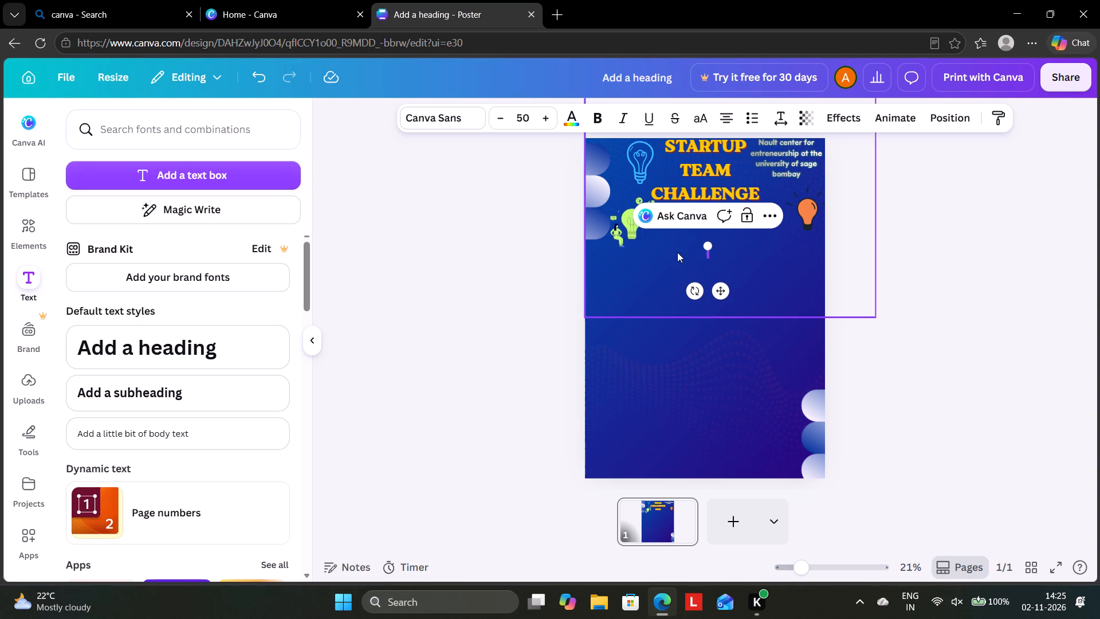
pyautogui.press('a')
pyautogui.press('BackSpace')
pyautogui.write('bout the')
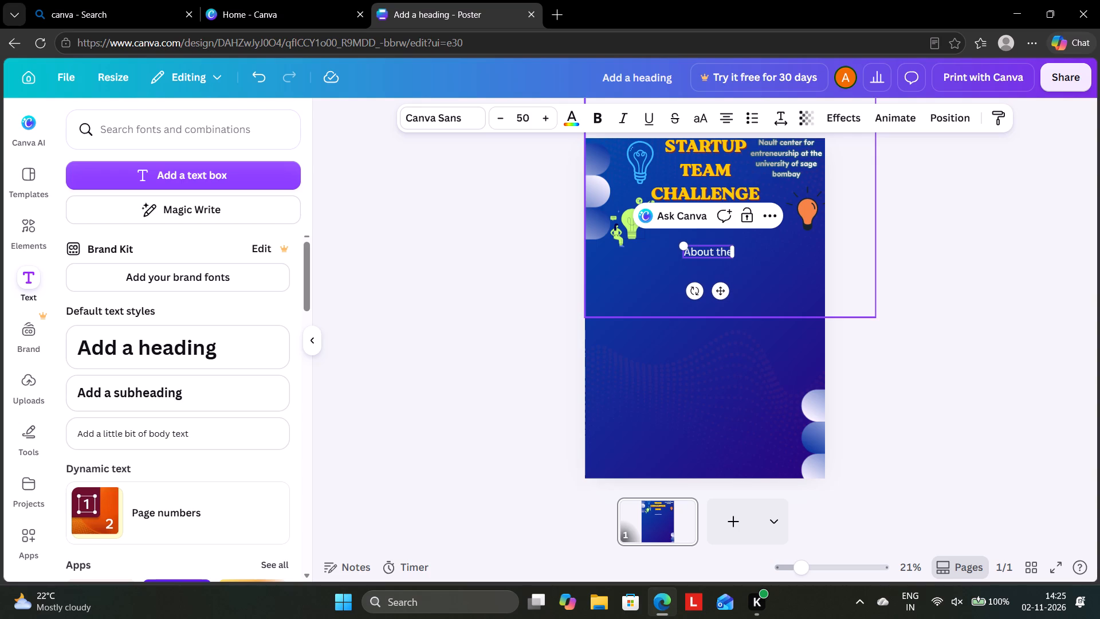
pyautogui.press('space')
pyautogui.hotkey('shift', 'c')
pyautogui.write('om')
pyautogui.press('p')
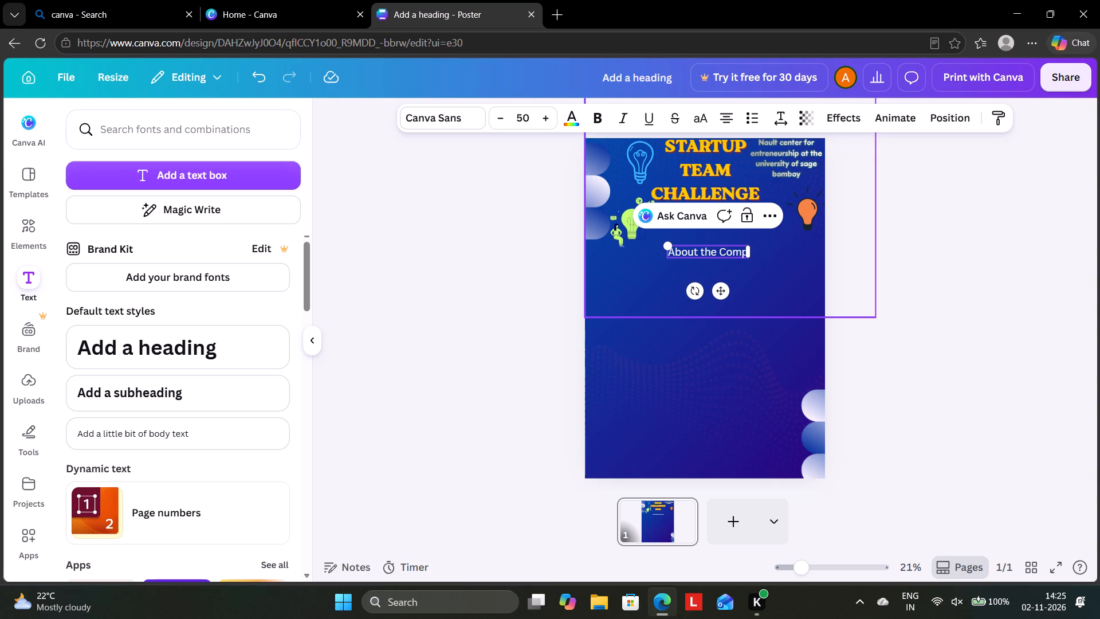
pyautogui.press('e')
pyautogui.write('ti')
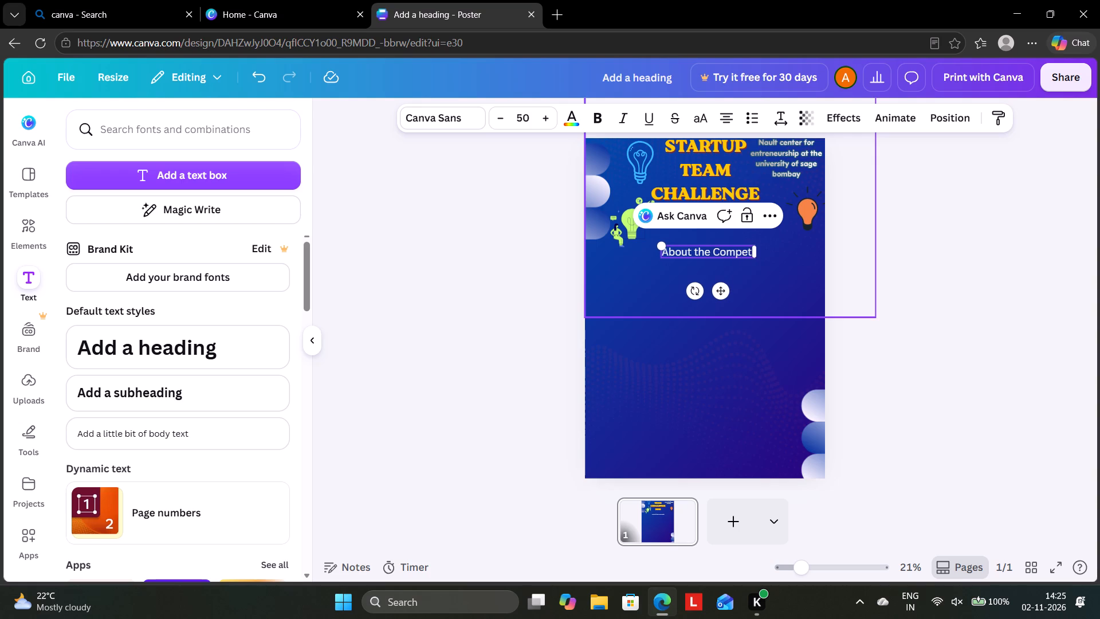
pyautogui.write('tion')
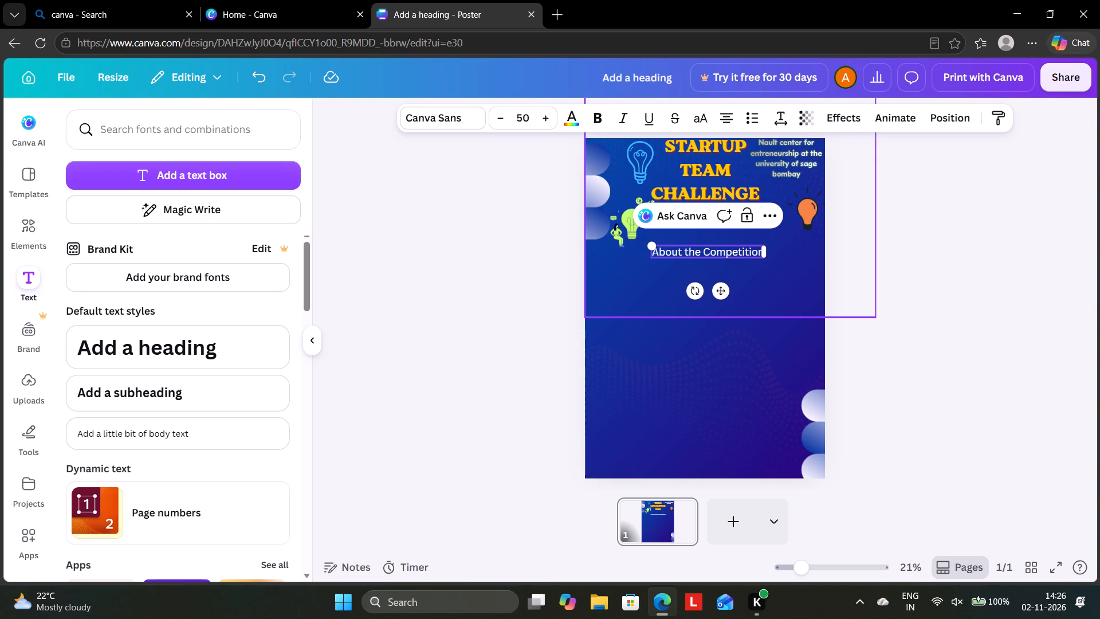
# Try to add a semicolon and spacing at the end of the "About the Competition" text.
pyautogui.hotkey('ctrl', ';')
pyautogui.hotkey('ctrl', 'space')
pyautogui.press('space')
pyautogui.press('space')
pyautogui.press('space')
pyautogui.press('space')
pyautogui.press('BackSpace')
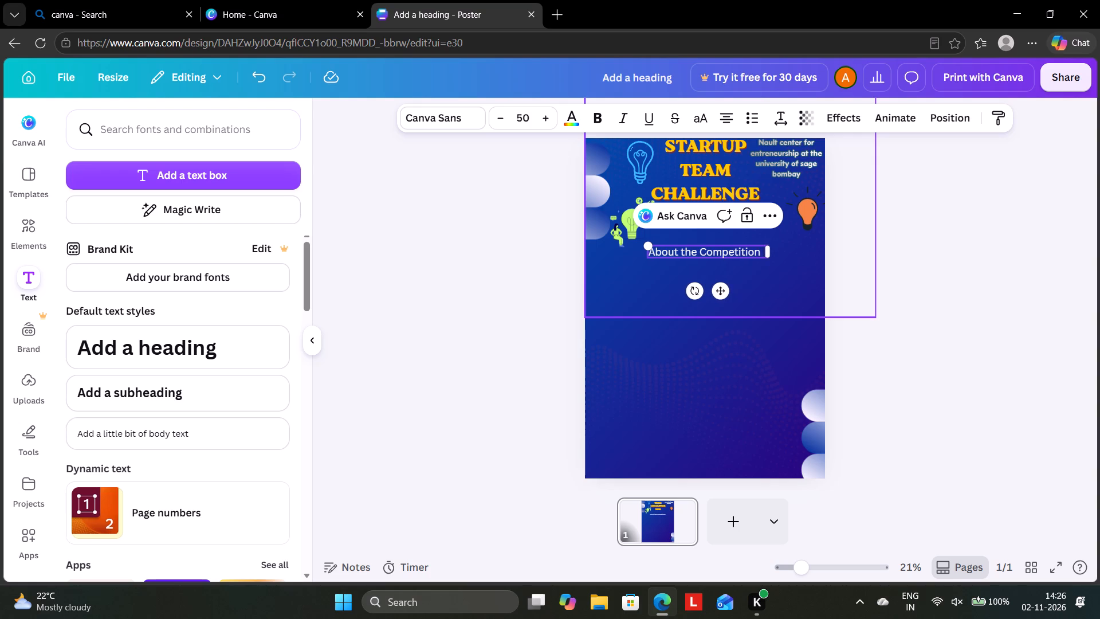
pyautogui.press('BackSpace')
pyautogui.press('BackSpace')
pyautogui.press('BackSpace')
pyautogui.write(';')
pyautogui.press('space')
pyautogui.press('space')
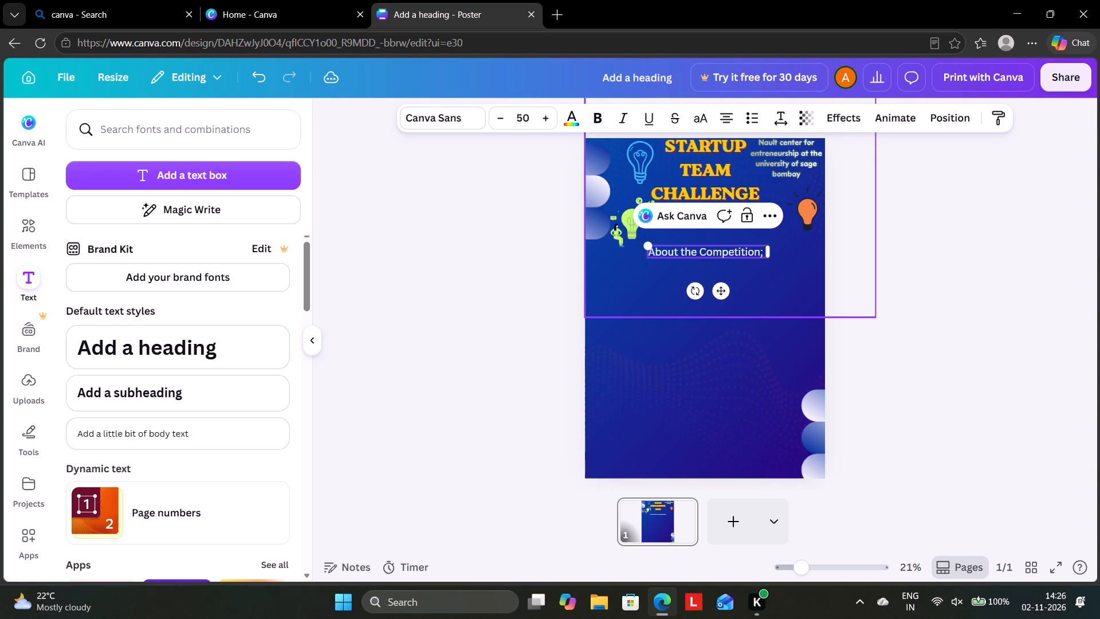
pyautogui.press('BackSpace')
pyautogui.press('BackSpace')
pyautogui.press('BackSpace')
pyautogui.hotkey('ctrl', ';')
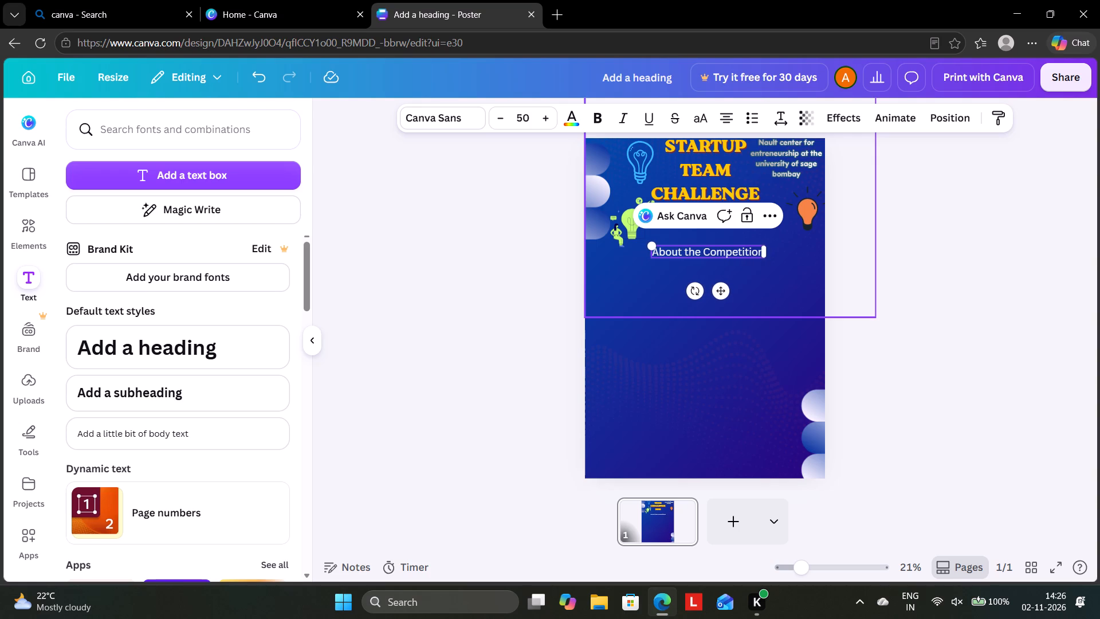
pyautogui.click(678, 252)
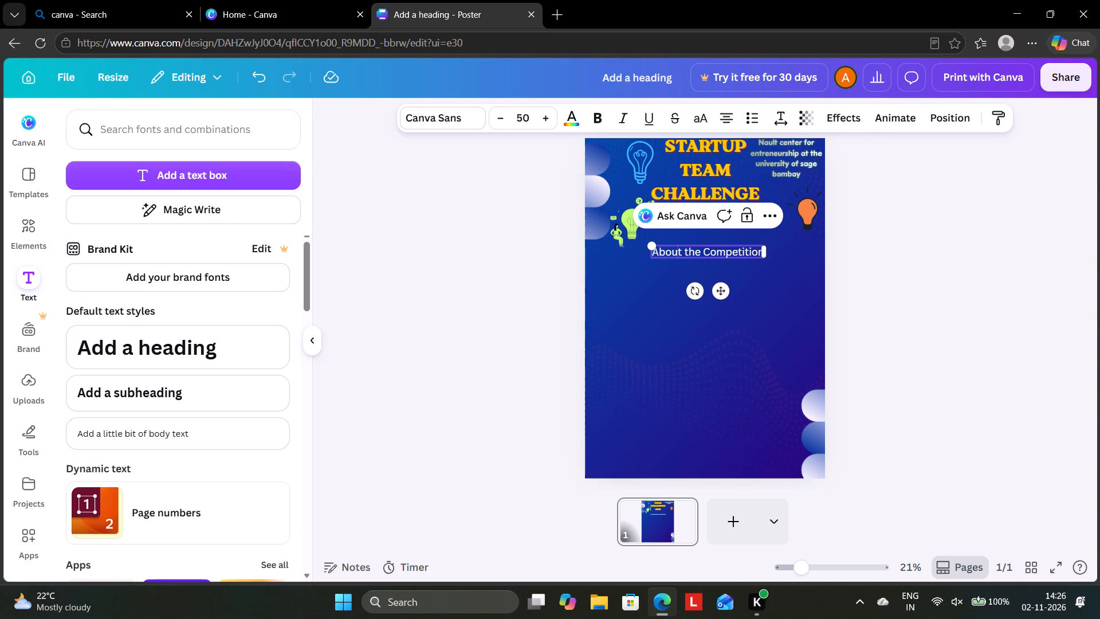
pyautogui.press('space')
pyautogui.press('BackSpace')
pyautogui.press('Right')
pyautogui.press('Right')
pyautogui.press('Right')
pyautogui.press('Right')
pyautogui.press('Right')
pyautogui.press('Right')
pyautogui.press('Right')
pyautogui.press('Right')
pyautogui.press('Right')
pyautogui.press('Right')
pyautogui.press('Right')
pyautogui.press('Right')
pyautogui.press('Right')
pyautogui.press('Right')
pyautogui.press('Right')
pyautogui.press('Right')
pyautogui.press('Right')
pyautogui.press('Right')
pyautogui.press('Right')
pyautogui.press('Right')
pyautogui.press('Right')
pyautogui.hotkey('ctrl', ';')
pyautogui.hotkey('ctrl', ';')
# Move the "About the Competition" text closer beneath the 2026 line, centred horizontally on the poster.
pyautogui.moveTo(740, 258); pyautogui.dragTo(747, 250)
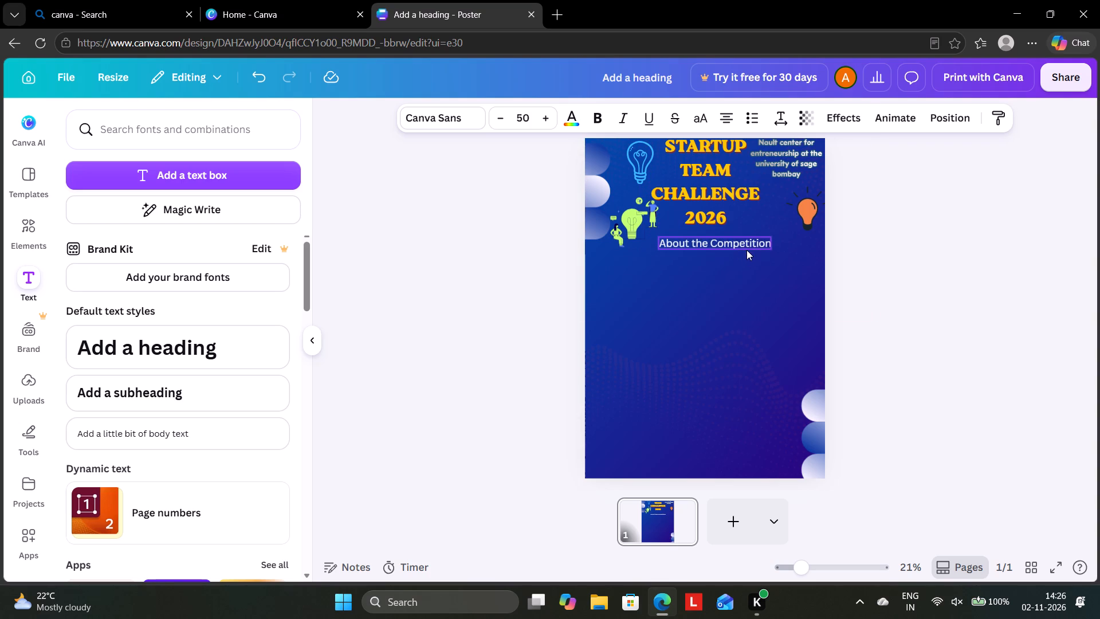
pyautogui.moveTo(747, 250); pyautogui.dragTo(740, 243)
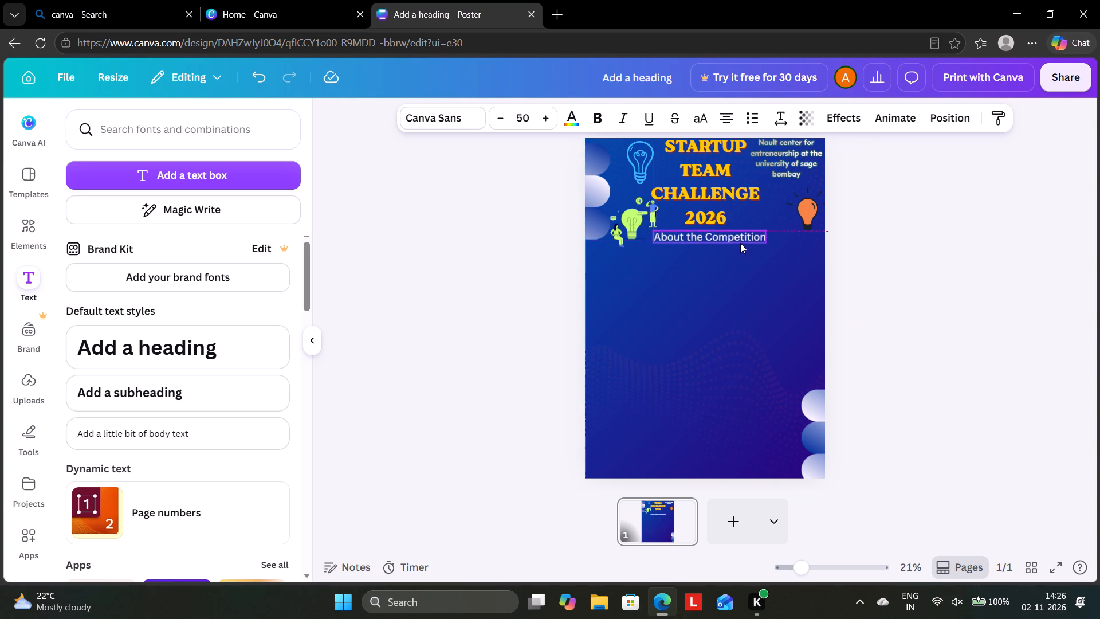
pyautogui.moveTo(740, 243); pyautogui.dragTo(737, 242)
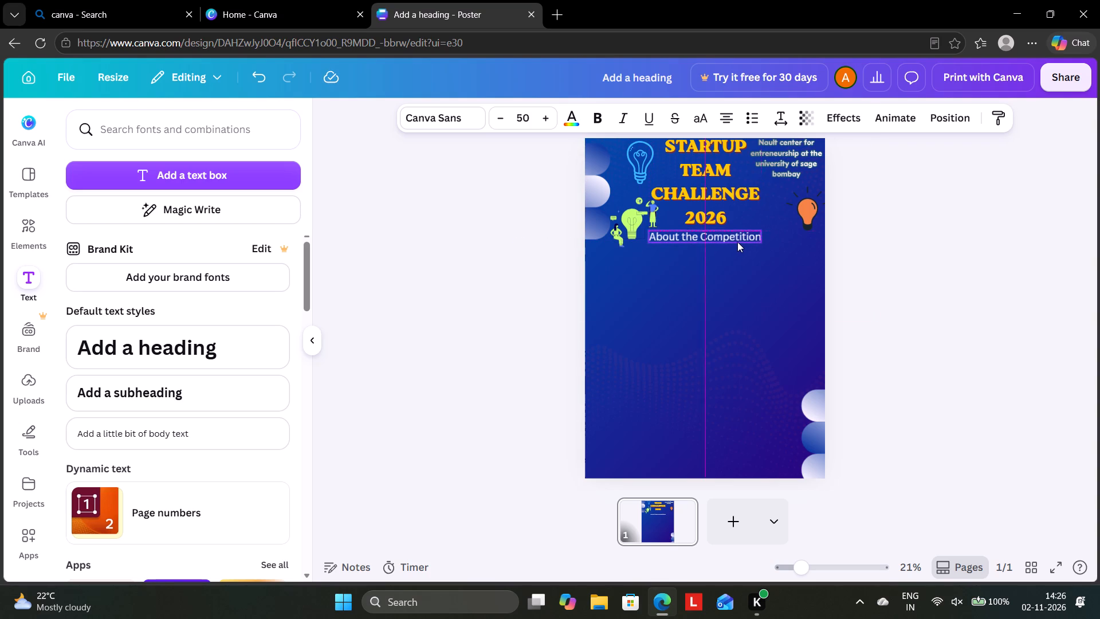
pyautogui.moveTo(737, 242); pyautogui.dragTo(737, 250)
pyautogui.moveTo(598, 280); pyautogui.dragTo(598, 279)
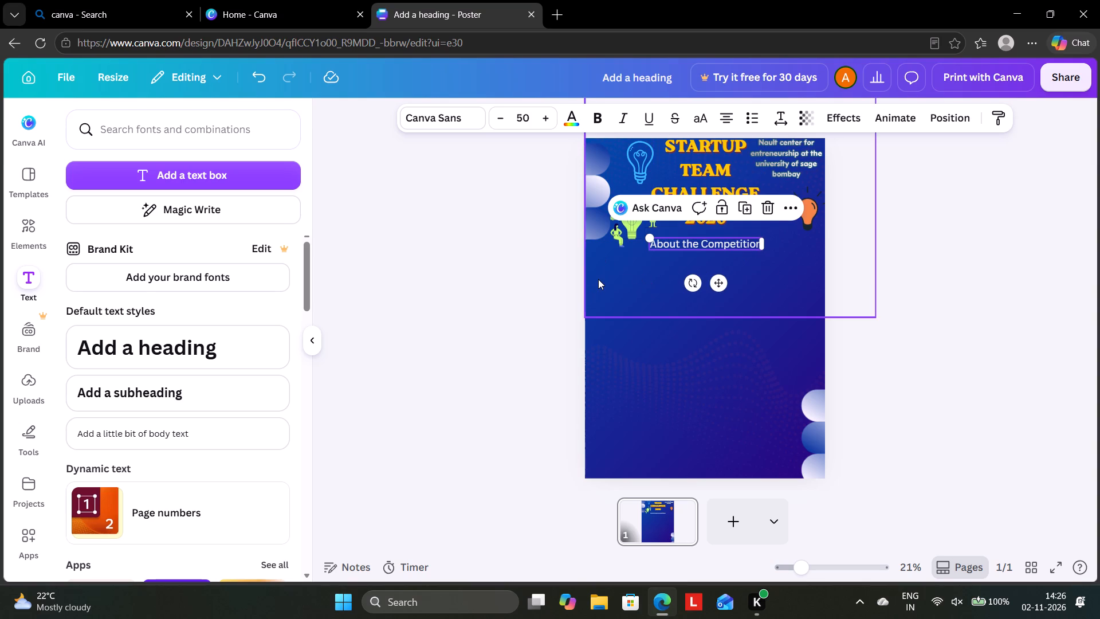
# Add a colon followed by a space at the end of the "About the Competition" text.
pyautogui.moveTo(598, 279); pyautogui.dragTo(604, 291)
pyautogui.click(714, 241)
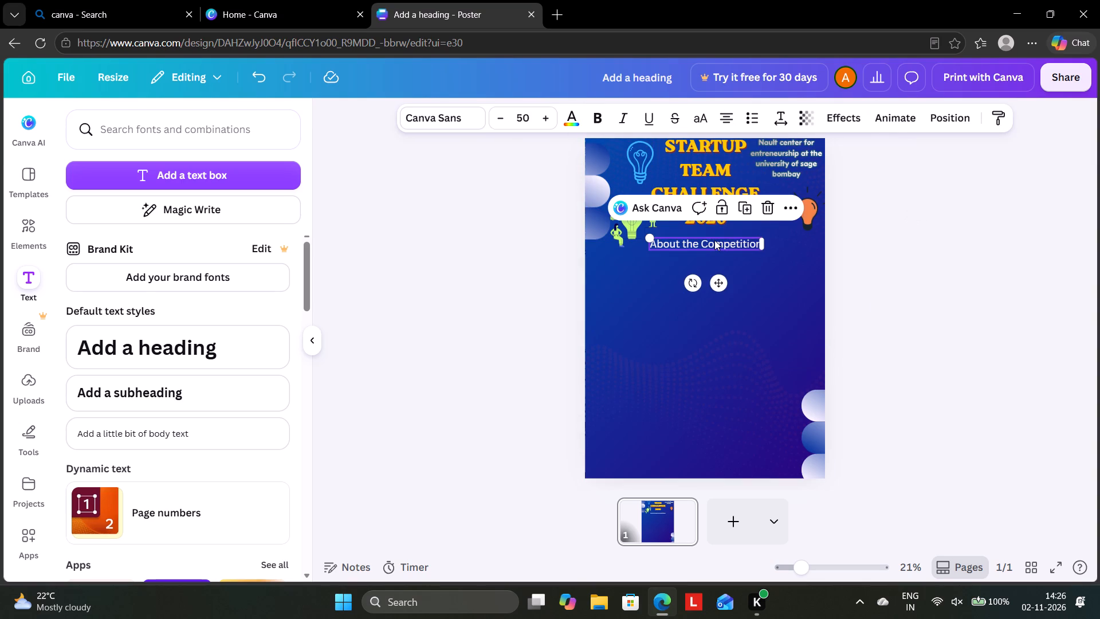
pyautogui.click(751, 244)
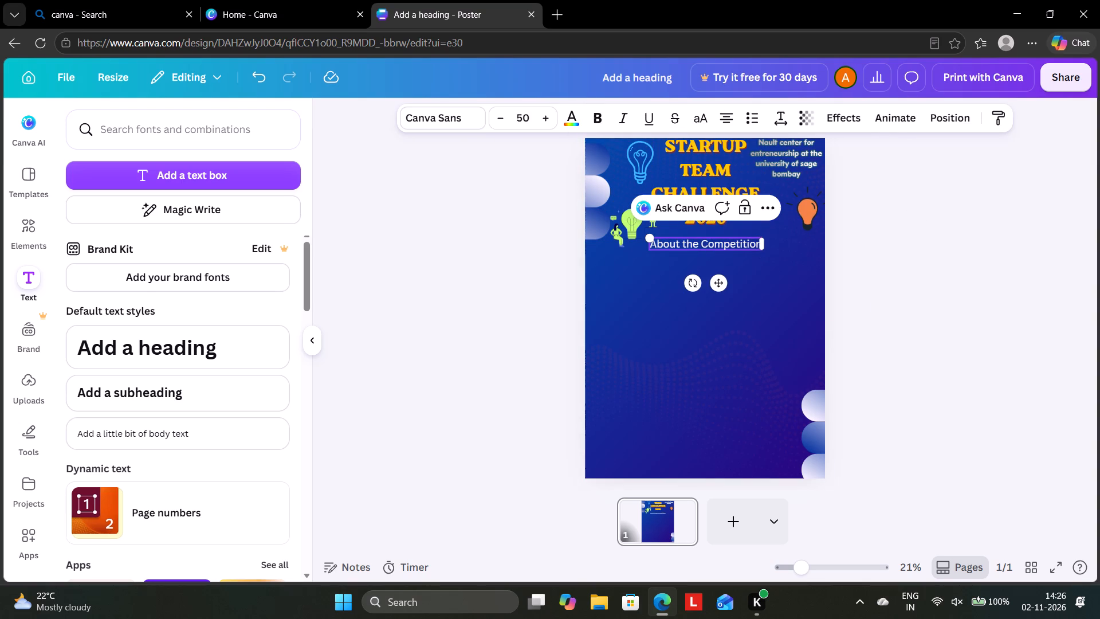
pyautogui.press('Right')
pyautogui.press('Right')
pyautogui.press('Right')
pyautogui.press('Right')
pyautogui.press('Right')
pyautogui.press('Right')
pyautogui.hotkey('ctrl', ';')
pyautogui.hotkey('ctrl', ';')
pyautogui.hotkey('ctrl', ';')
pyautogui.hotkey('ctrl', ';')
pyautogui.hotkey('ctrl', ';')
pyautogui.hotkey('ctrl', ';')
pyautogui.hotkey('ctrl', ';')
pyautogui.hotkey('ctrl', ';')
pyautogui.hotkey('ctrl', ';')
pyautogui.hotkey('ctrl', ';')
pyautogui.hotkey('ctrl', ';')
pyautogui.hotkey('ctrl', ';')
pyautogui.hotkey('shift', ':')
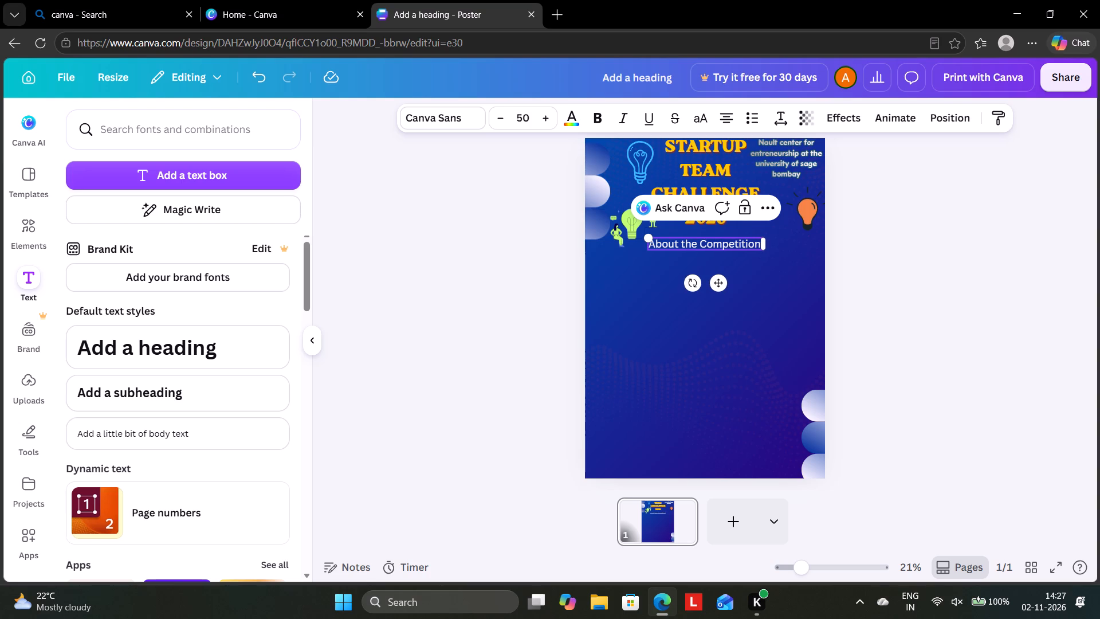
pyautogui.press('space')
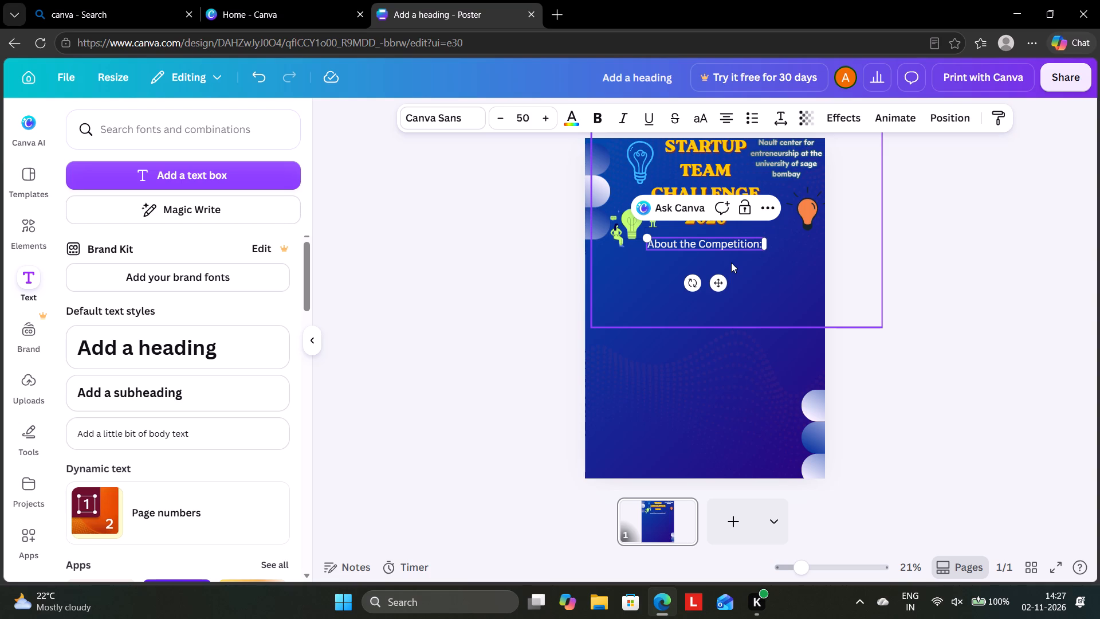
# Insert two line breaks after "About the Competition:" to leave a blank line before the description.
pyautogui.press('Return')
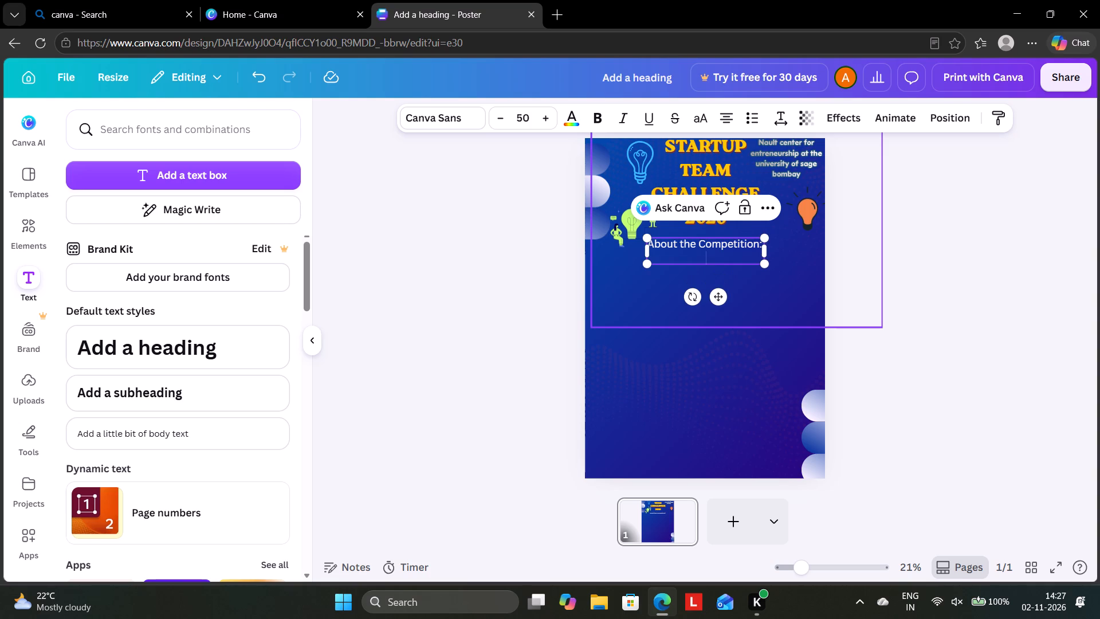
pyautogui.press('a')
pyautogui.press('BackSpace')
pyautogui.hotkey('shift', 'a')
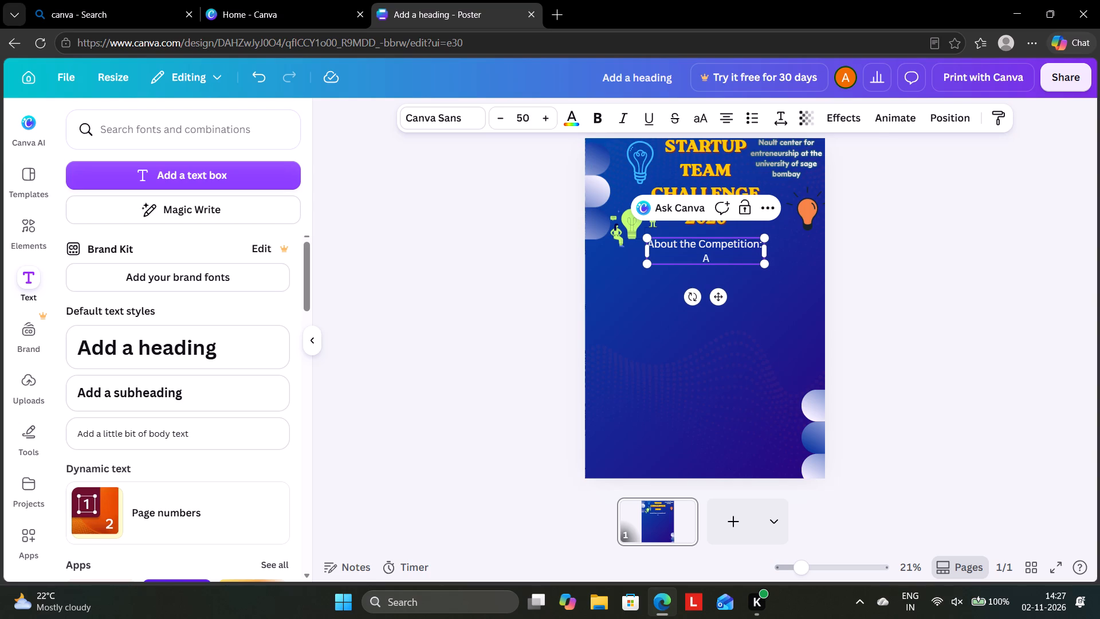
pyautogui.press('BackSpace')
pyautogui.press('Return')
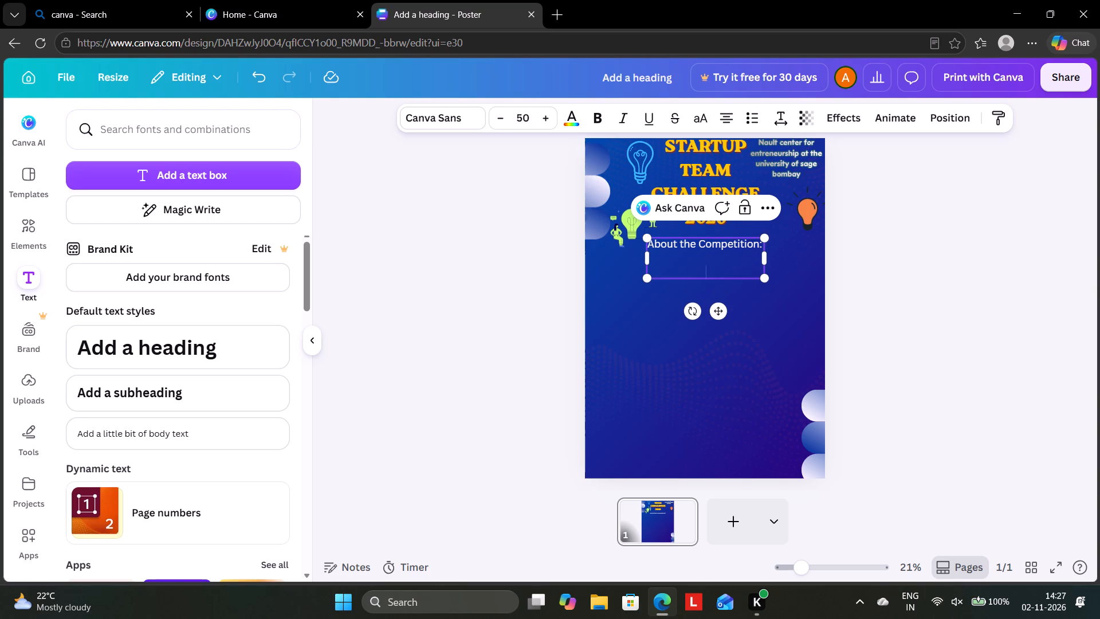
# Begin the description below the blank line with "A half - day competition where".
pyautogui.hotkey('shift', 'a')
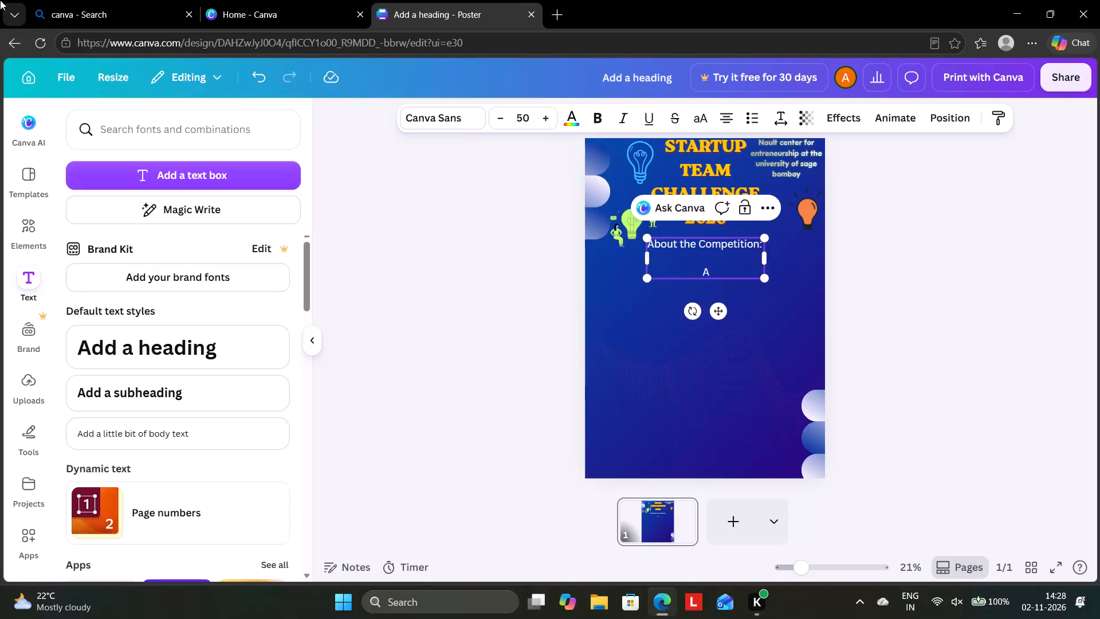
pyautogui.press('space')
pyautogui.write('ha')
pyautogui.write('lf')
pyautogui.press('space')
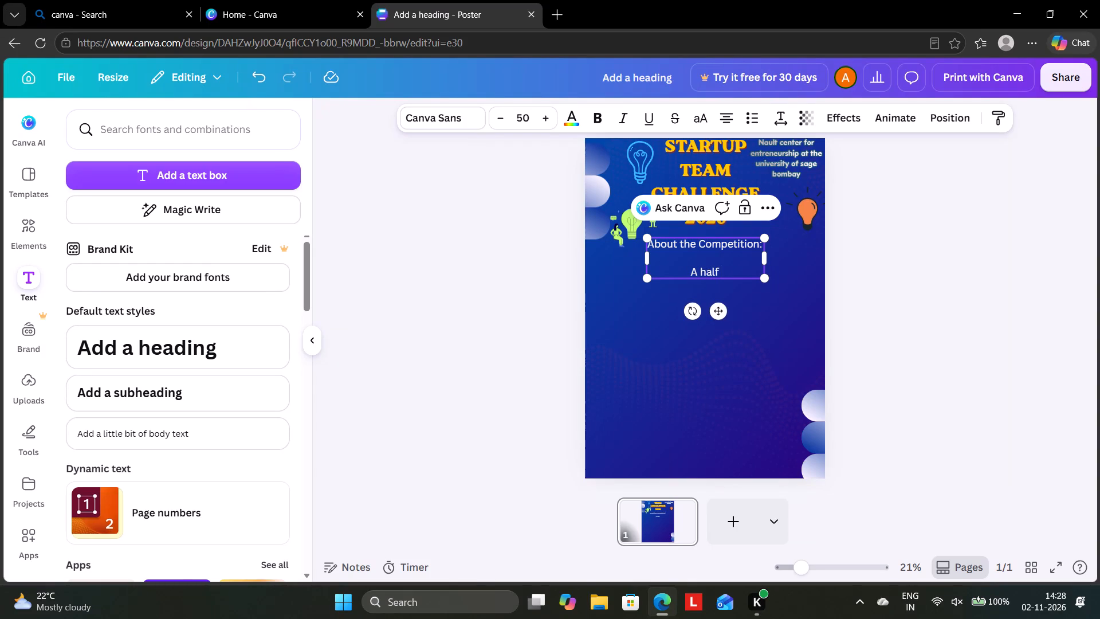
pyautogui.press('-')
pyautogui.press('space')
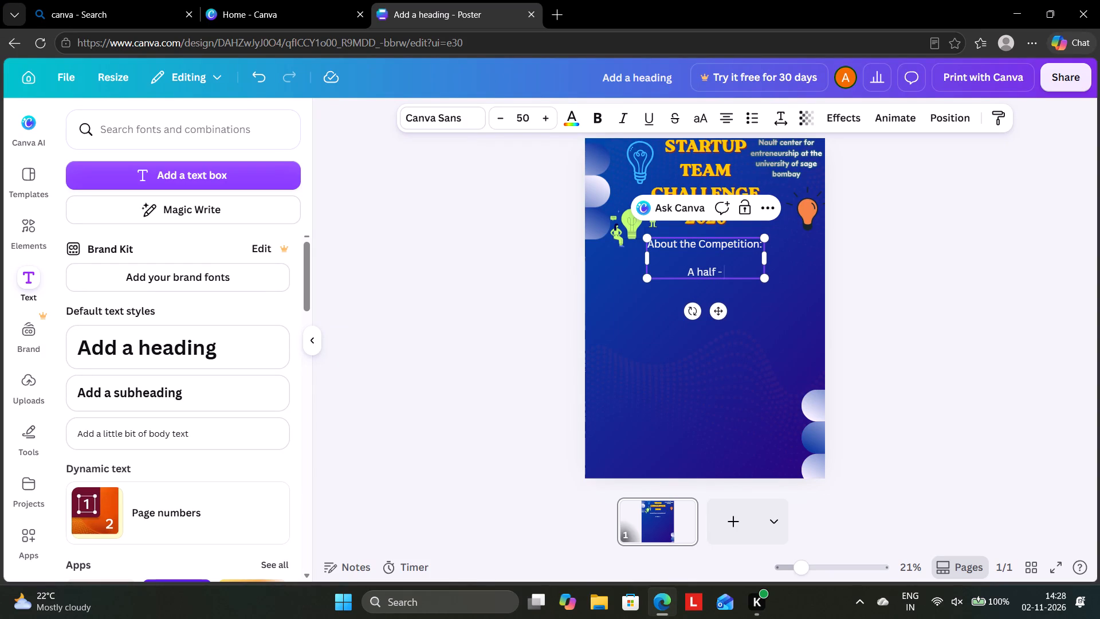
pyautogui.write('d')
pyautogui.write('ay')
pyautogui.press('space')
pyautogui.write('comp')
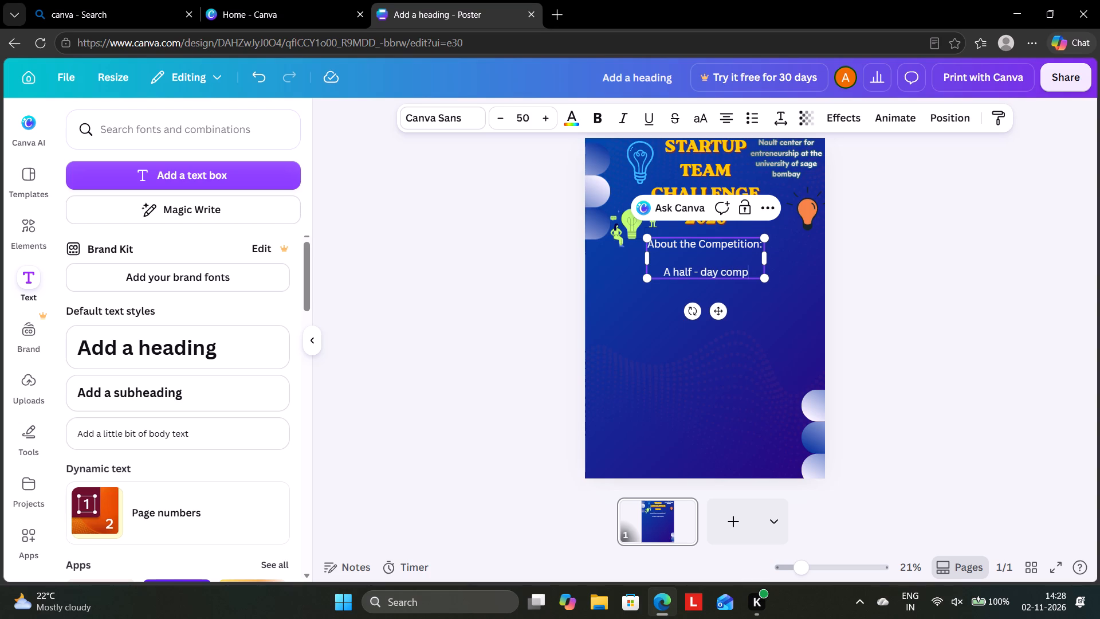
pyautogui.write('eti')
pyautogui.write('tion')
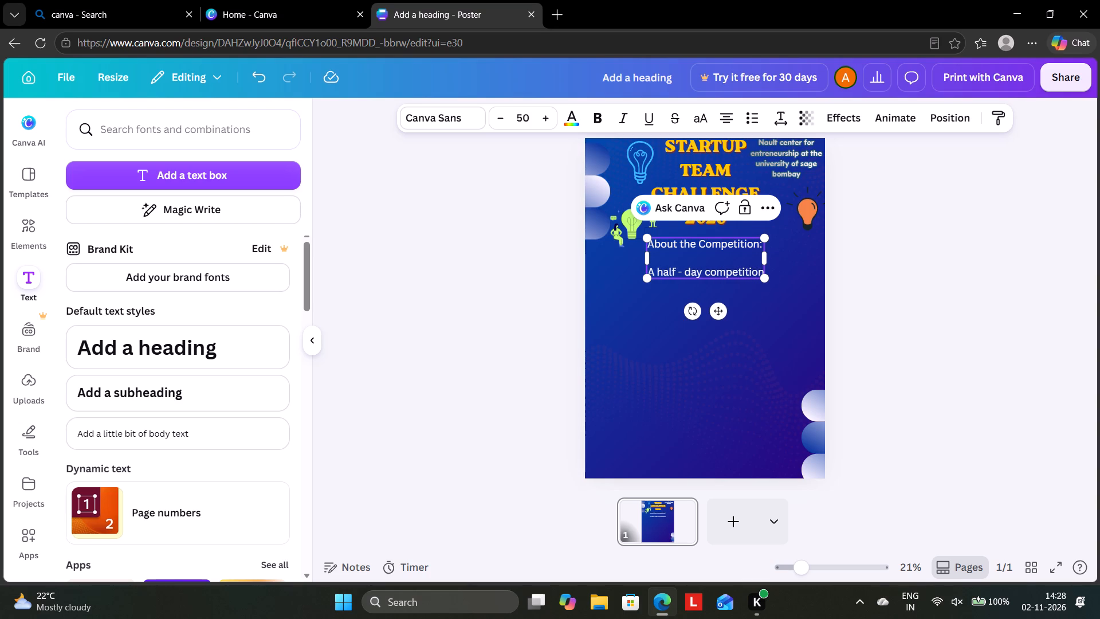
pyautogui.press('space')
pyautogui.write('where')
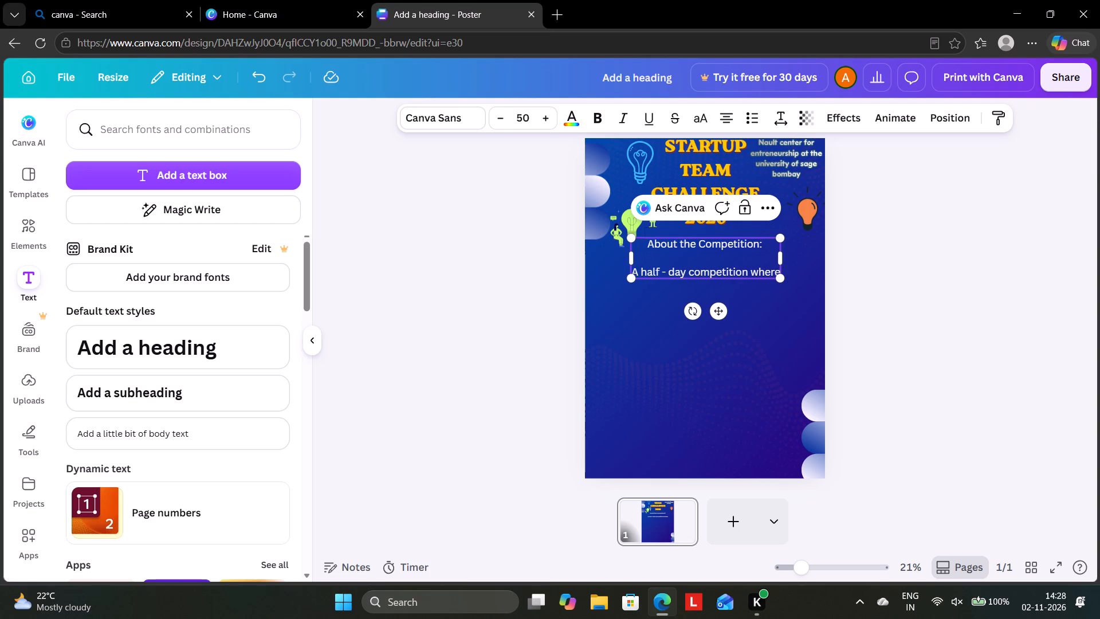
# Continue the description with "Student teams", using a capital S.
pyautogui.press('space')
pyautogui.press('s')
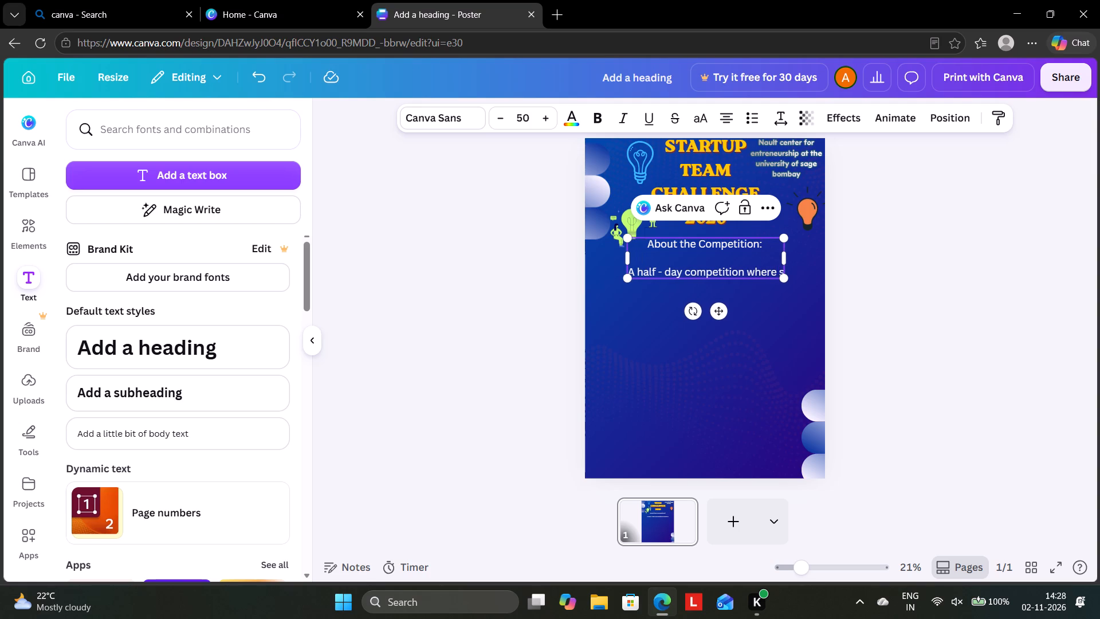
pyautogui.write('udent')
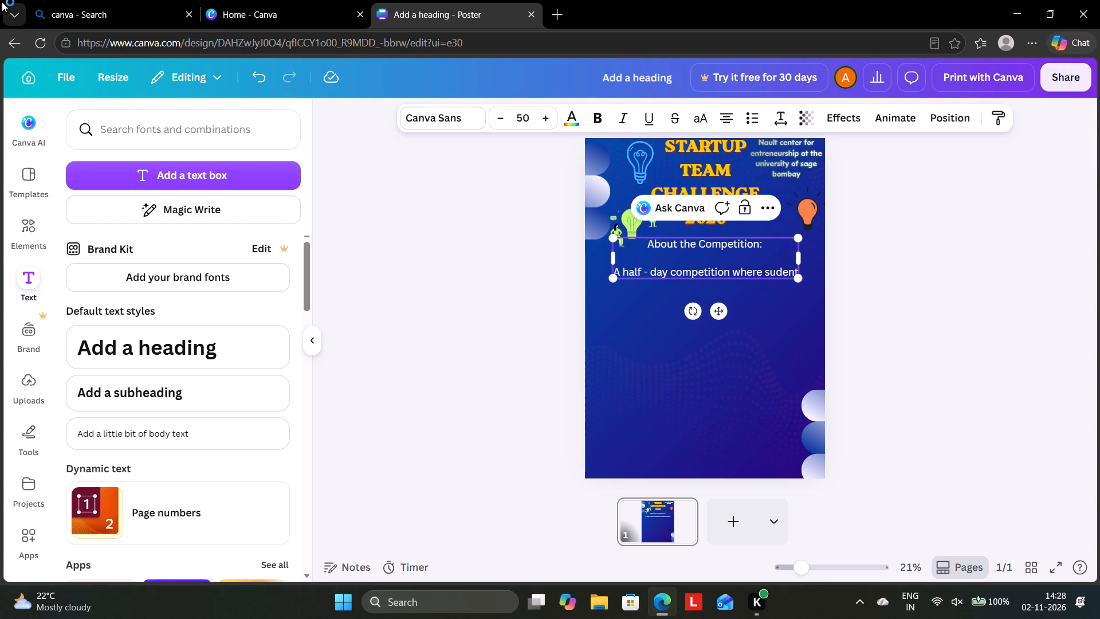
pyautogui.press('BackSpace')
pyautogui.press('BackSpace')
pyautogui.press('BackSpace')
pyautogui.press('BackSpace')
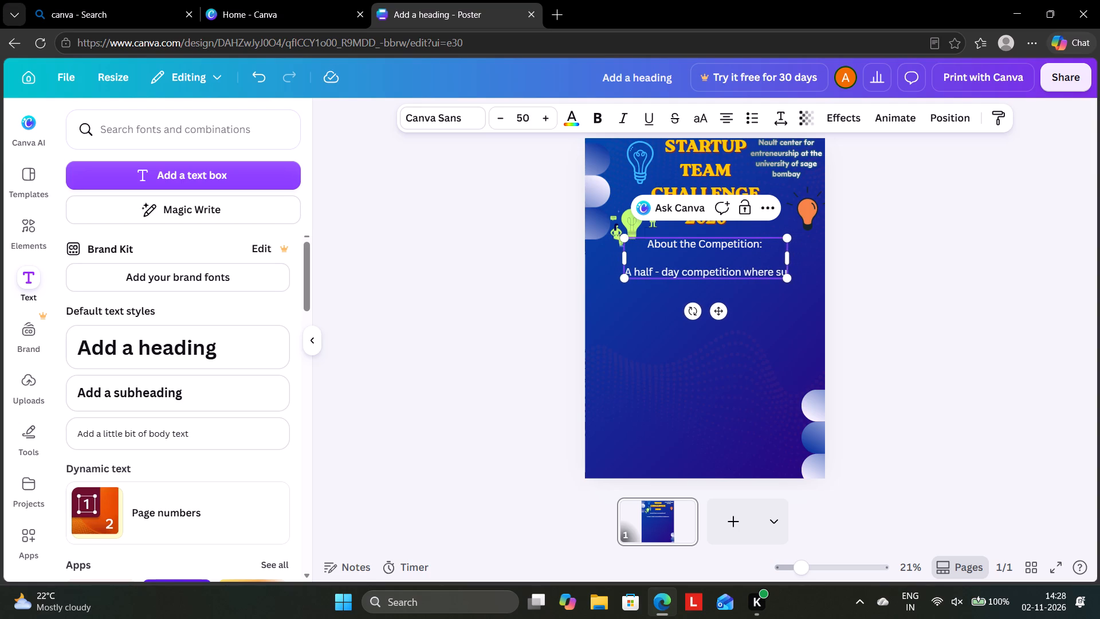
pyautogui.press('BackSpace')
pyautogui.press('BackSpace')
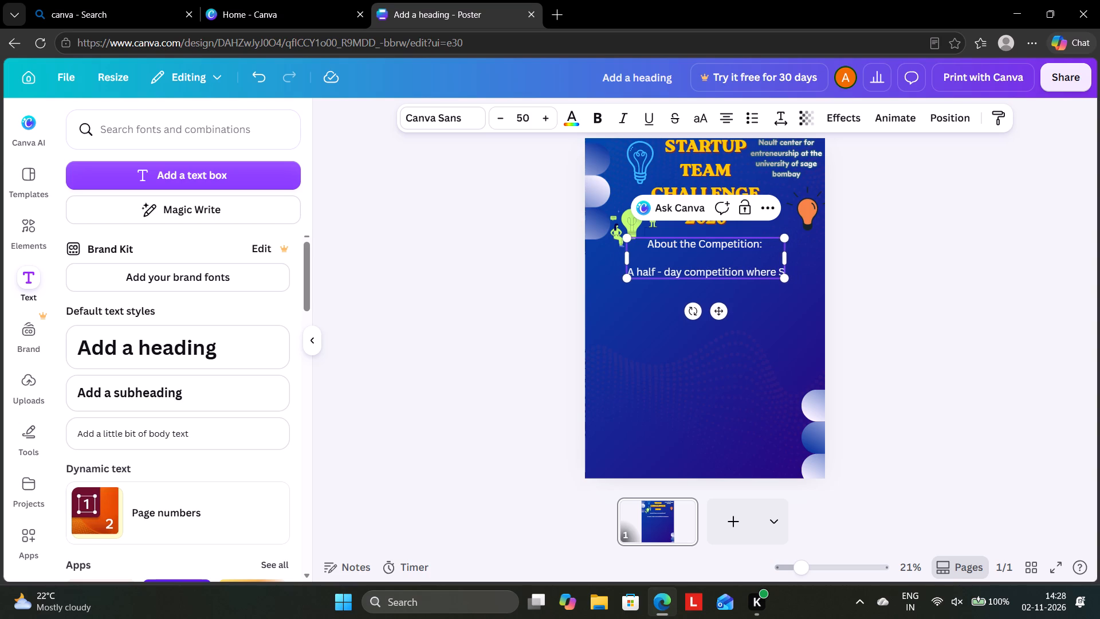
pyautogui.click(2, 2)
pyautogui.write('tudent')
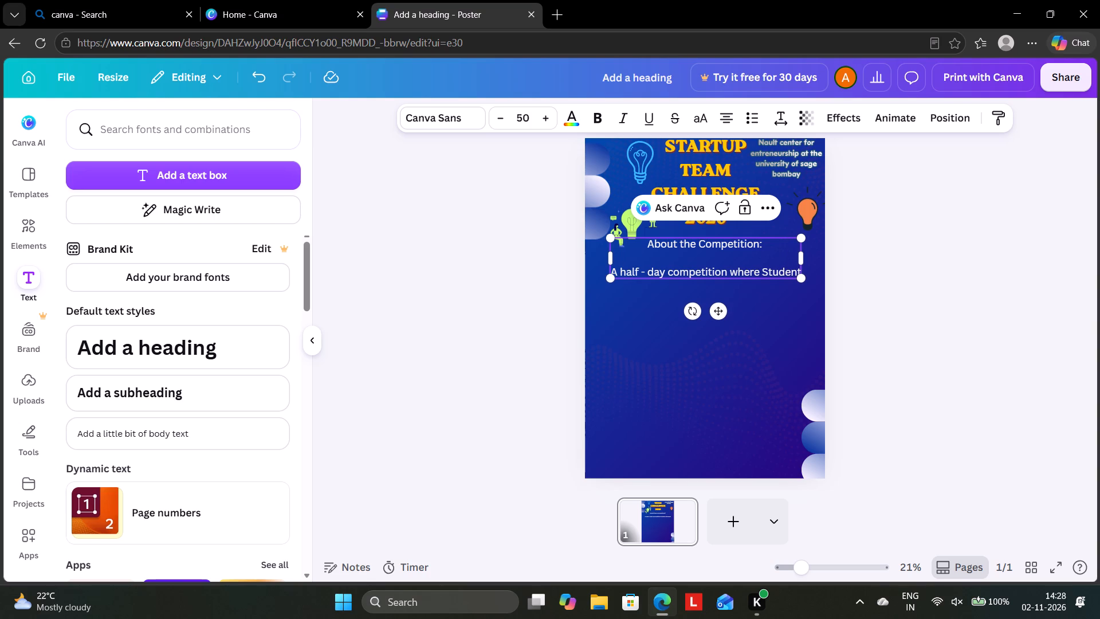
pyautogui.press('space')
pyautogui.write('teams')
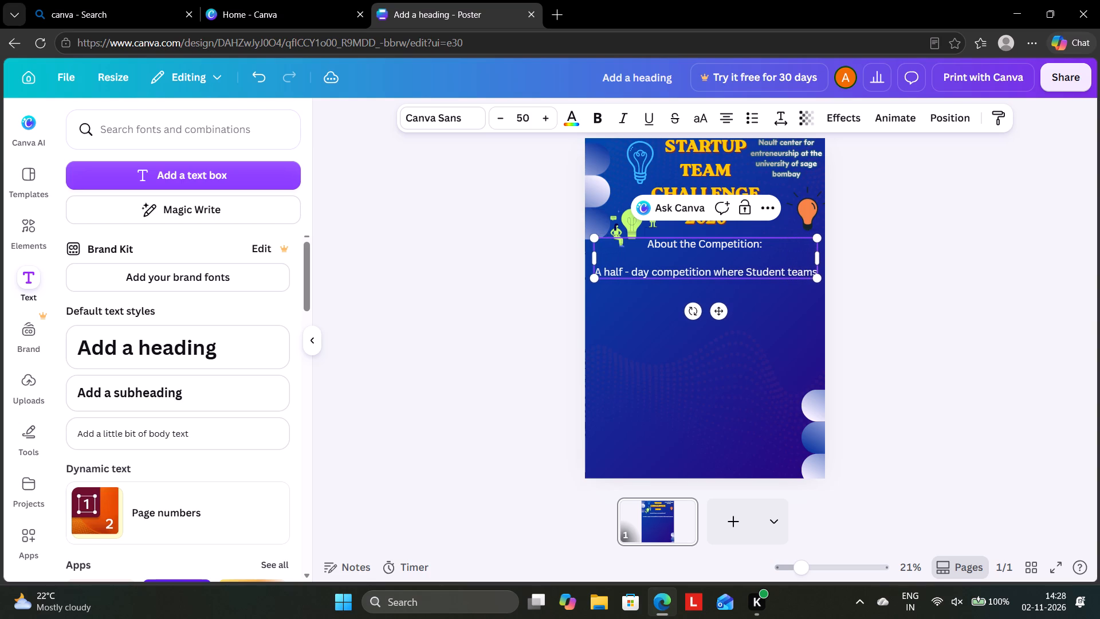
pyautogui.press('space')
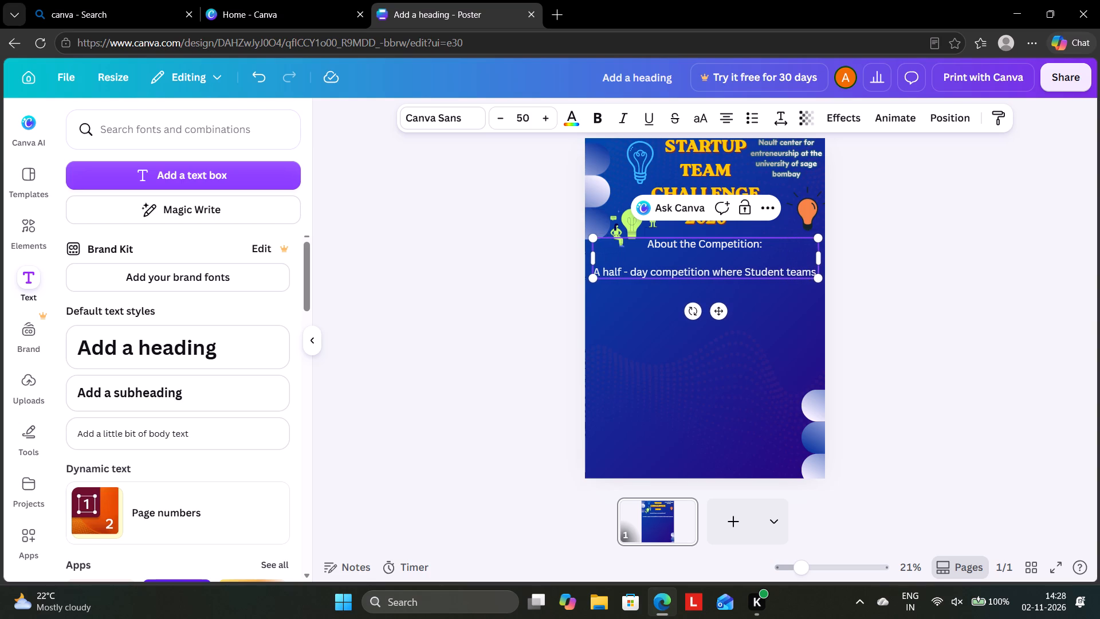
# Continue the competition description after "Student teams" with "solve real startup problems".
pyautogui.write('solve')
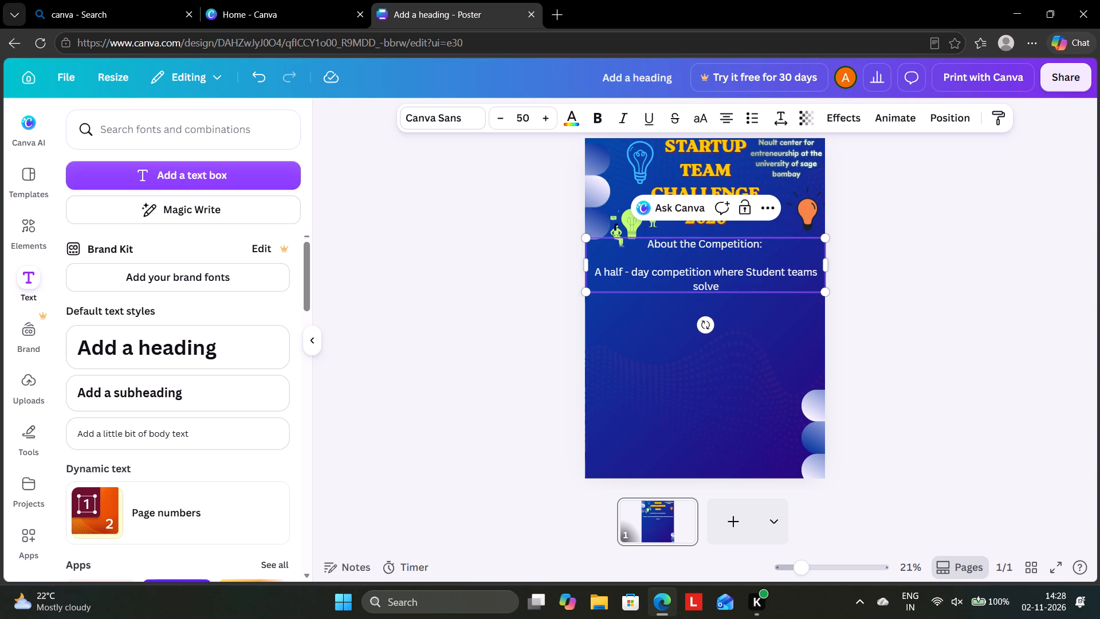
pyautogui.press('space')
pyautogui.write('real')
pyautogui.press('space')
pyautogui.write('start')
pyautogui.write('up')
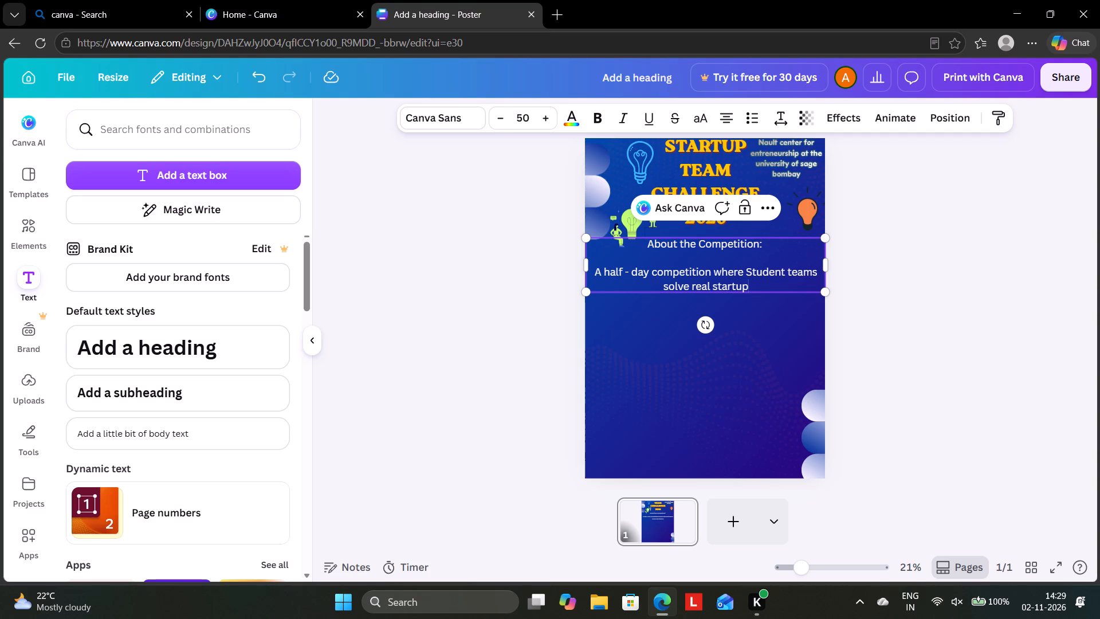
pyautogui.press('space')
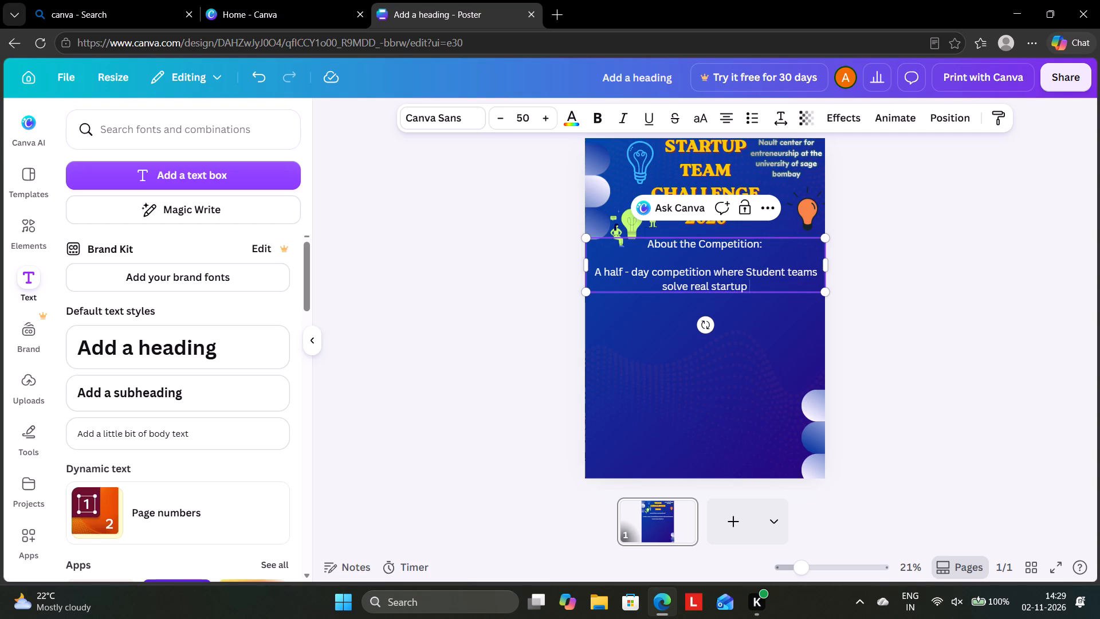
pyautogui.write('prob')
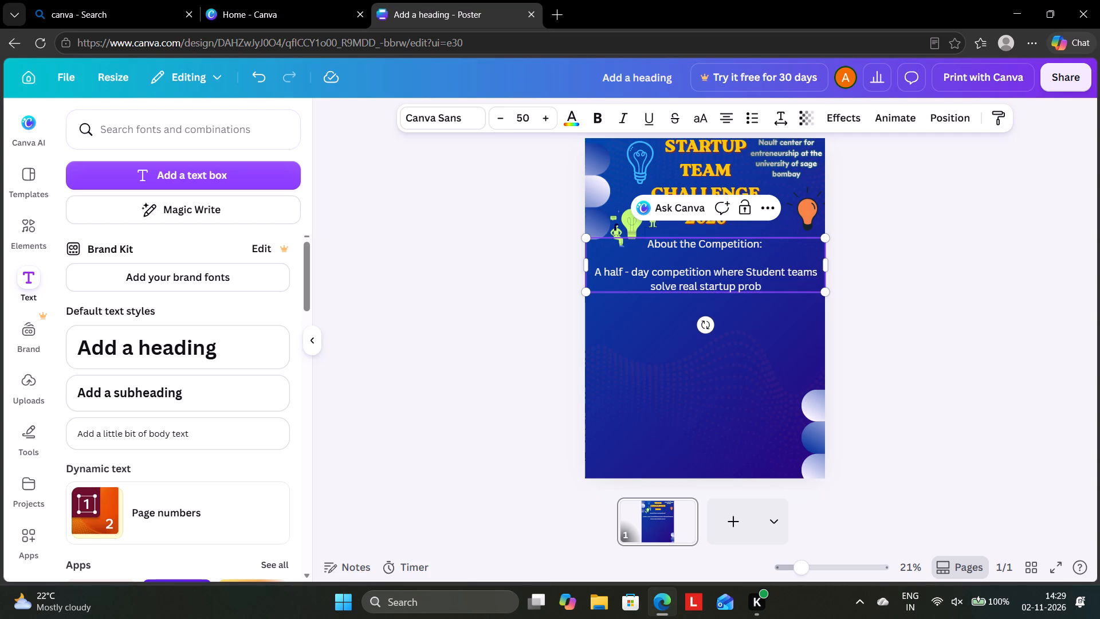
pyautogui.write('lems')
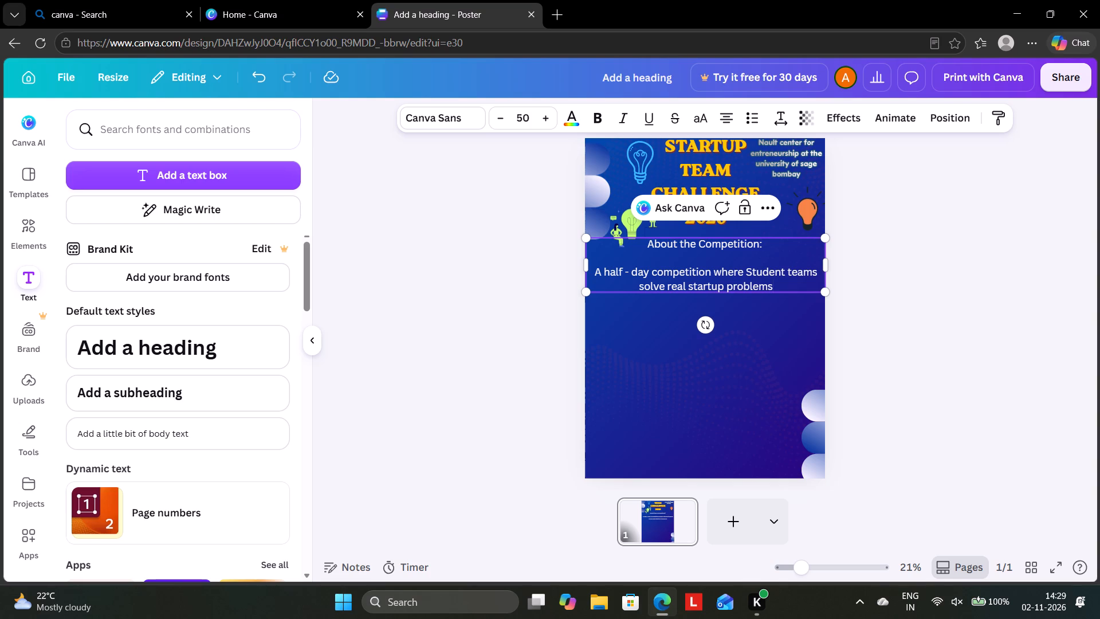
# Continue the competition description with "and get live coaching".
pyautogui.press('space')
pyautogui.write('and')
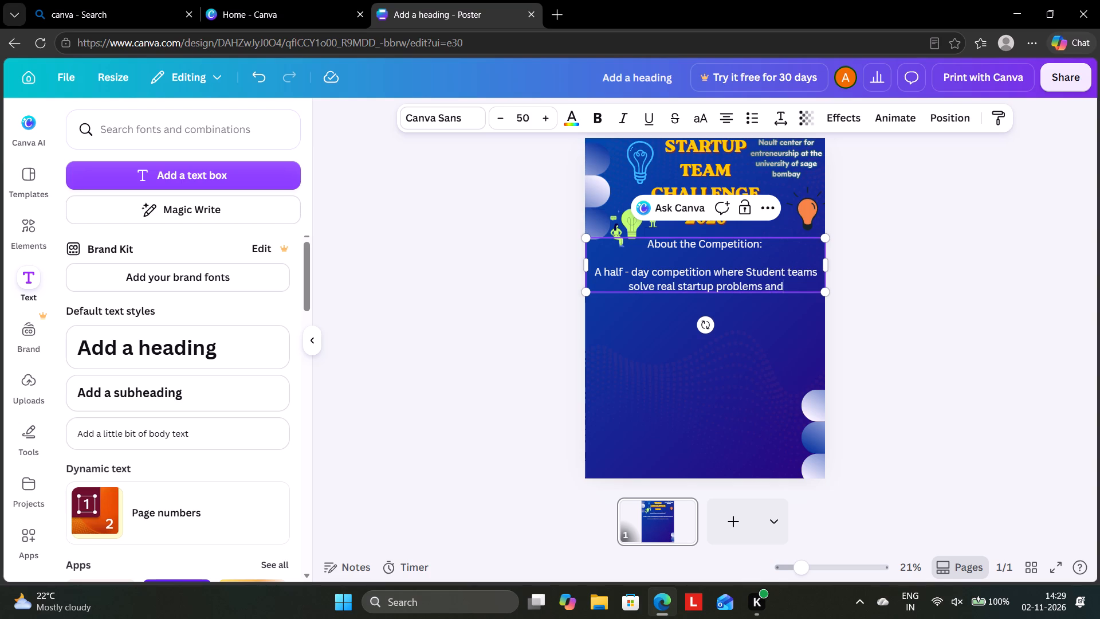
pyautogui.press('space')
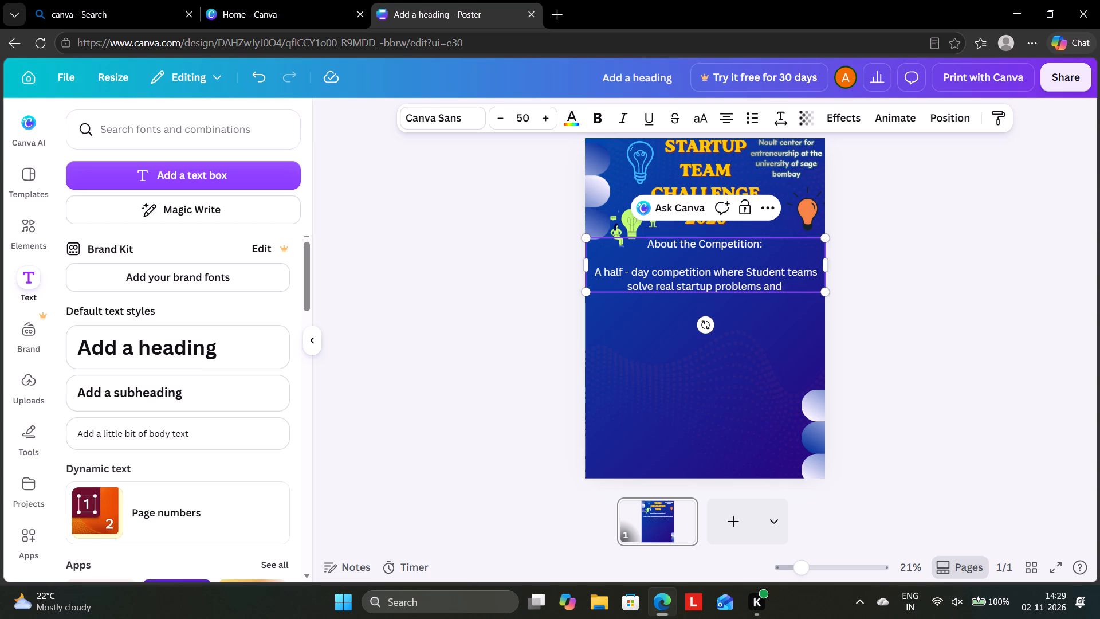
pyautogui.write('get')
pyautogui.press('space')
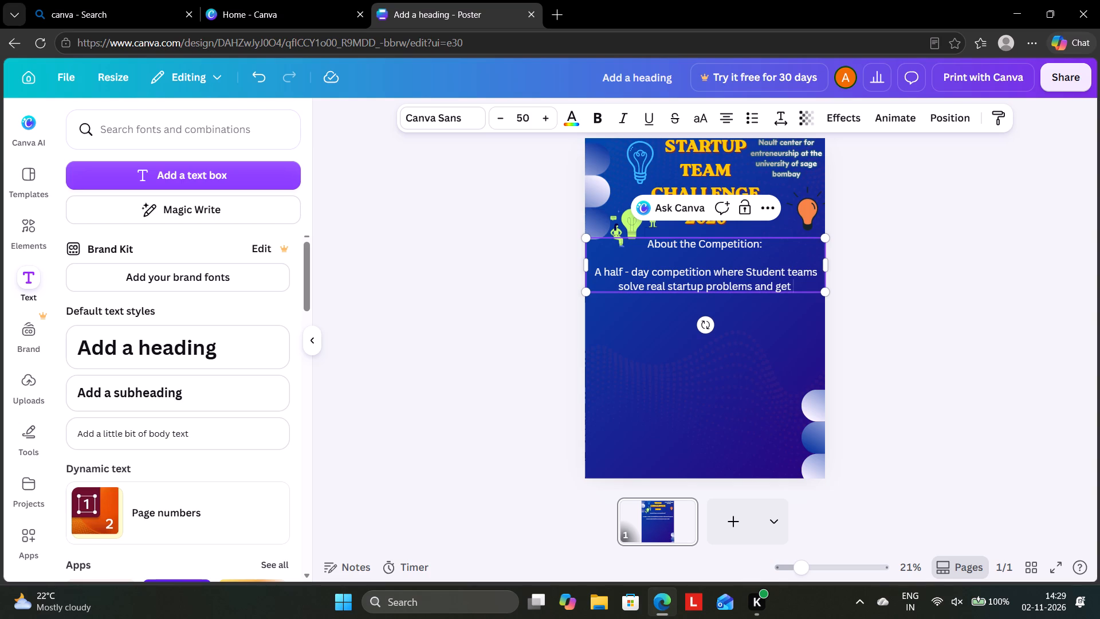
pyautogui.write('live')
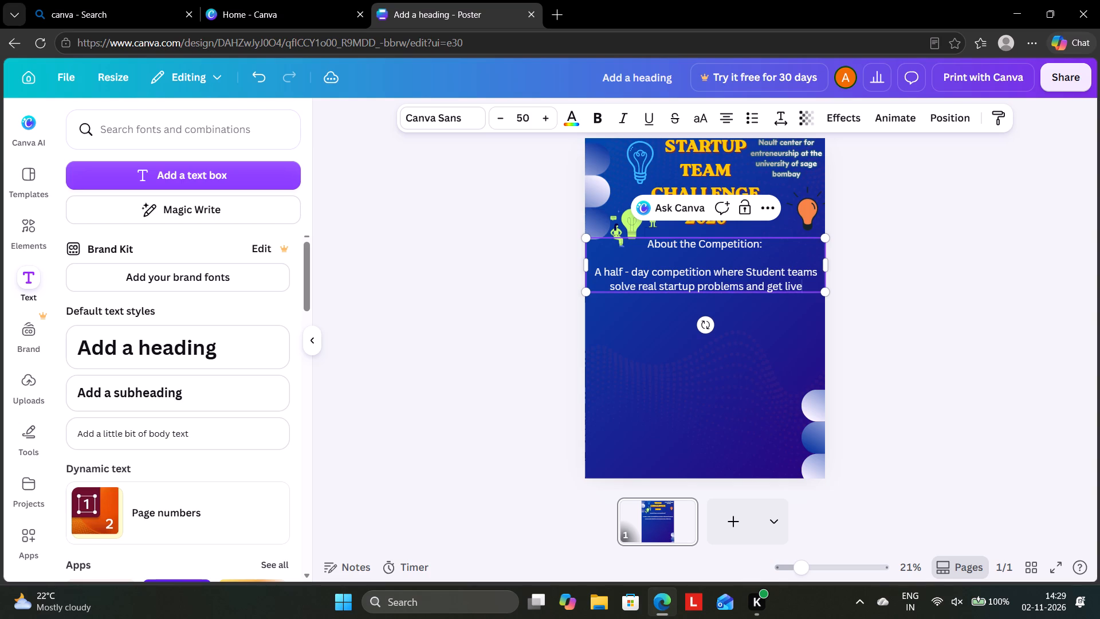
pyautogui.press('space')
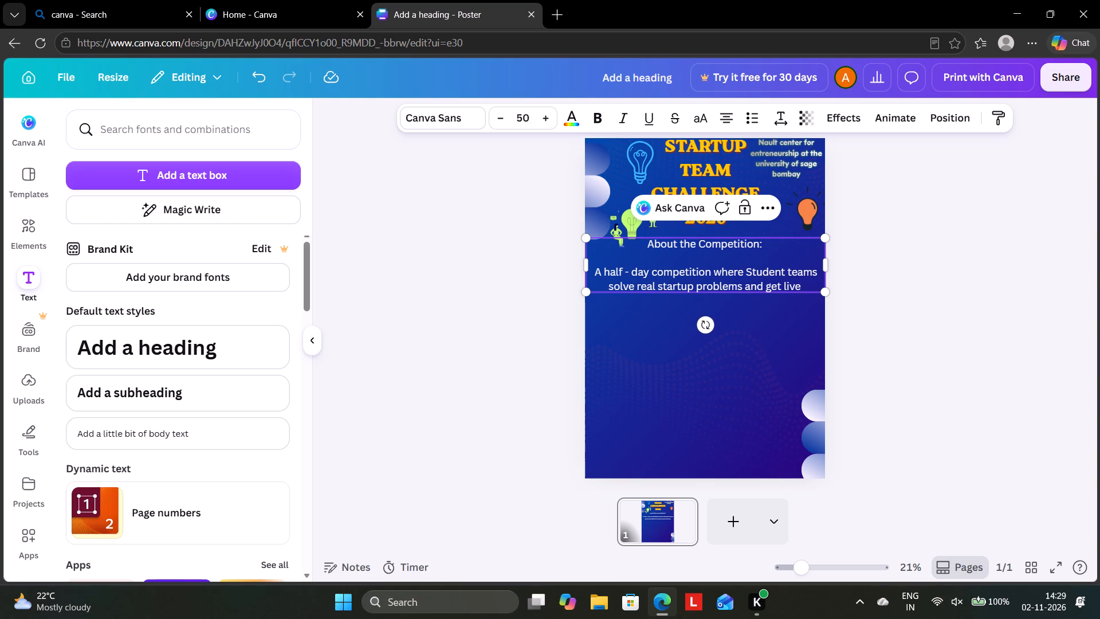
pyautogui.press('c')
pyautogui.write('oa')
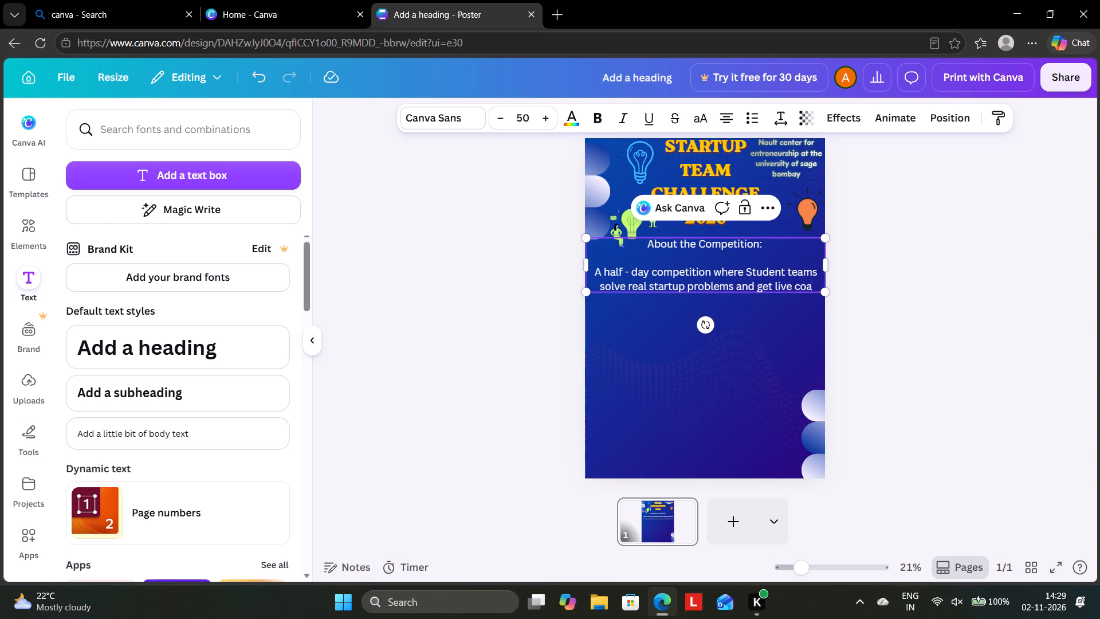
pyautogui.write('chim')
pyautogui.press('BackSpace')
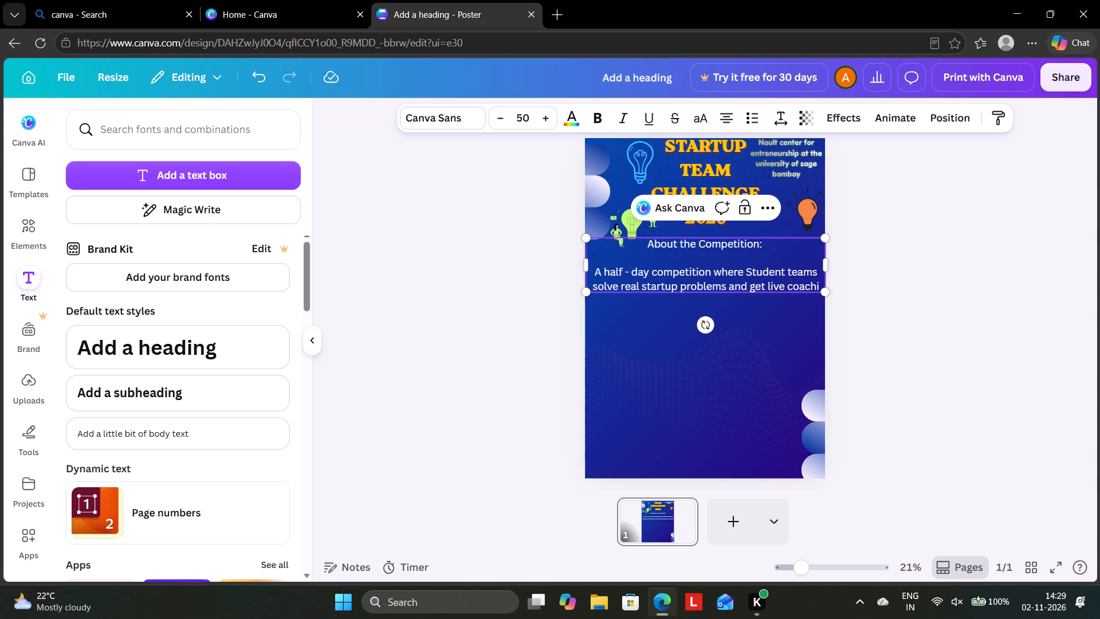
pyautogui.write('ng')
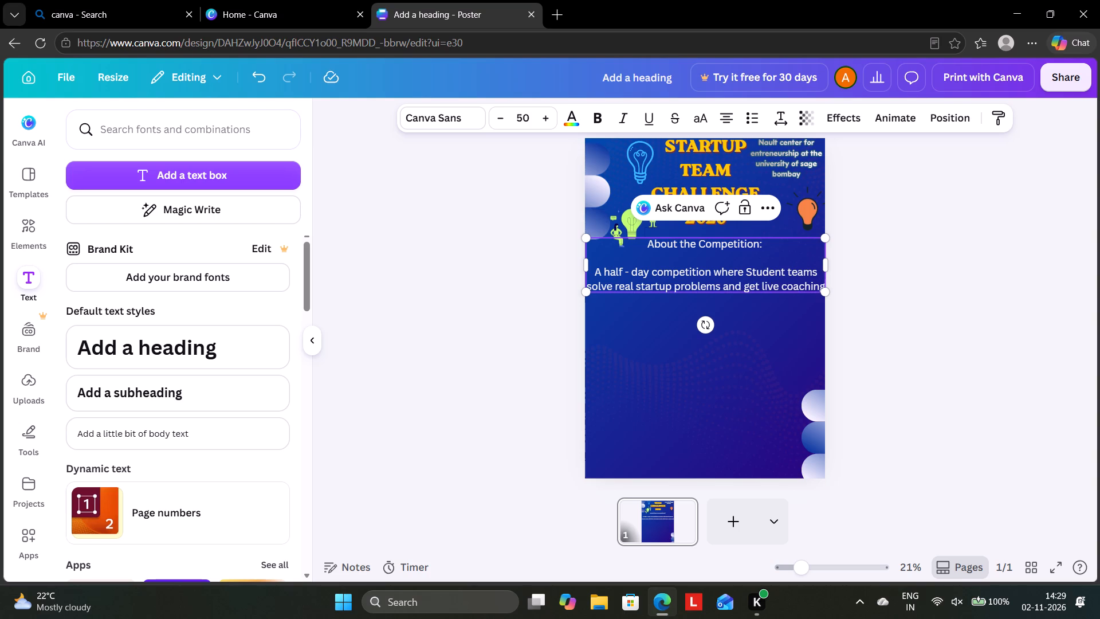
# Continue the competition description with "from experienced", correcting any misspelling in the word.
pyautogui.press('space')
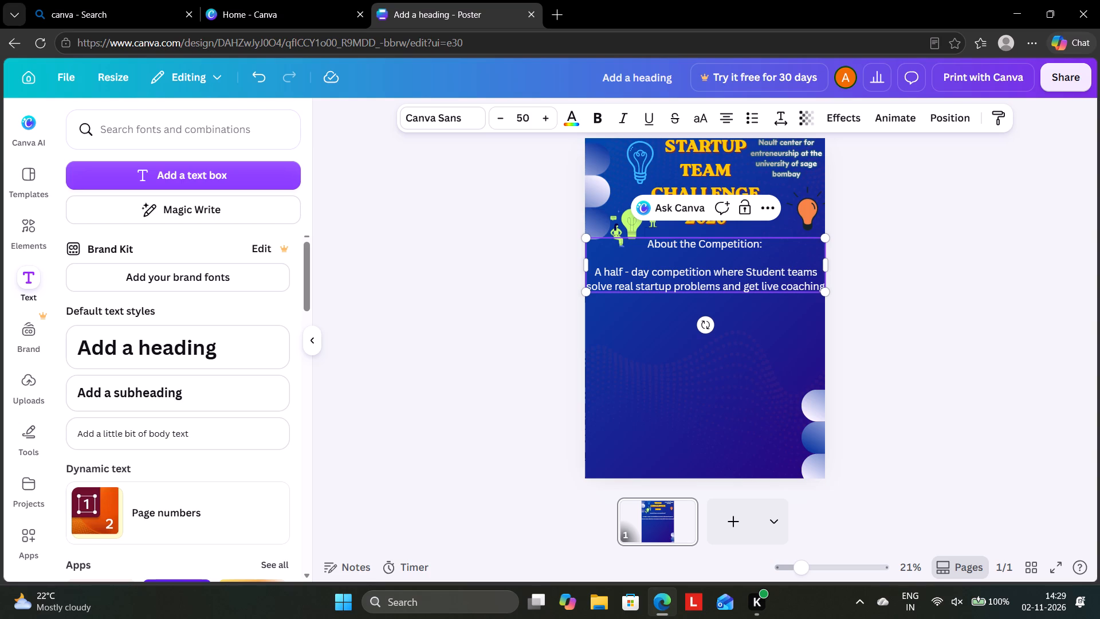
pyautogui.press('f')
pyautogui.write('rom')
pyautogui.press('space')
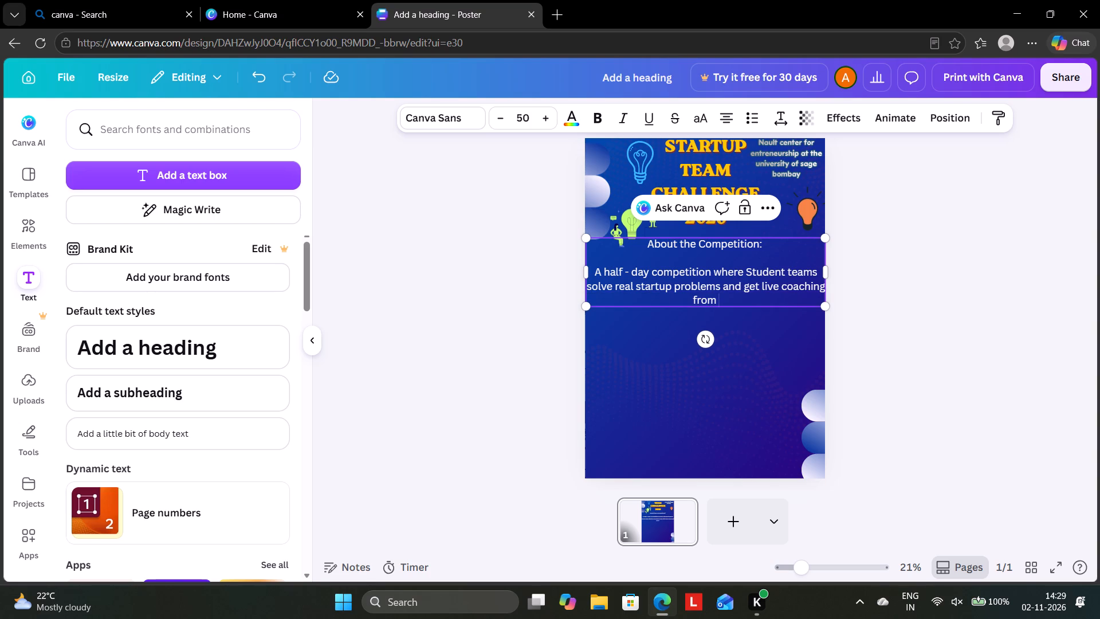
pyautogui.write('exoerienced')
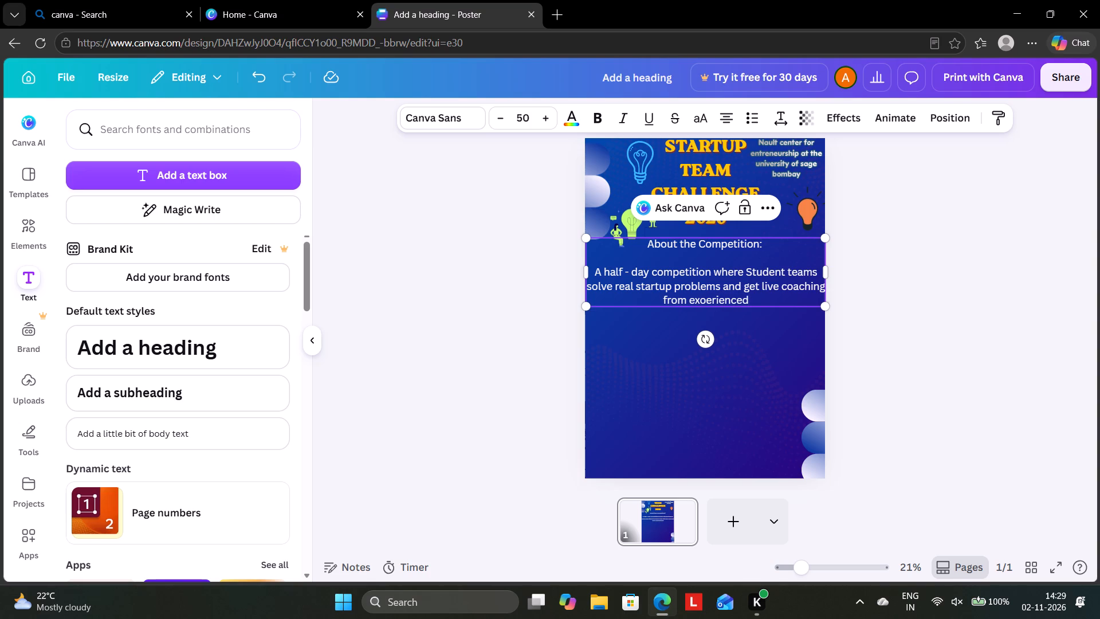
pyautogui.press('Left')
pyautogui.press('Left')
pyautogui.press('Left')
pyautogui.press('Left')
pyautogui.press('Left')
pyautogui.press('Left')
pyautogui.press('Left')
pyautogui.press('Left')
pyautogui.press('BackSpace')
pyautogui.press('p')
# Finish the competition description by adding "entrepreneurs." at the end of the sentence, including the full stop.
pyautogui.press('Right')
pyautogui.press('Right')
pyautogui.press('Right')
pyautogui.press('Right')
pyautogui.press('Right')
pyautogui.press('Right')
pyautogui.press('Right')
pyautogui.press('Right')
pyautogui.press('Right')
pyautogui.press('space')
pyautogui.write('en')
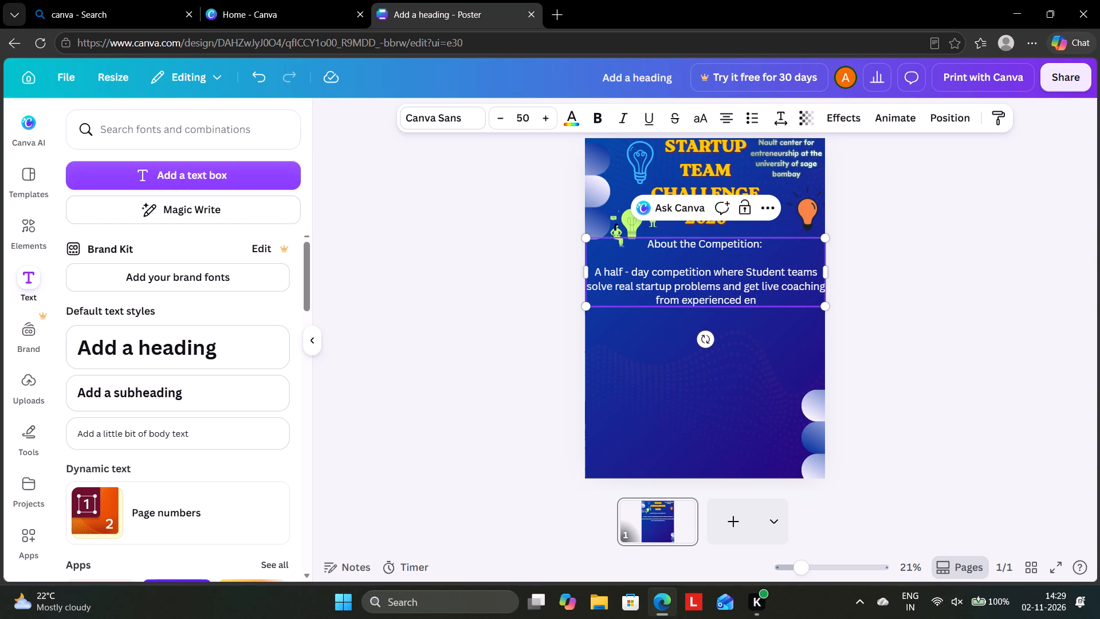
pyautogui.write('tre')
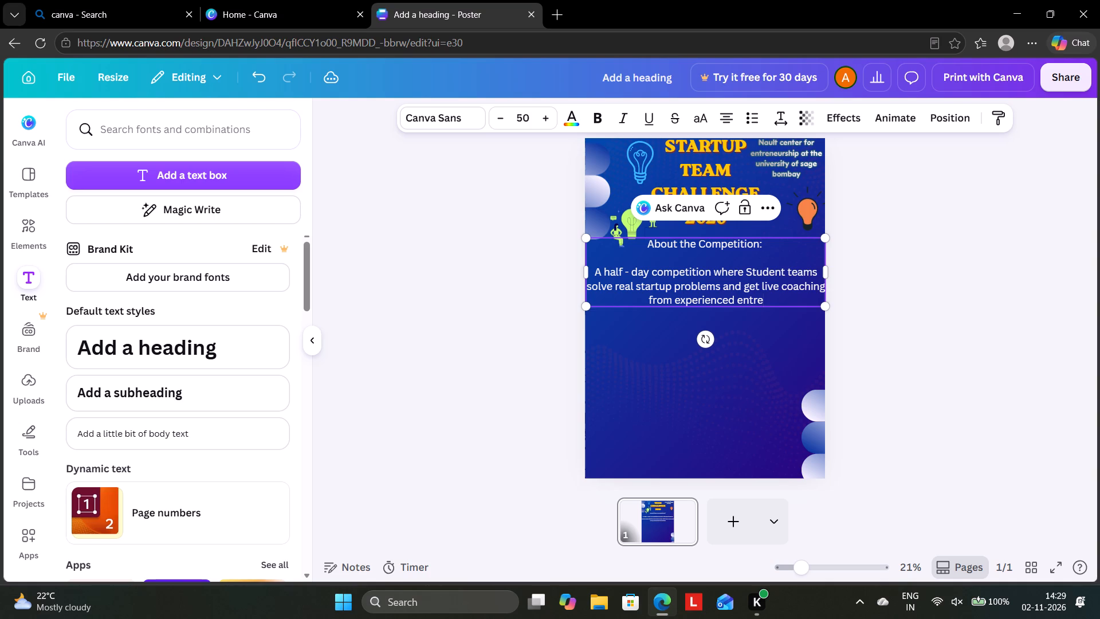
pyautogui.press('p')
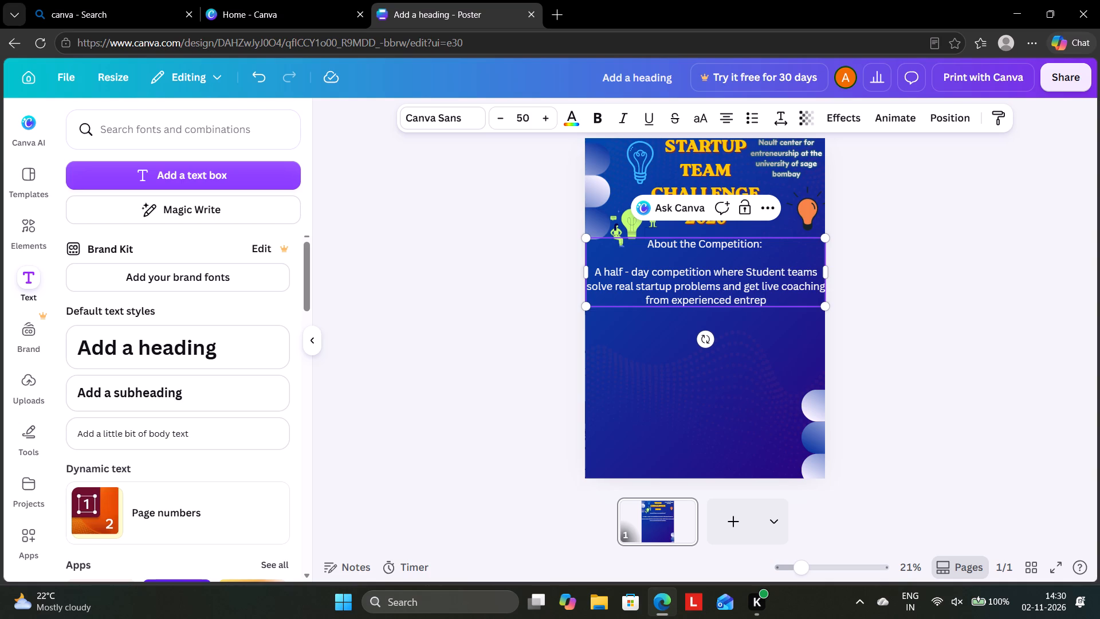
pyautogui.write('re')
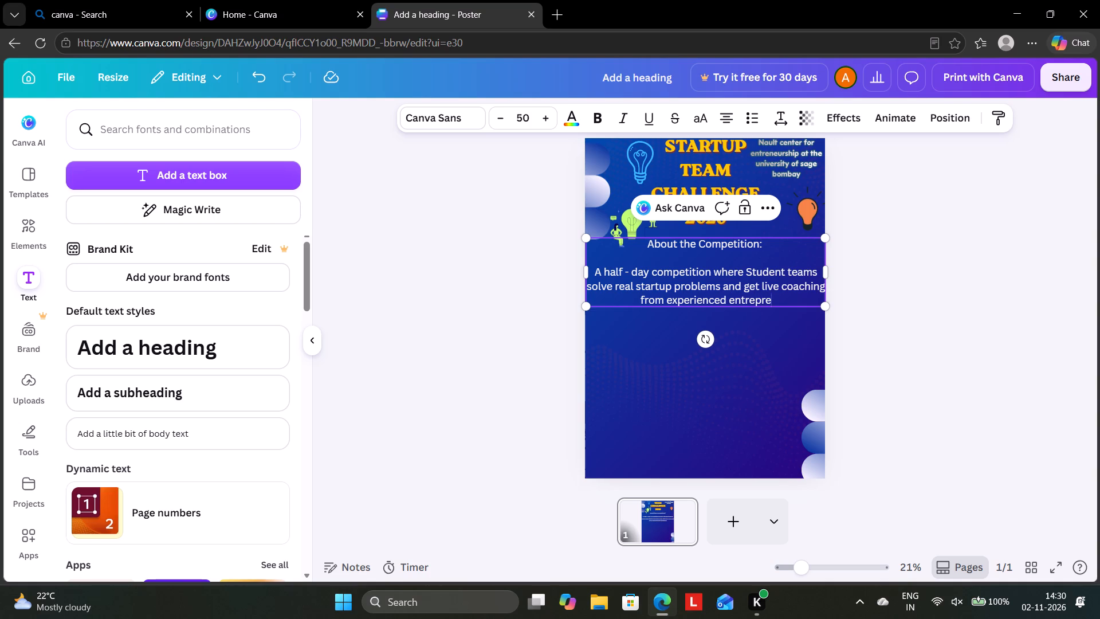
pyautogui.write('ne')
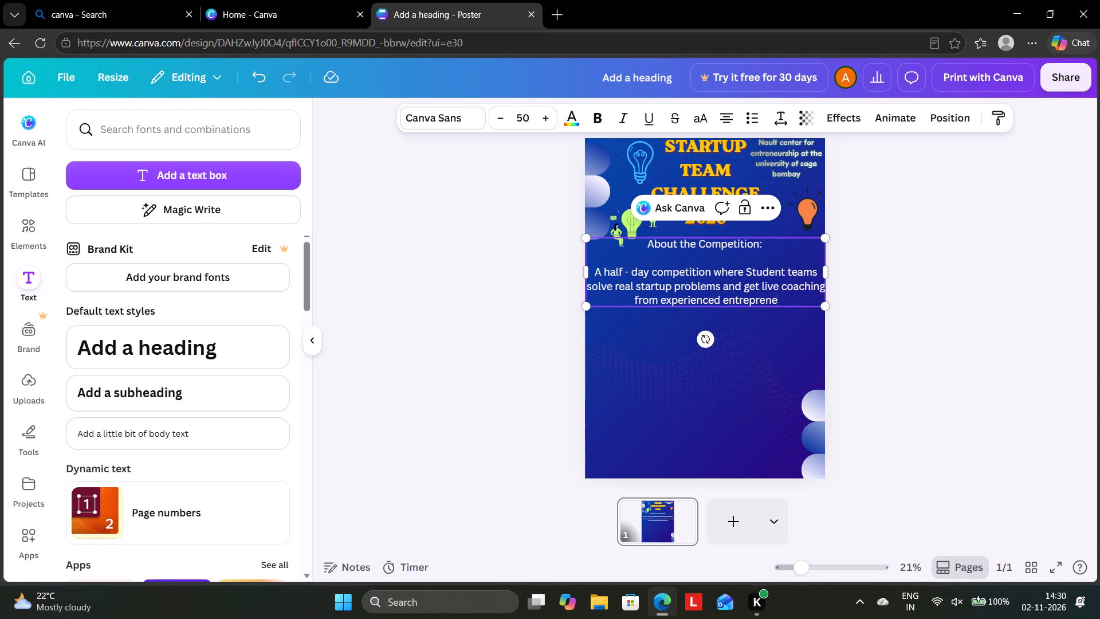
pyautogui.write('ura')
pyautogui.press('BackSpace')
pyautogui.press('s')
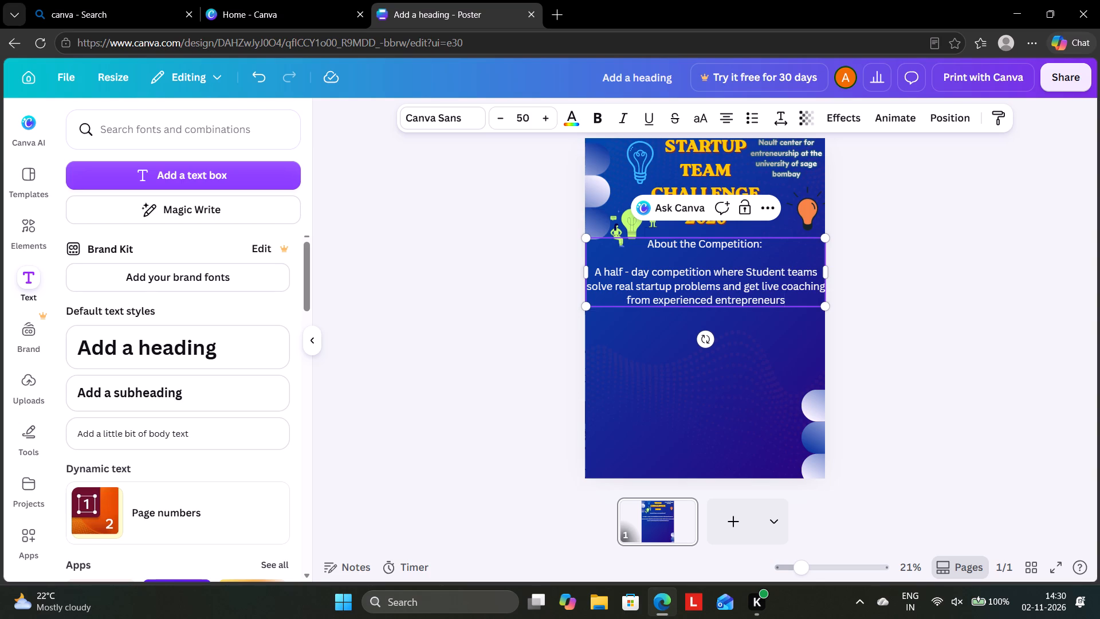
pyautogui.press('.')
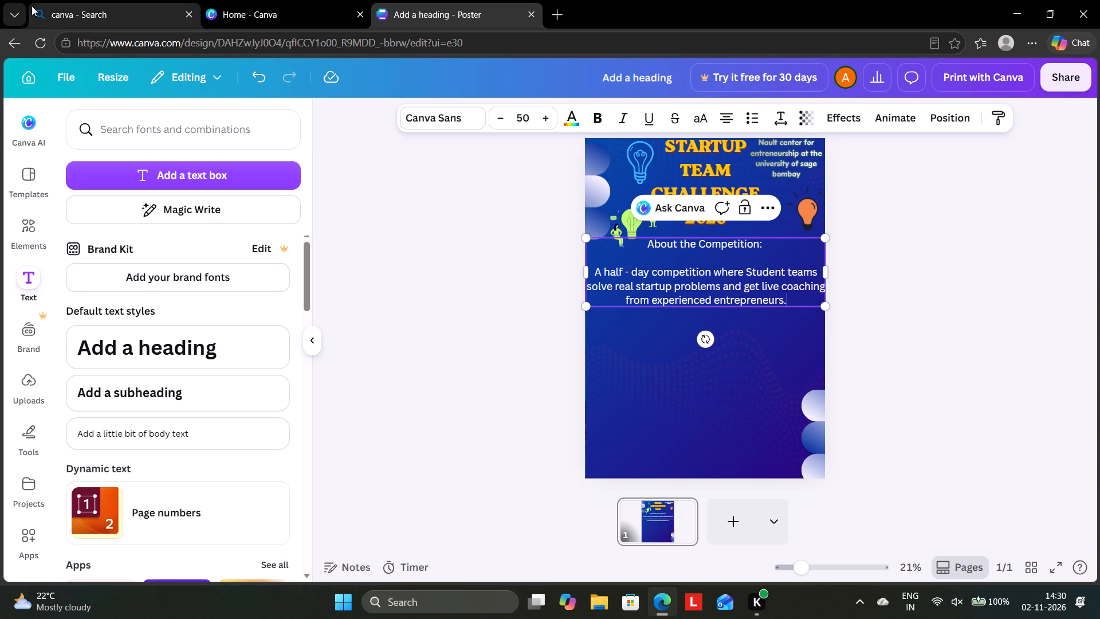
# Reduce the font size of the description paragraph below "About the Competition:" to 38.
pyautogui.tripleClick(500, 110)
pyautogui.tripleClick(501, 109)
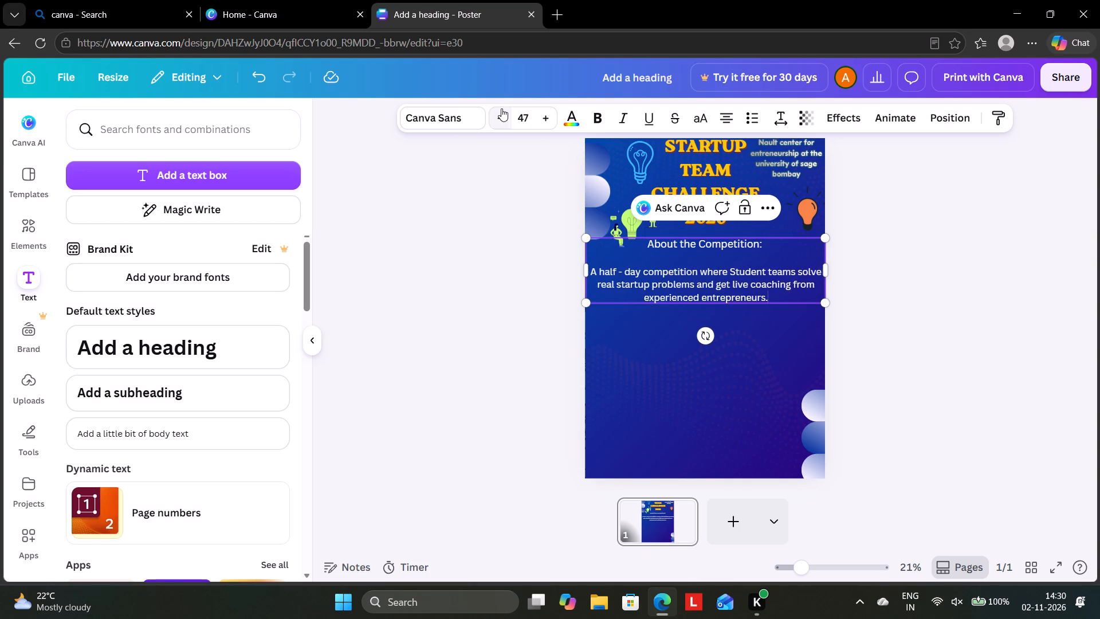
pyautogui.tripleClick(501, 108)
pyautogui.tripleClick(501, 108)
pyautogui.click(501, 109)
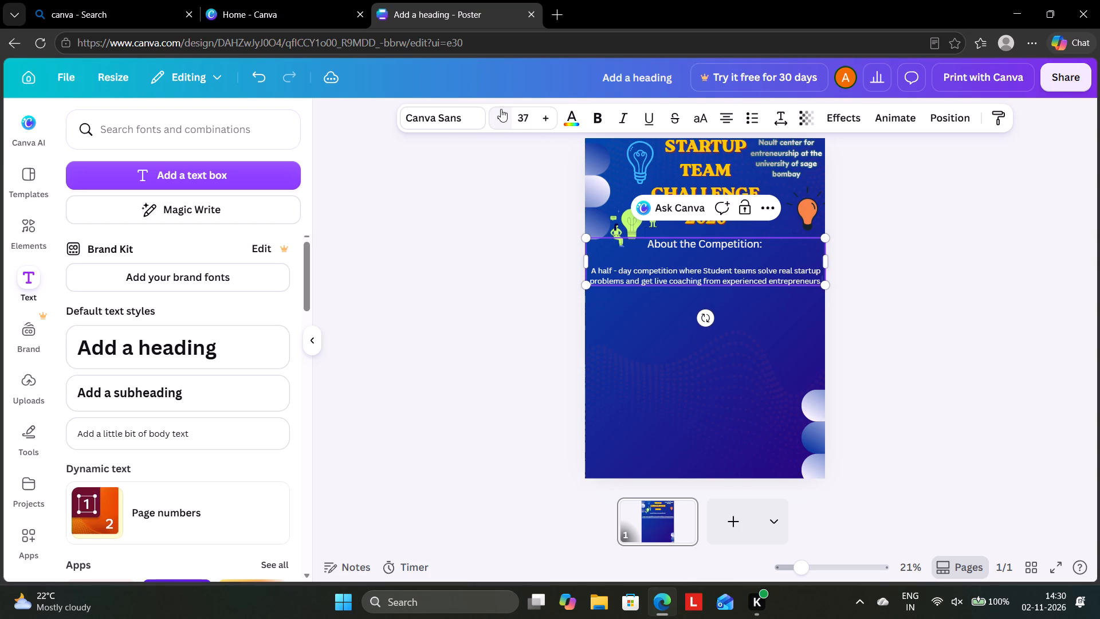
pyautogui.click(548, 115)
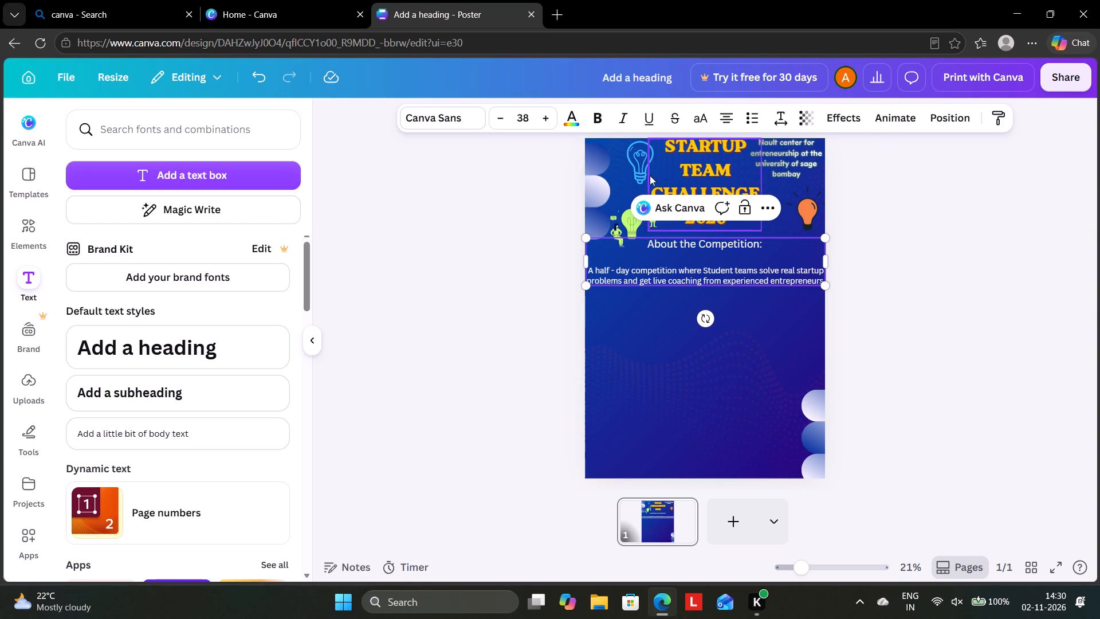
# Choose the dark red from the design's existing colours as the description paragraph's text colour.
pyautogui.click(571, 113)
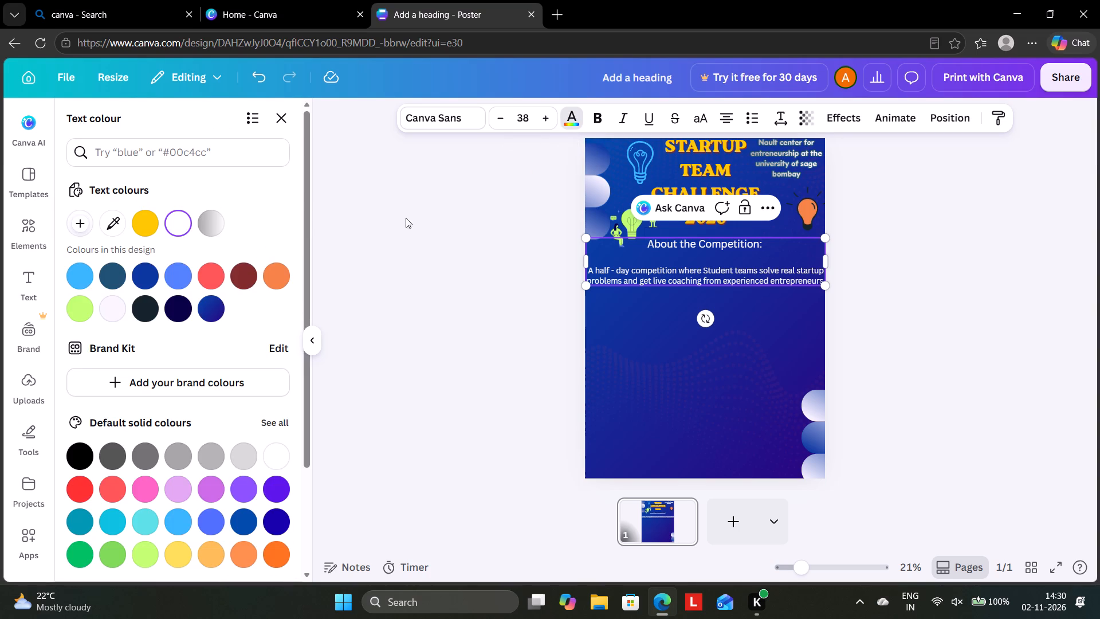
pyautogui.click(227, 278)
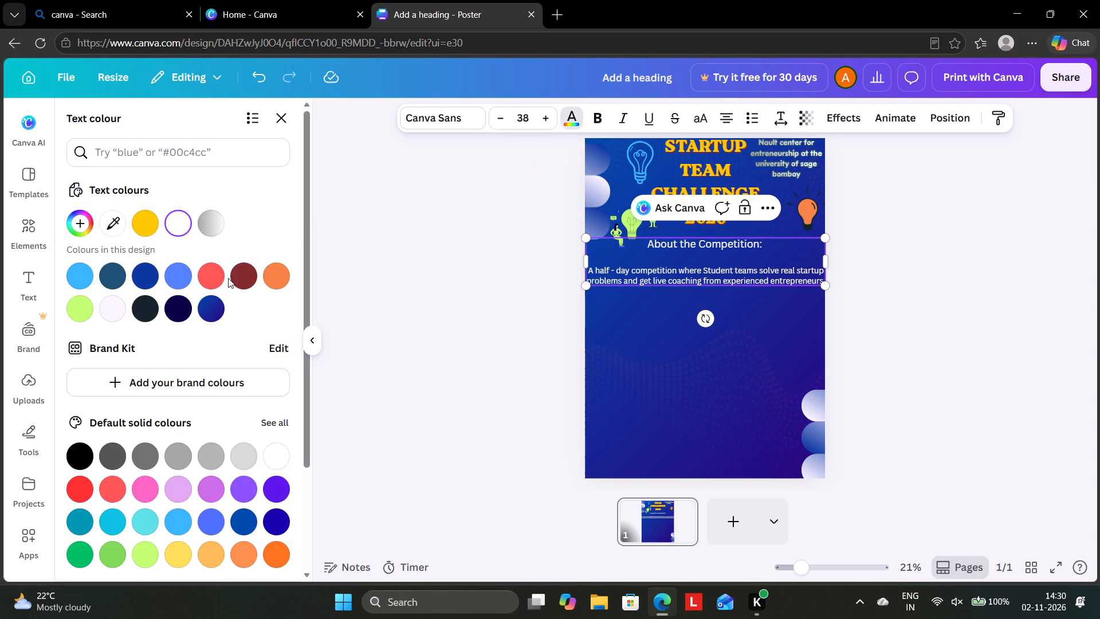
pyautogui.click(252, 275)
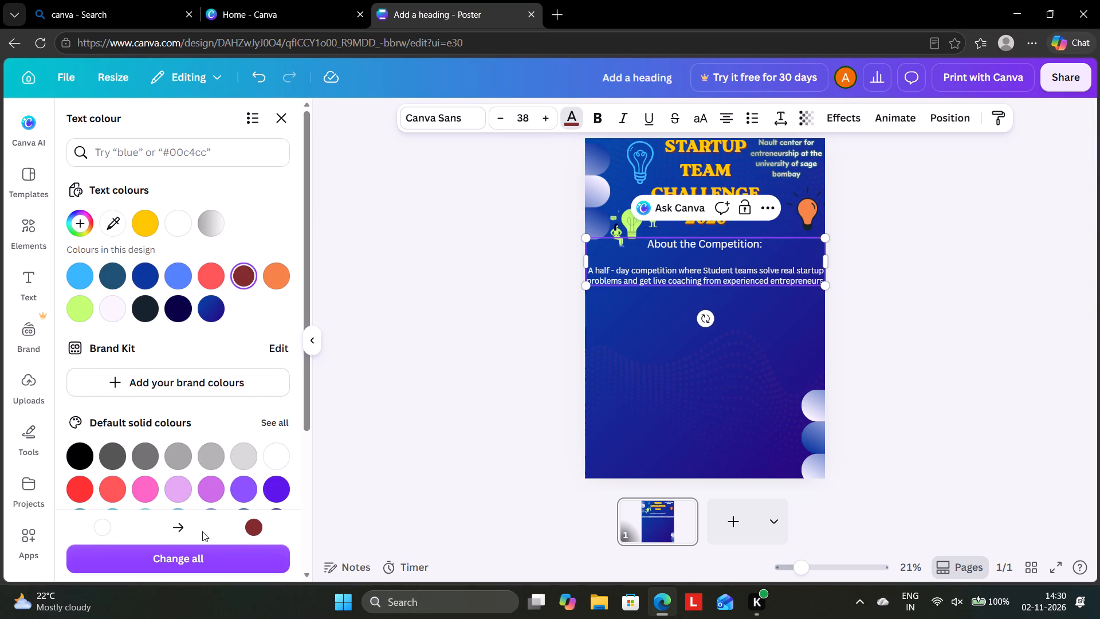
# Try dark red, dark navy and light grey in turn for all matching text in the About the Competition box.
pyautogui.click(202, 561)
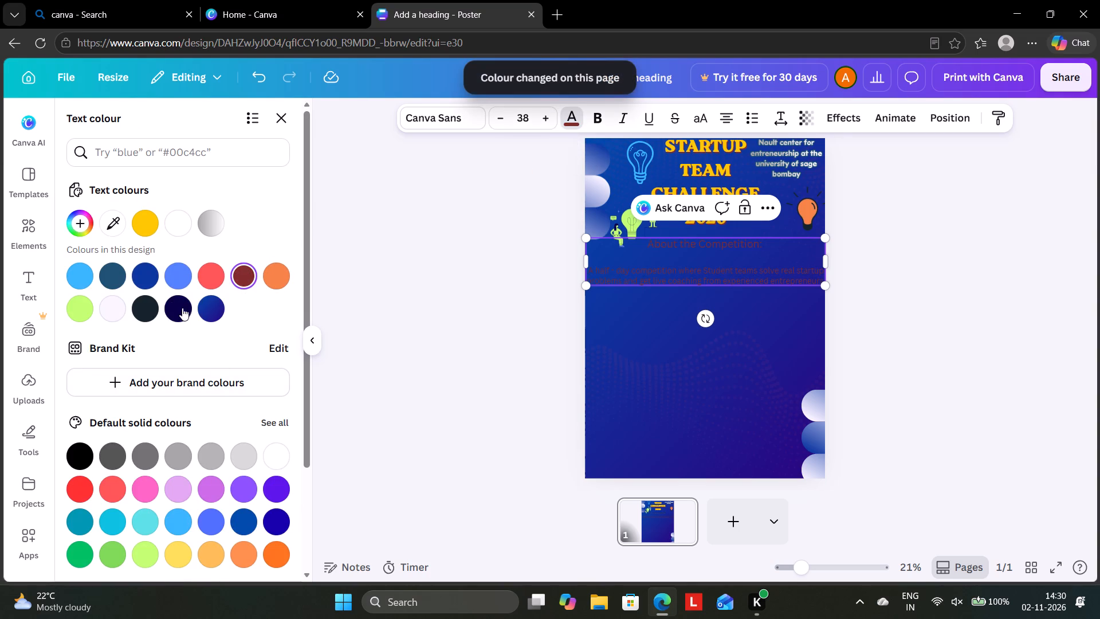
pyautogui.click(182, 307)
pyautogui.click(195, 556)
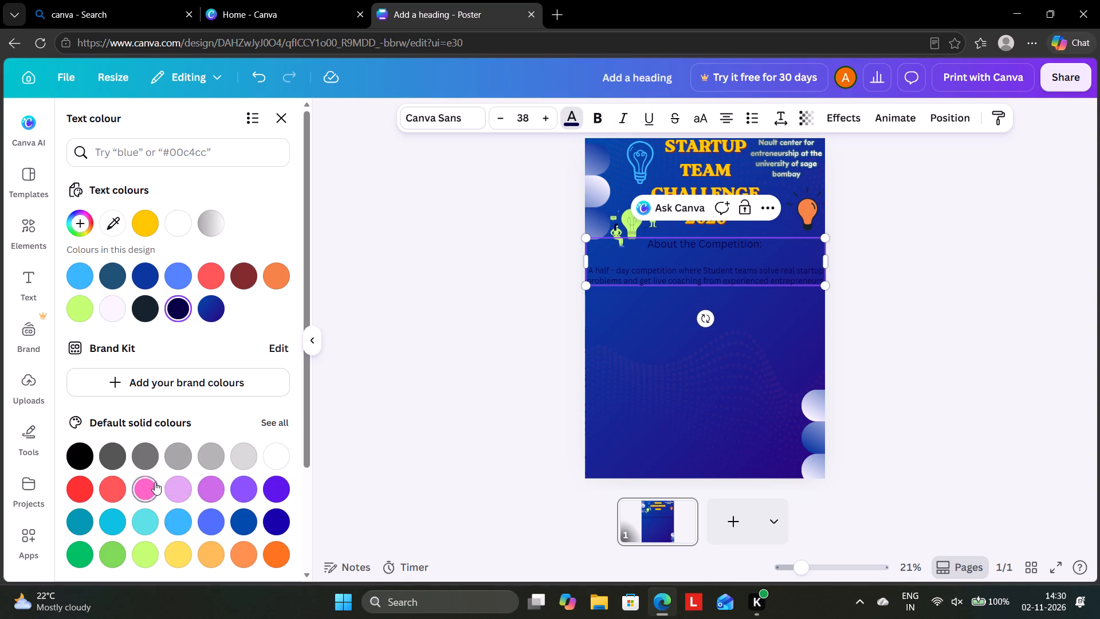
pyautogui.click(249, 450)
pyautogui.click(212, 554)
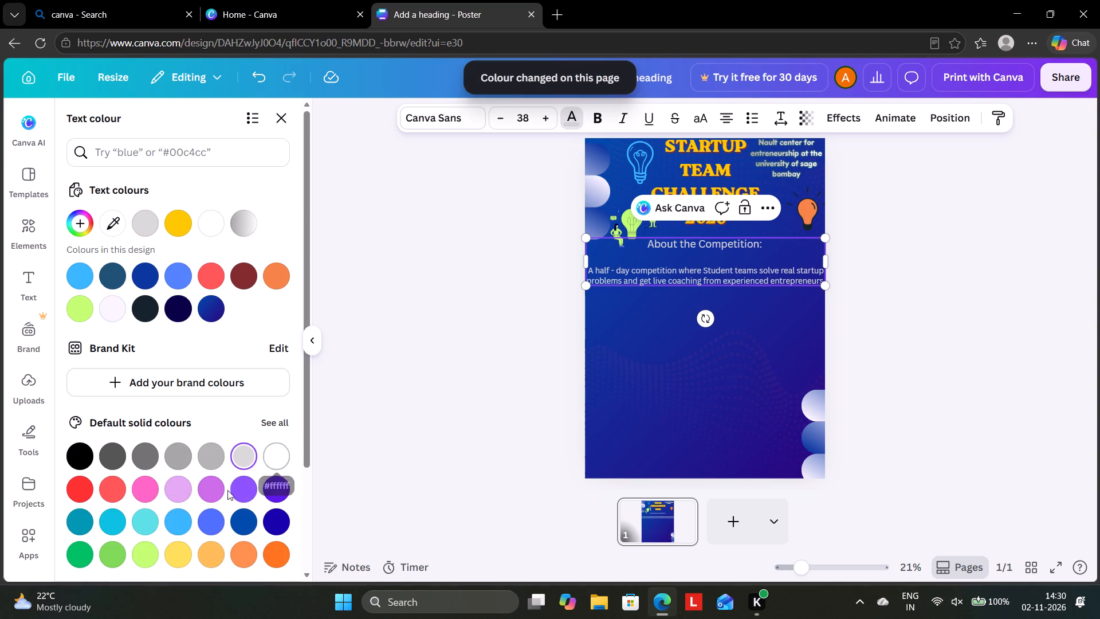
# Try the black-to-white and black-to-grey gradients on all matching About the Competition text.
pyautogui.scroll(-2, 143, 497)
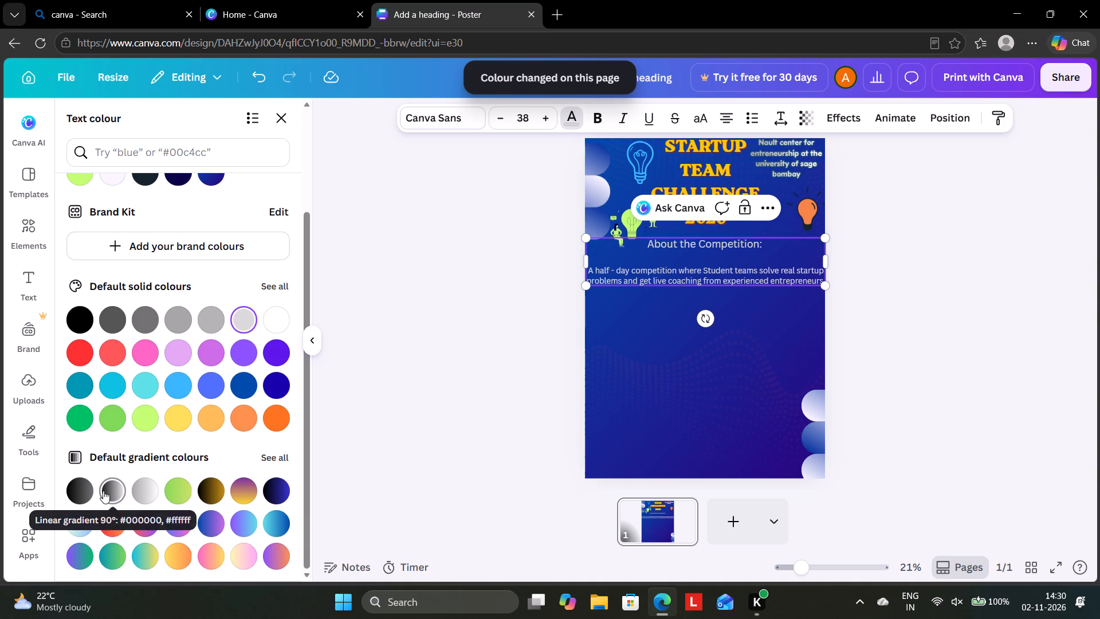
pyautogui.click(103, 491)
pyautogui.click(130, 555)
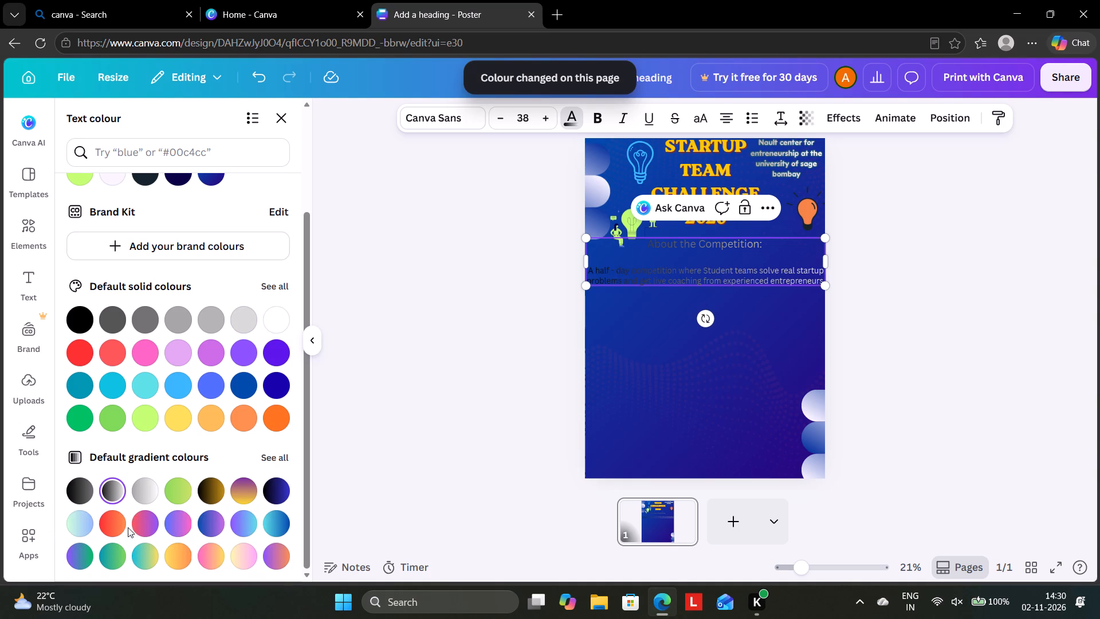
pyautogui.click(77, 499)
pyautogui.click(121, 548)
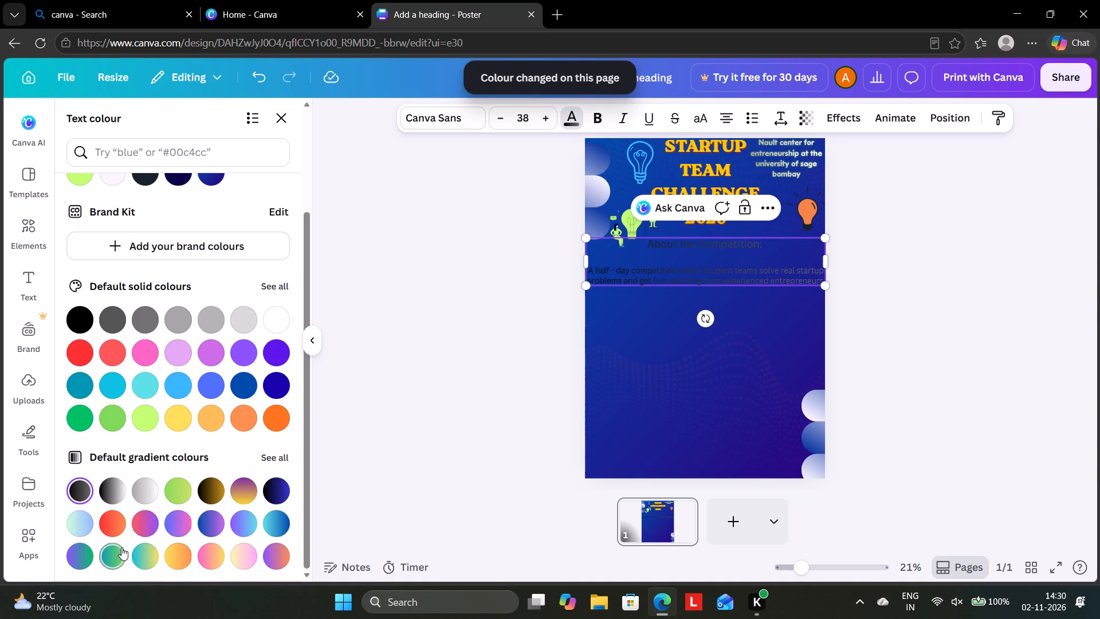
# Apply the purple-to-orange default gradient to all matching About the Competition heading and description text.
pyautogui.scroll(-3, 150, 520)
pyautogui.click(269, 557)
pyautogui.click(211, 561)
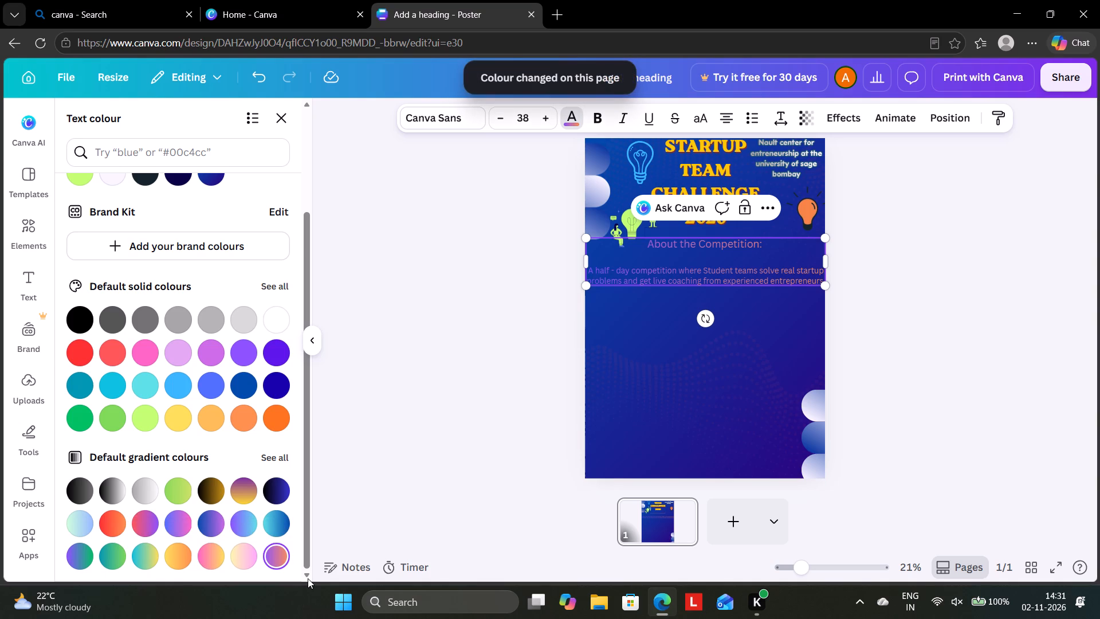
pyautogui.click(371, 336)
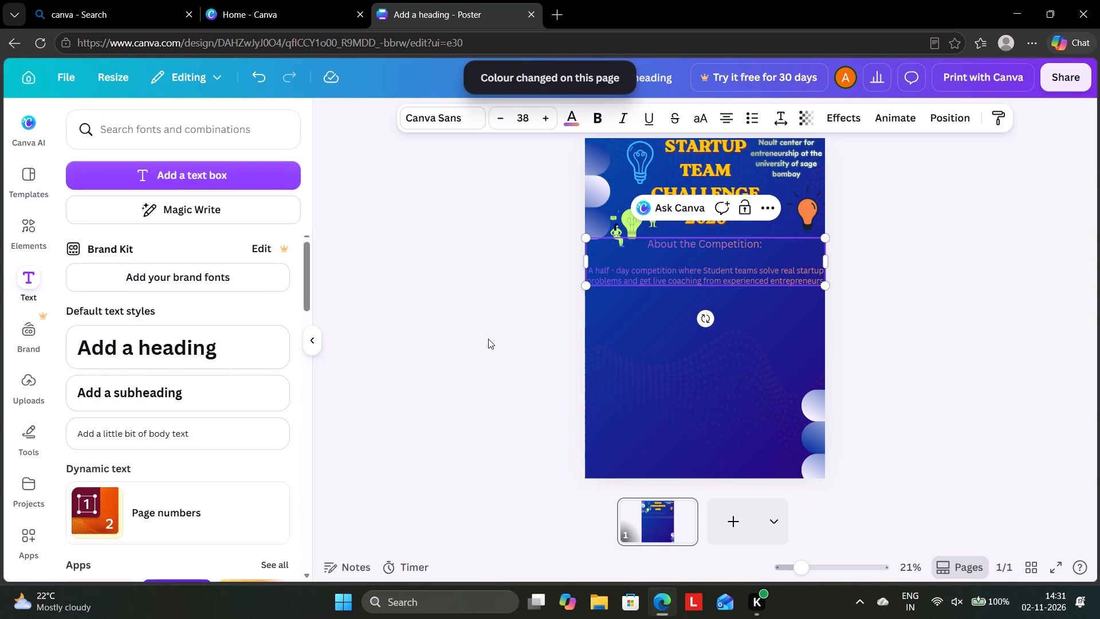
pyautogui.click(488, 339)
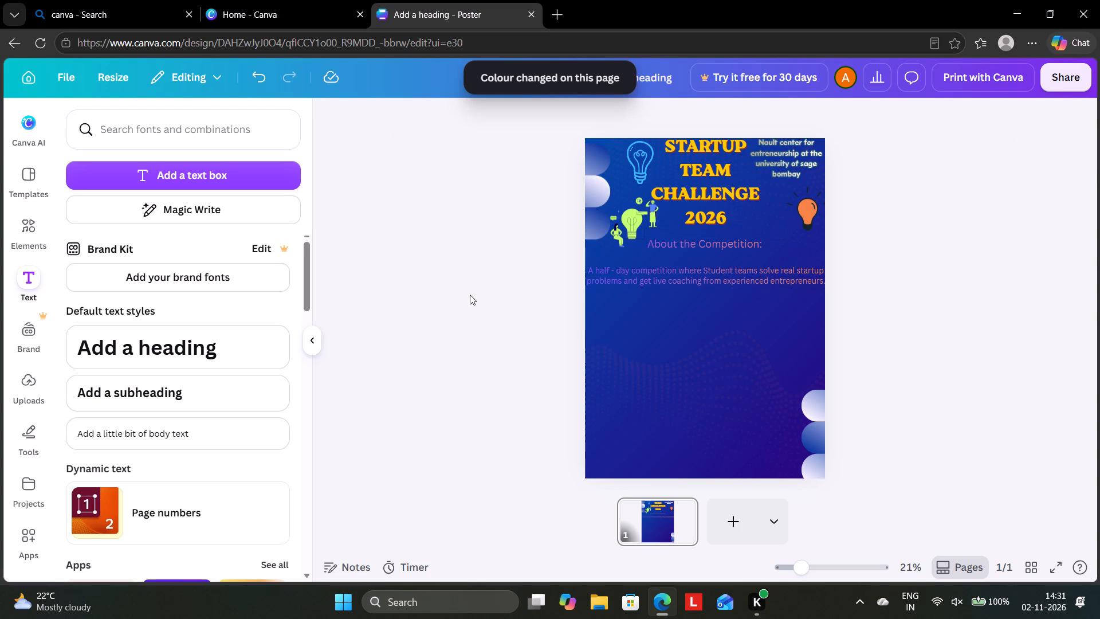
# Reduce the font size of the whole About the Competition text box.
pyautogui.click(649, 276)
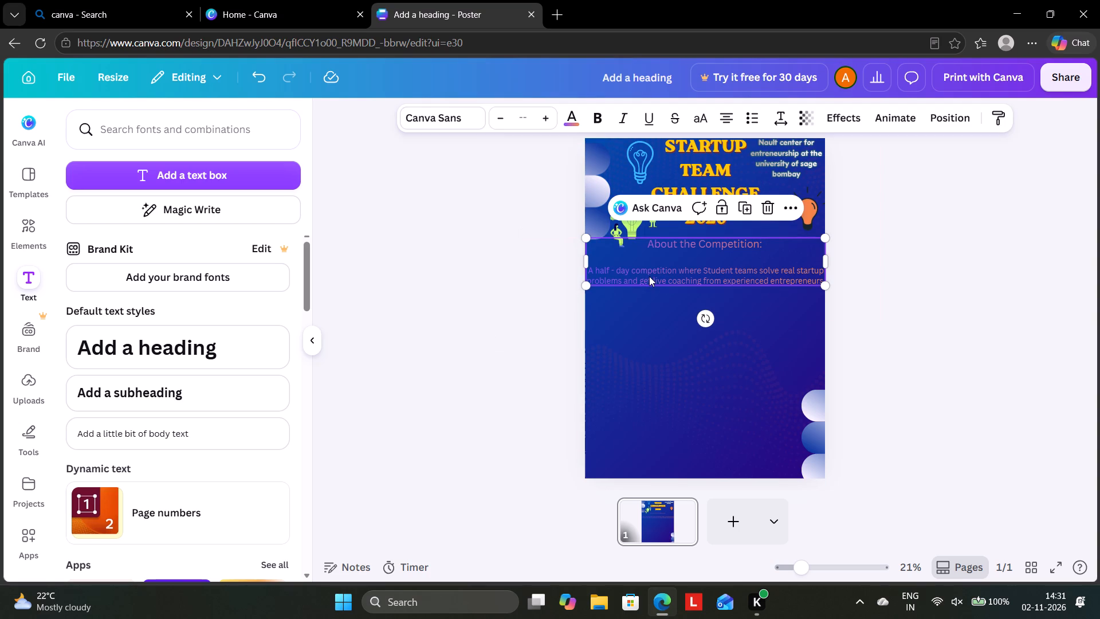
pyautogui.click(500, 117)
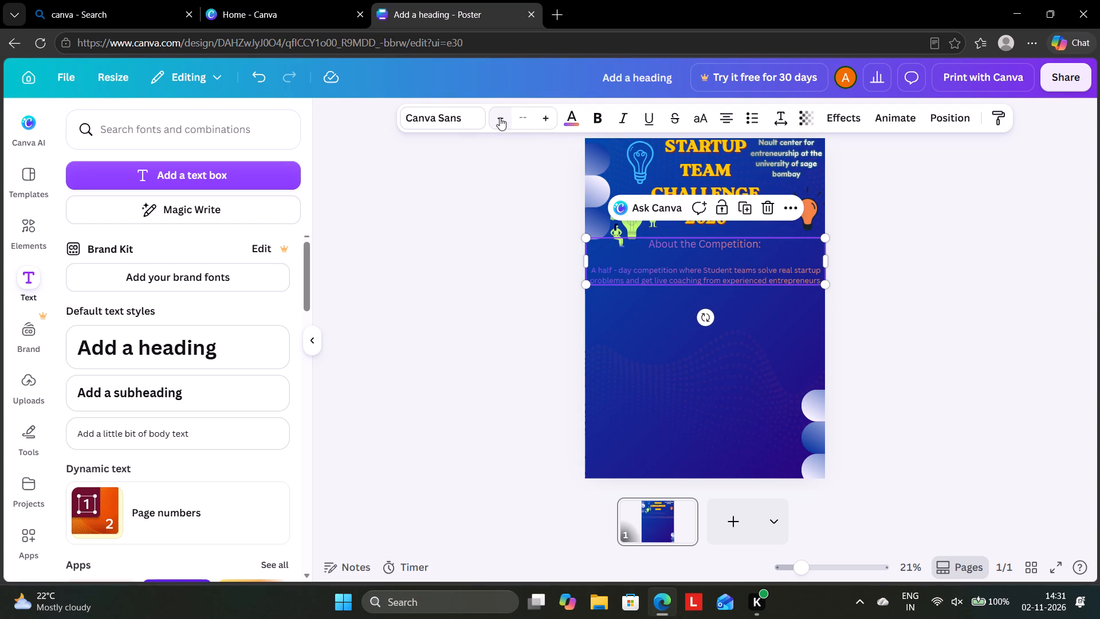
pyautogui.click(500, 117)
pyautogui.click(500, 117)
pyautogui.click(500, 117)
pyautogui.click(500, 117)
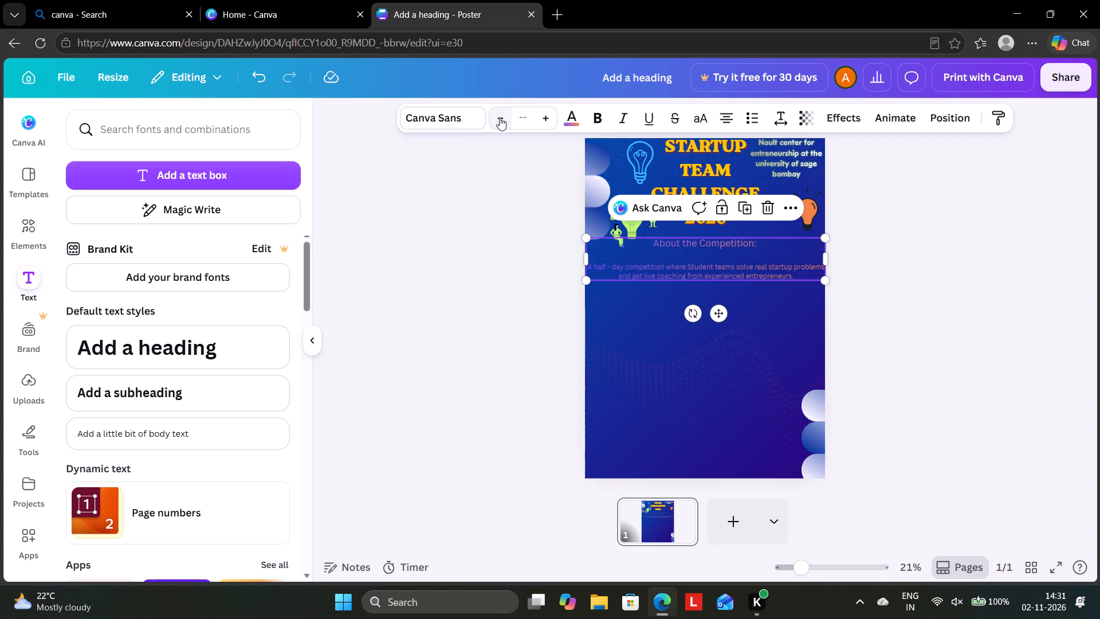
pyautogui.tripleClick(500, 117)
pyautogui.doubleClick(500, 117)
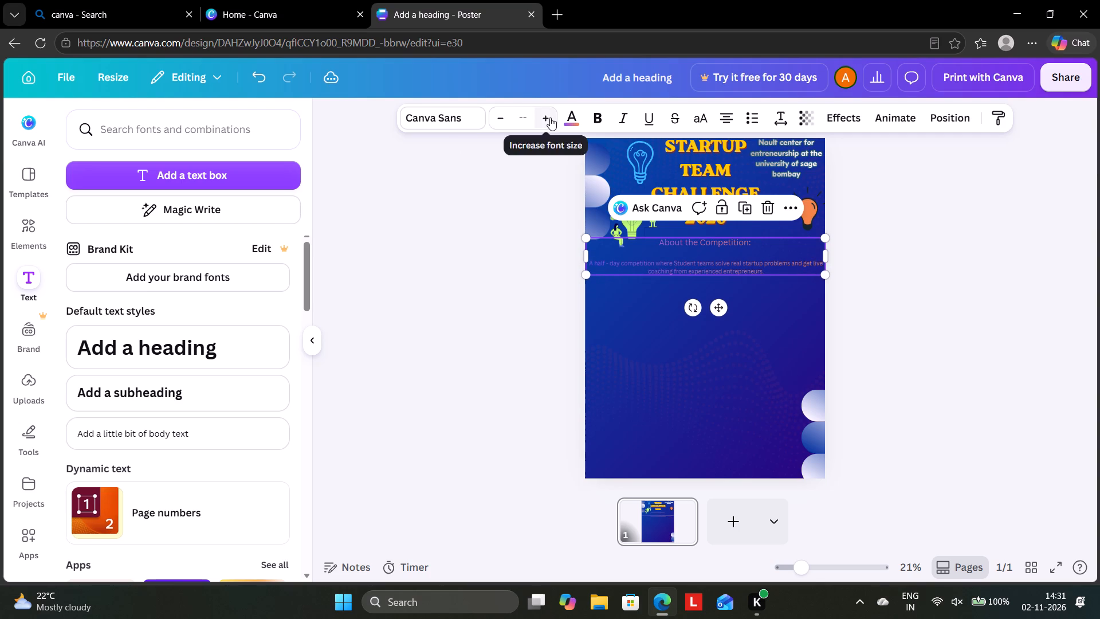
# Enlarge the whole About the Competition text box until the description wraps onto four lines with a large heading.
pyautogui.tripleClick(550, 117)
pyautogui.tripleClick(550, 117)
pyautogui.tripleClick(550, 117)
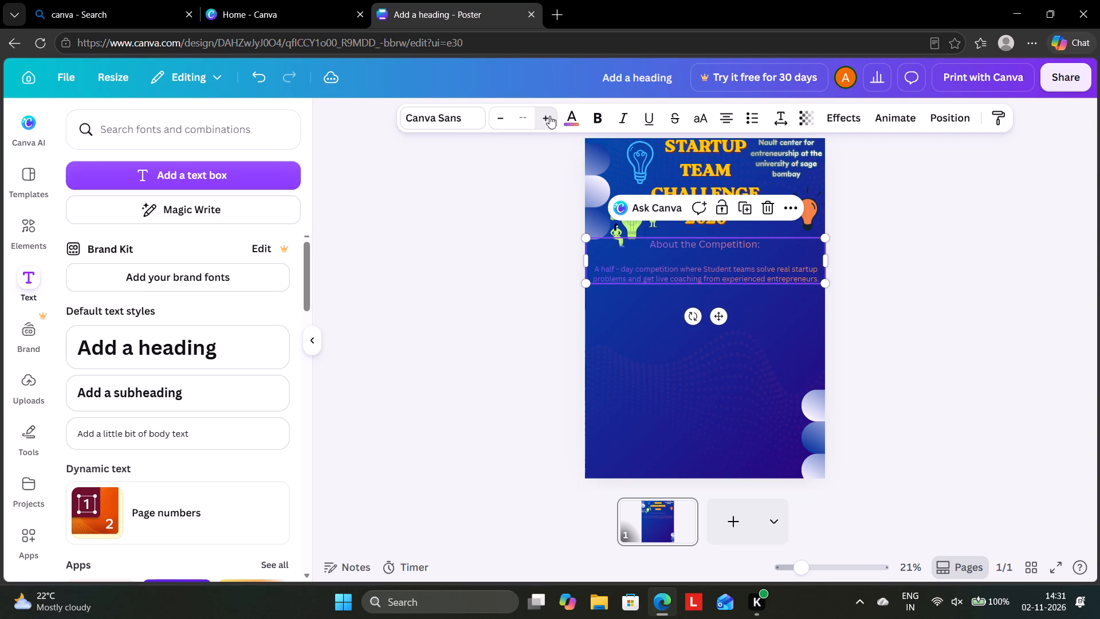
pyautogui.tripleClick(549, 116)
pyautogui.tripleClick(549, 116)
pyautogui.tripleClick(549, 116)
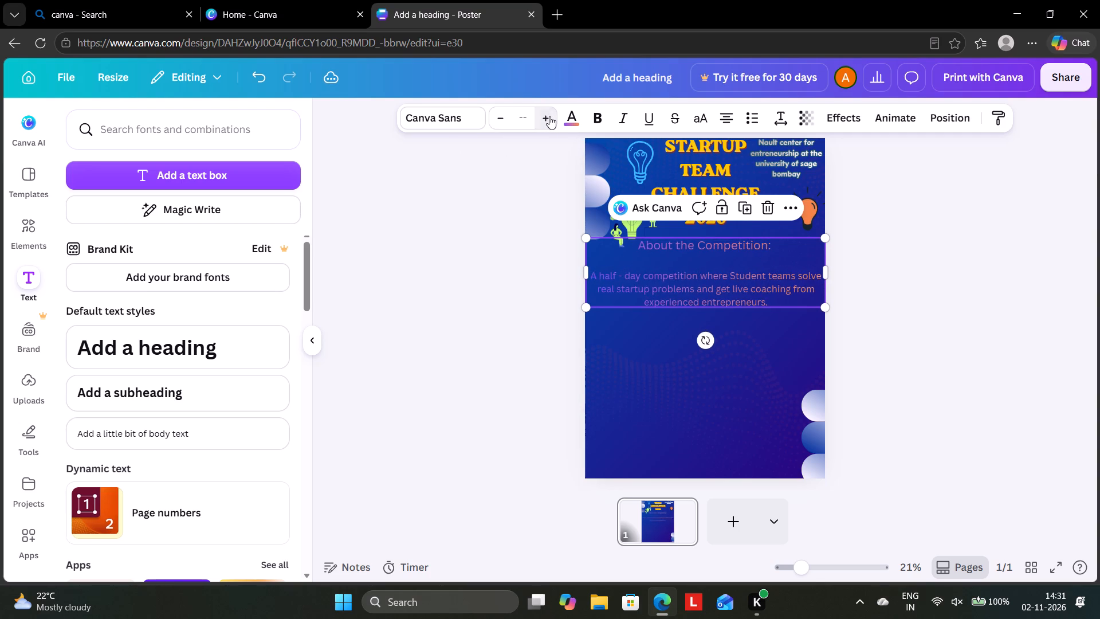
pyautogui.tripleClick(549, 116)
pyautogui.tripleClick(549, 116)
pyautogui.tripleClick(549, 116)
pyautogui.tripleClick(549, 116)
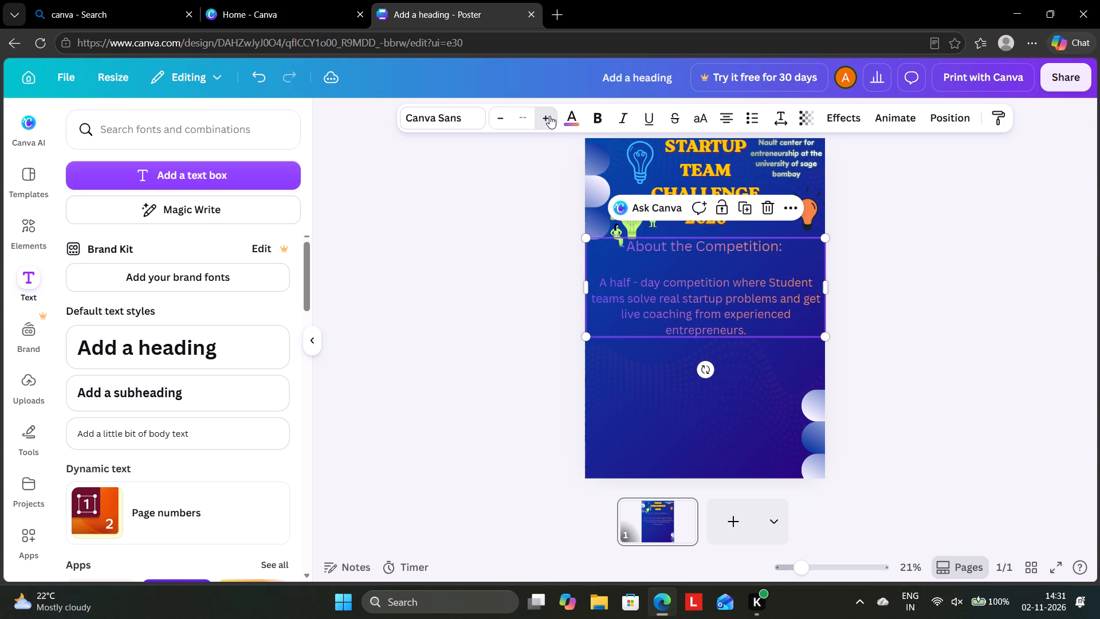
pyautogui.tripleClick(549, 116)
pyautogui.tripleClick(549, 116)
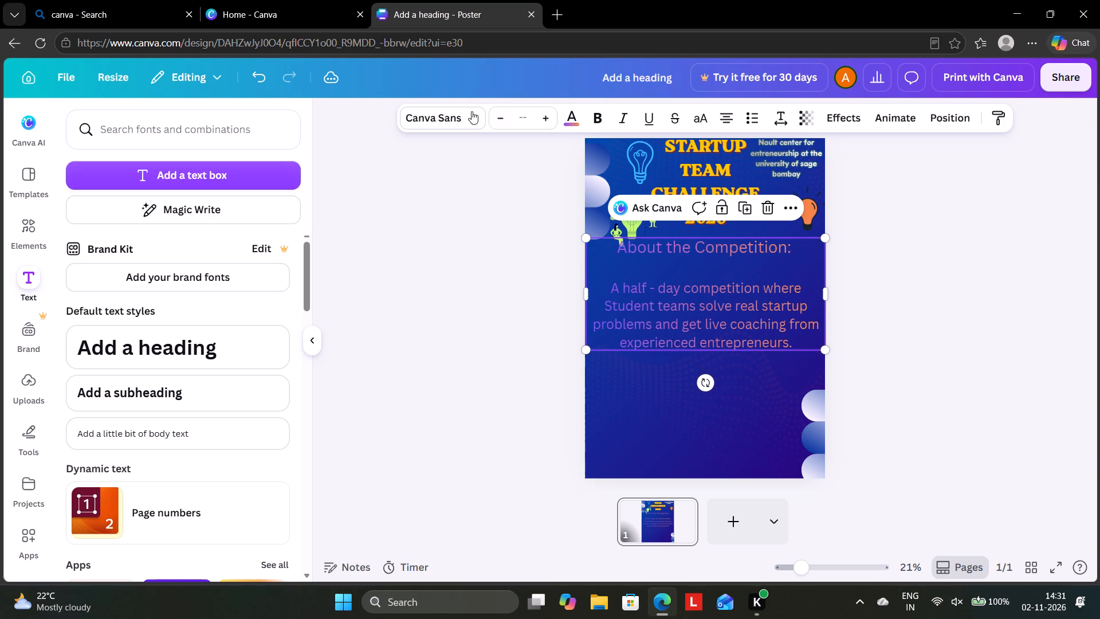
# Reduce the About the Competition text box's font size until the description wraps onto three lines, and deselect it.
pyautogui.tripleClick(504, 119)
pyautogui.tripleClick(503, 119)
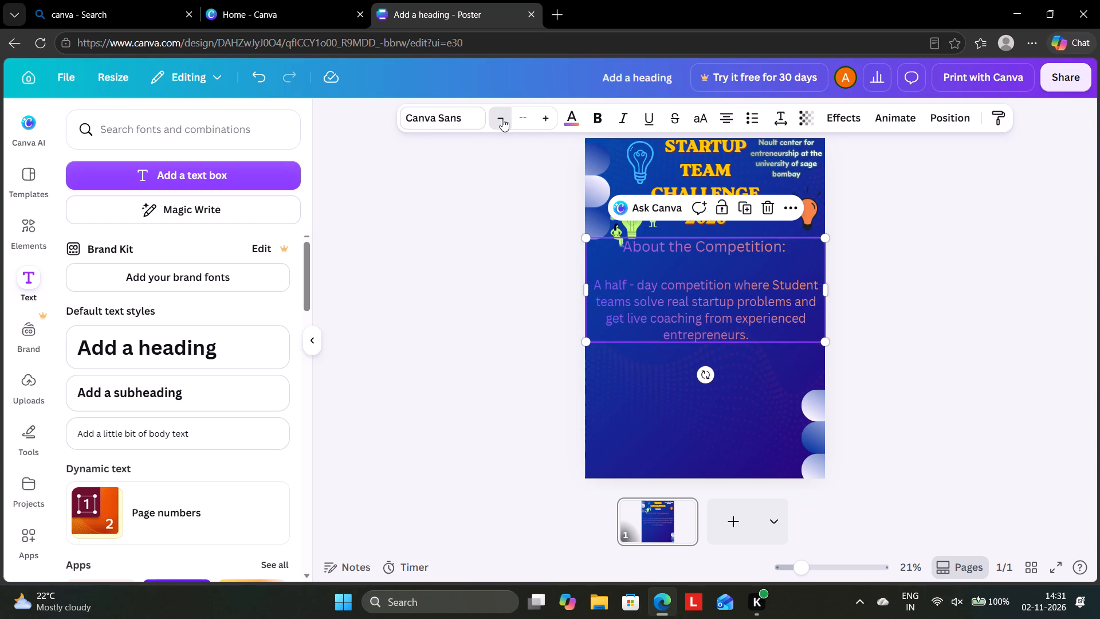
pyautogui.tripleClick(502, 119)
pyautogui.tripleClick(501, 119)
pyautogui.tripleClick(501, 119)
pyautogui.tripleClick(501, 119)
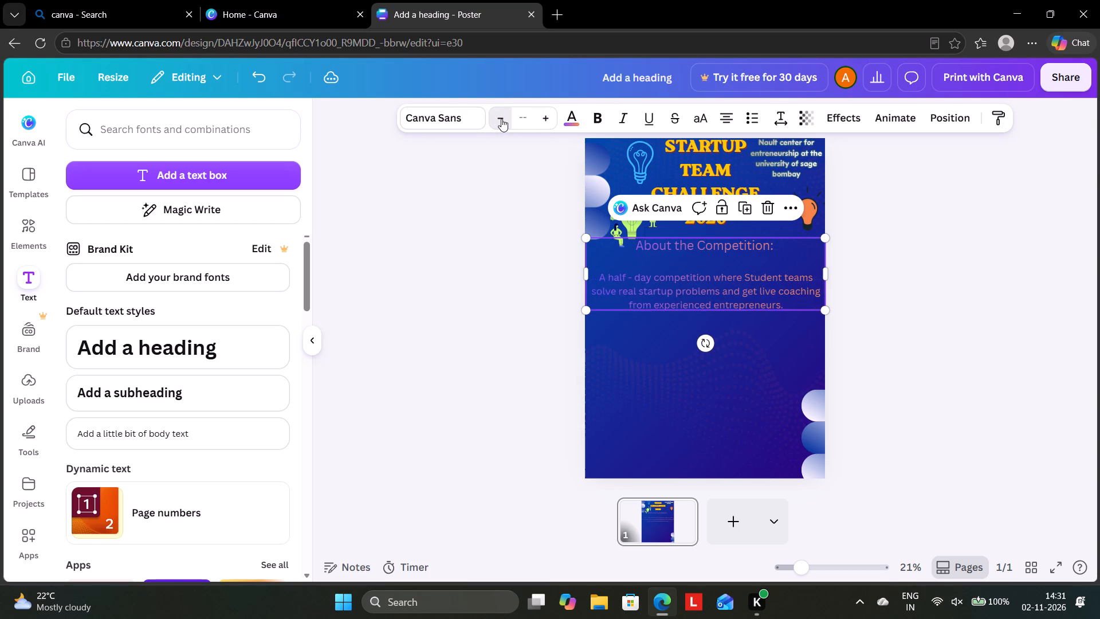
pyautogui.tripleClick(501, 119)
pyautogui.doubleClick(501, 119)
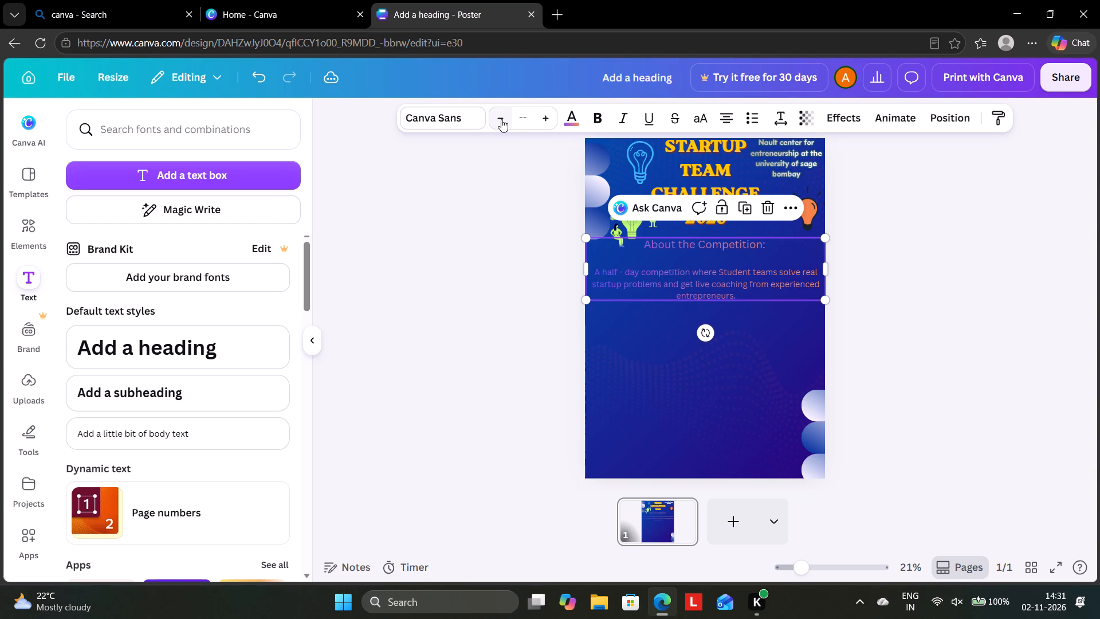
pyautogui.click(503, 174)
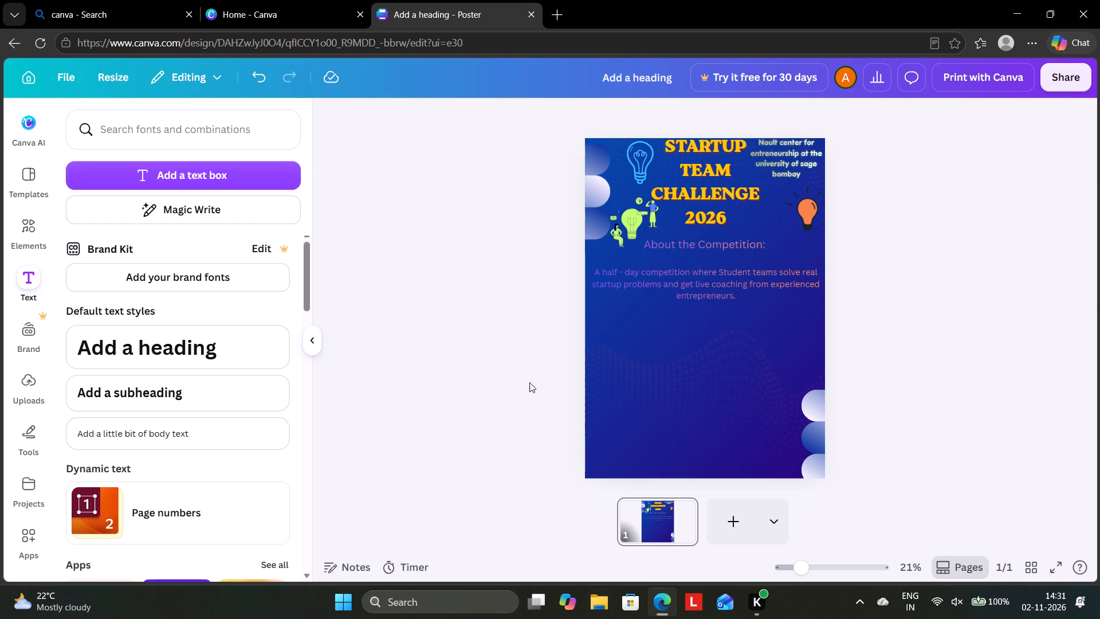
# Add a body text box and place it below the competition description, against the poster's left edge.
pyautogui.click(160, 437)
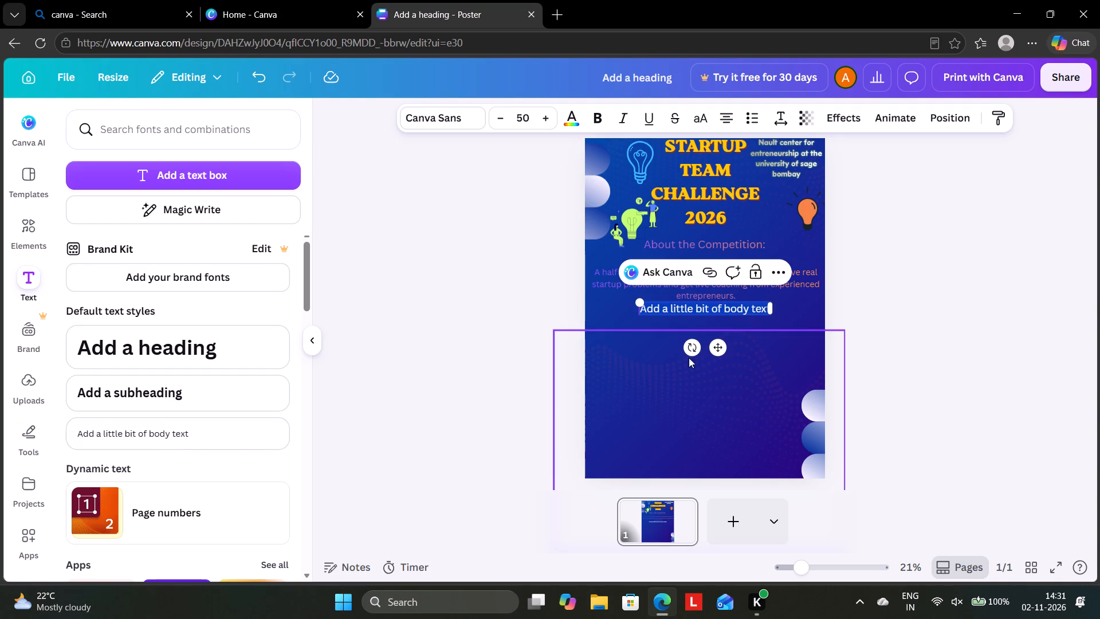
pyautogui.moveTo(708, 314); pyautogui.dragTo(677, 320)
pyautogui.moveTo(708, 310); pyautogui.dragTo(695, 326)
pyautogui.moveTo(718, 346); pyautogui.dragTo(664, 357)
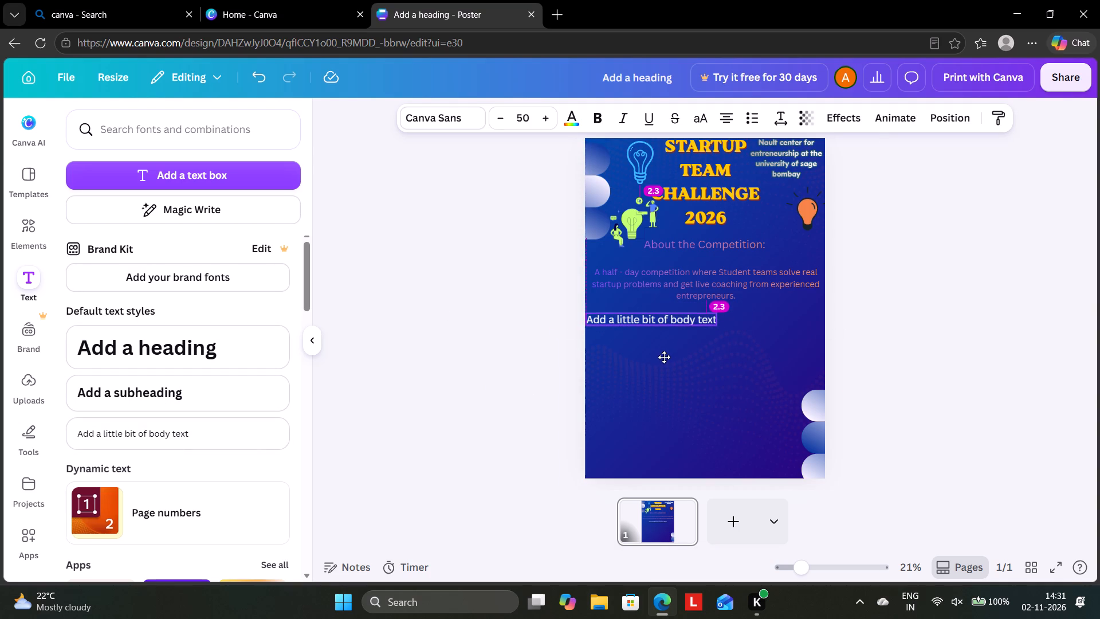
pyautogui.moveTo(664, 357); pyautogui.dragTo(665, 355)
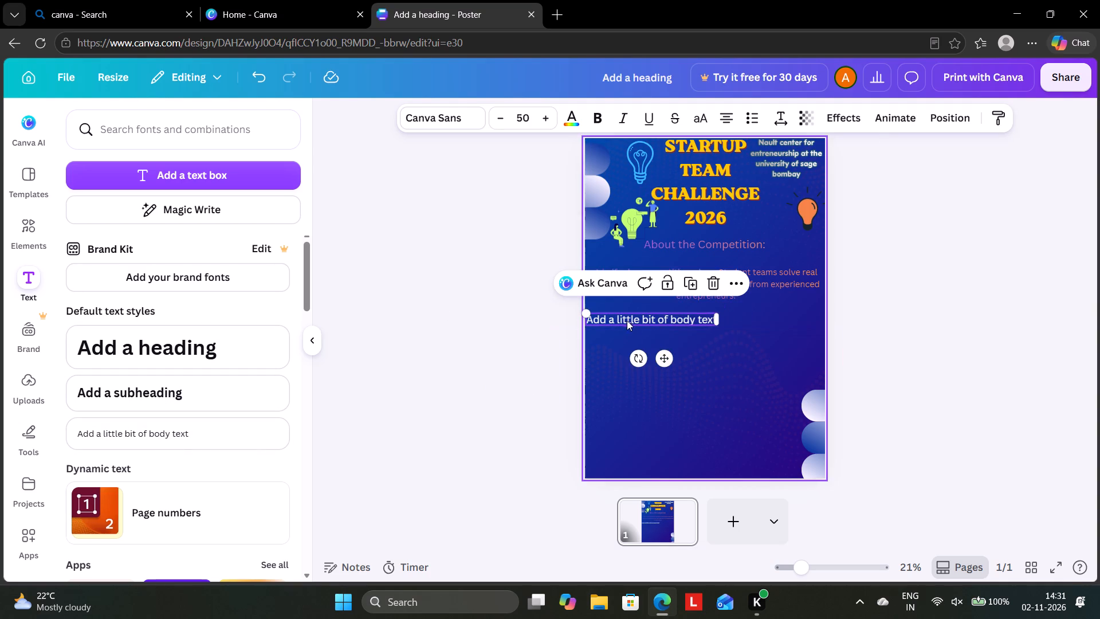
# Replace the new body text box's placeholder with "Why", using a capital W.
pyautogui.click(626, 318)
pyautogui.press('BackSpace')
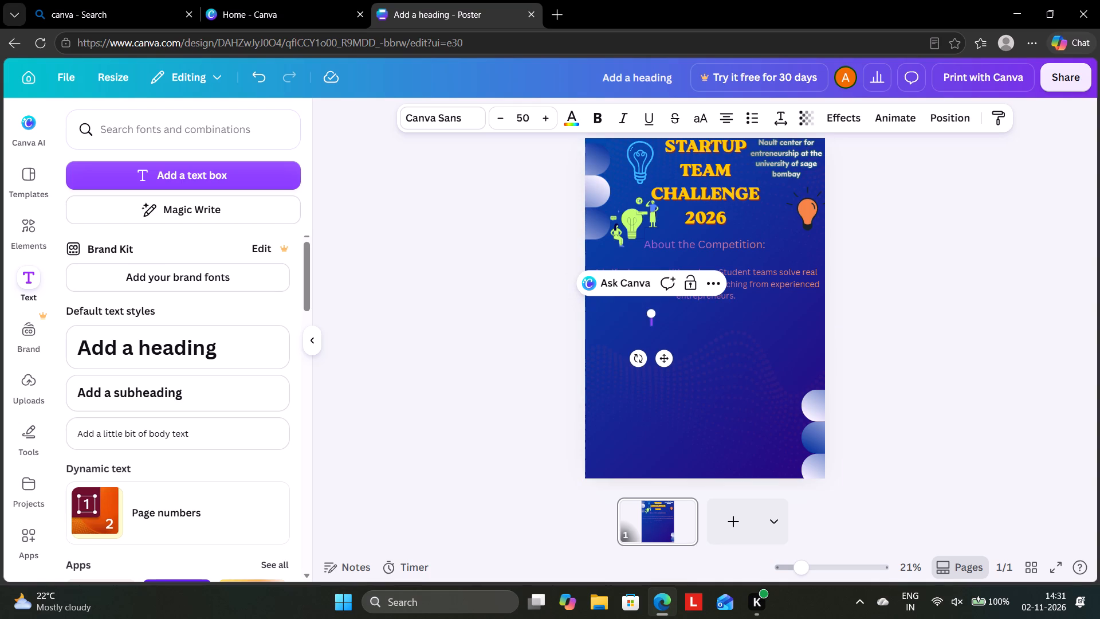
pyautogui.write('why')
pyautogui.press('BackSpace')
pyautogui.press('BackSpace')
pyautogui.press('BackSpace')
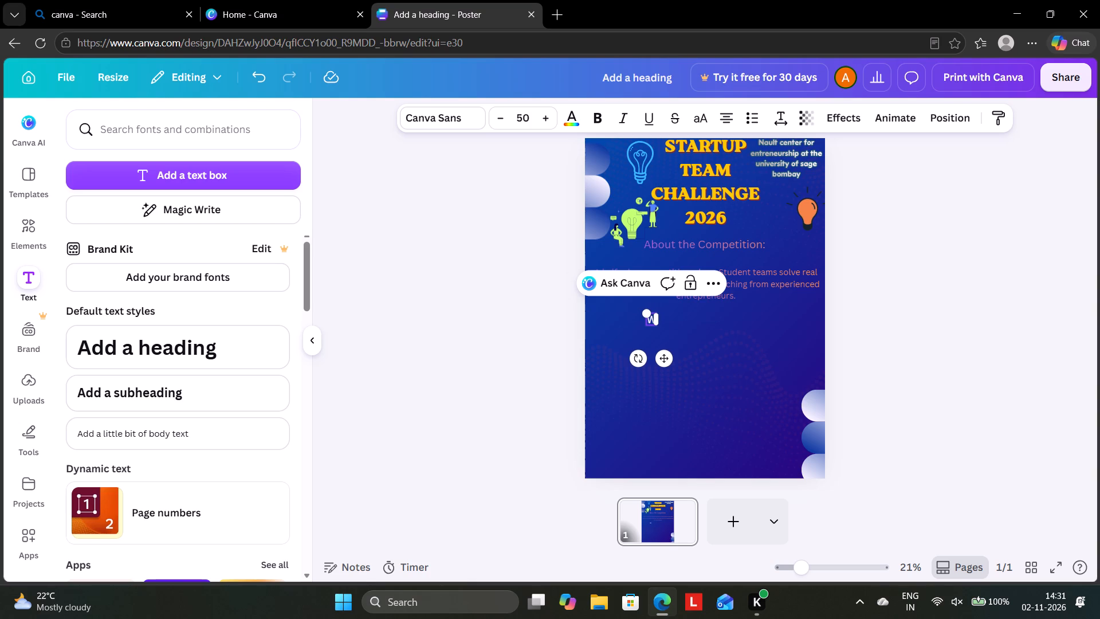
pyautogui.write('hy')
# Extend the new text box's wording to "Why You", removing the stray letter b and separating the two words with a space.
pyautogui.press('b')
pyautogui.hotkey('shift', 'y')
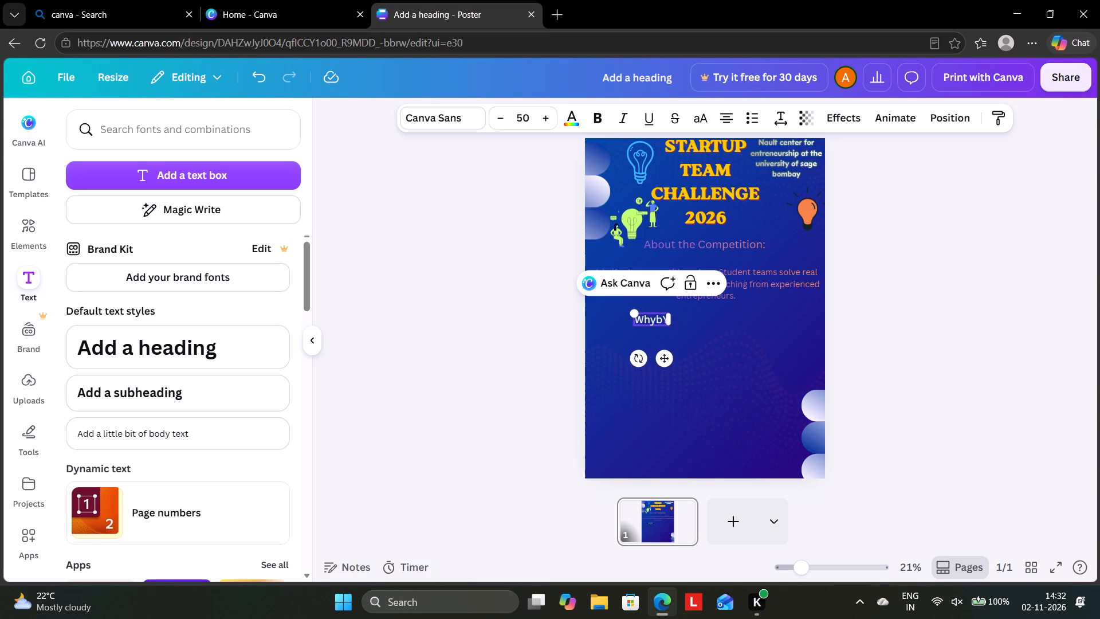
pyautogui.press('o')
pyautogui.press('u')
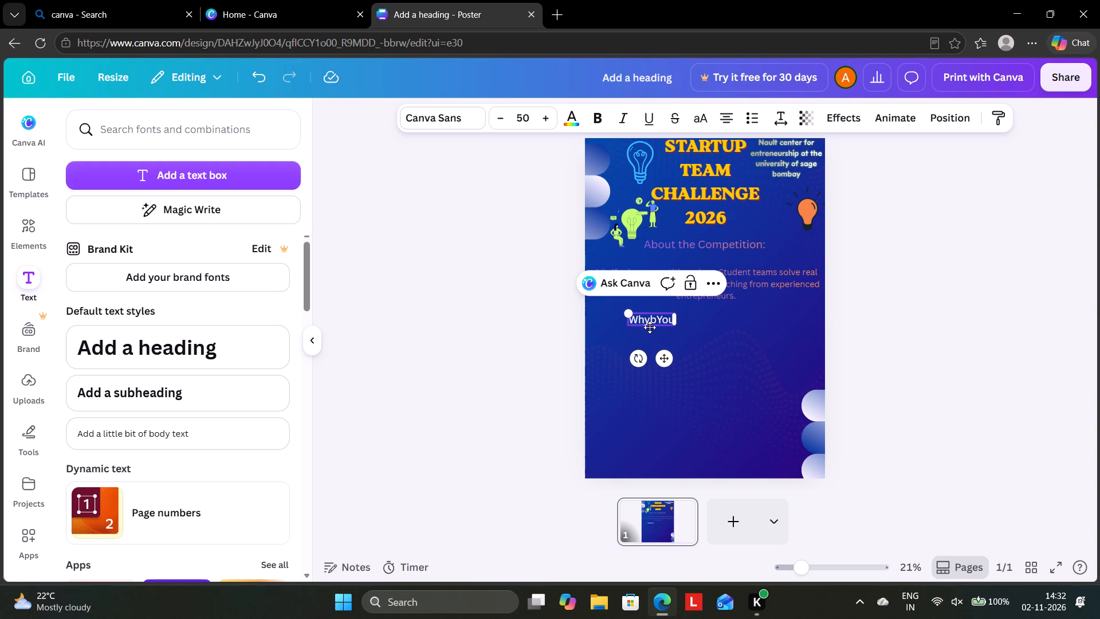
pyautogui.click(653, 319)
pyautogui.press('BackSpace')
pyautogui.press('y')
pyautogui.press('Right')
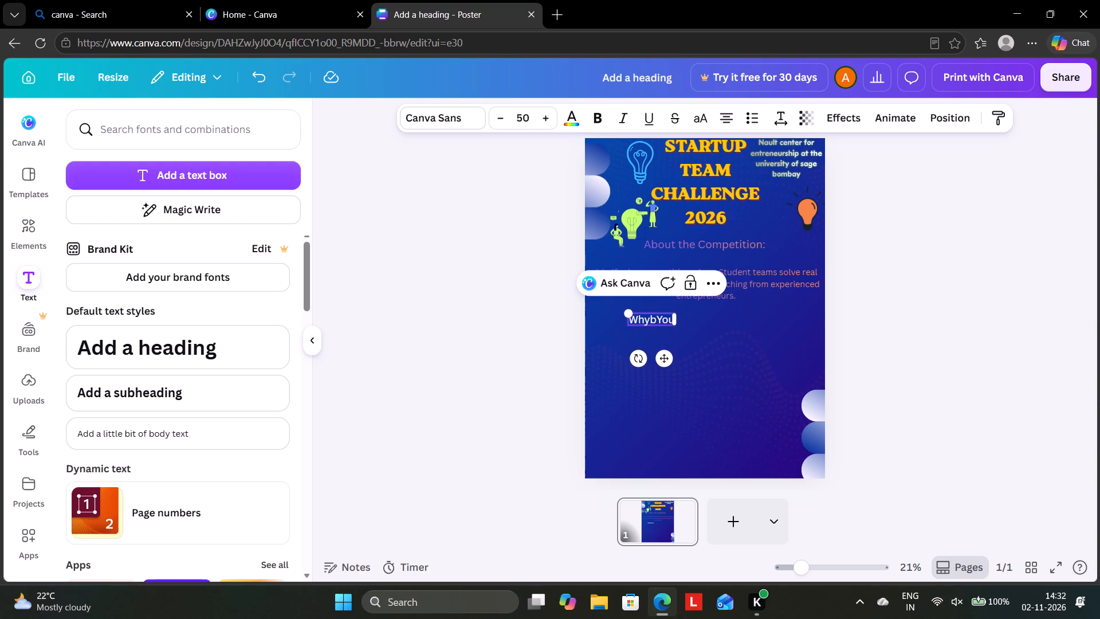
pyautogui.press('BackSpace')
pyautogui.press('space')
# Complete the heading as "Why You Should Enter:" and start a new line below it.
pyautogui.press('Right')
pyautogui.press('Right')
pyautogui.press('Right')
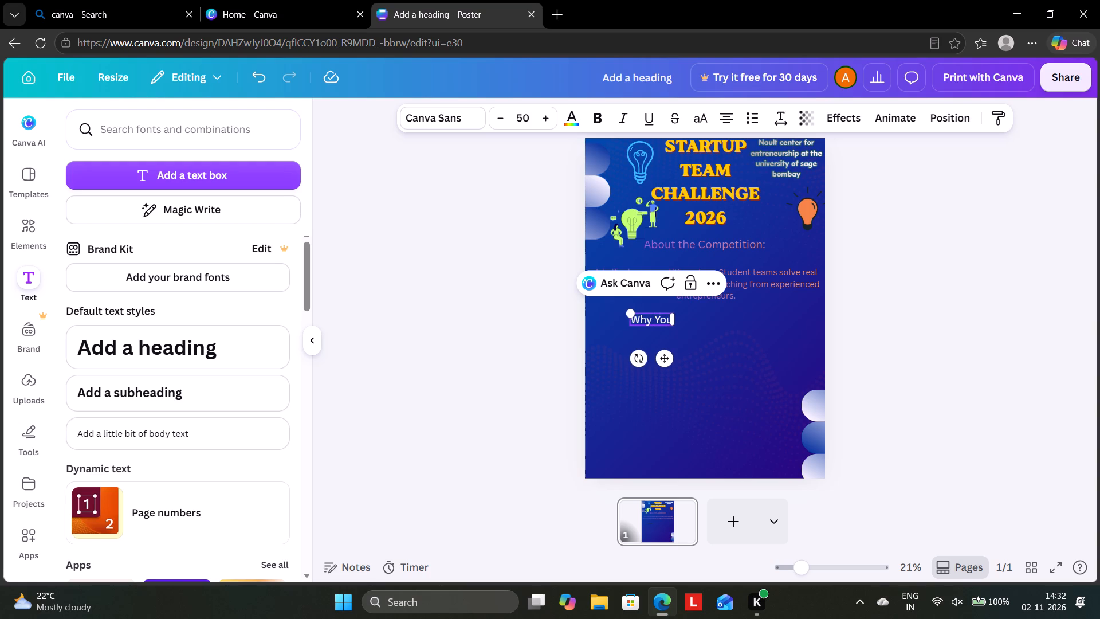
pyautogui.press('Right')
pyautogui.press('Right')
pyautogui.press('Right')
pyautogui.press('space')
pyautogui.hotkey('shift', 's')
pyautogui.press('h')
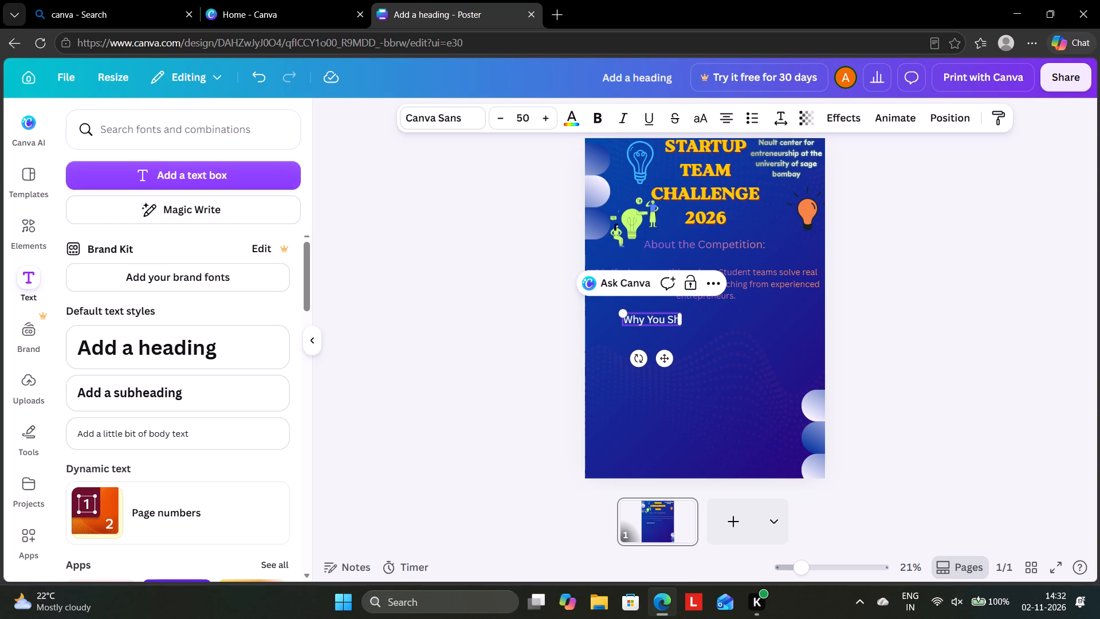
pyautogui.write('ould')
pyautogui.press('space')
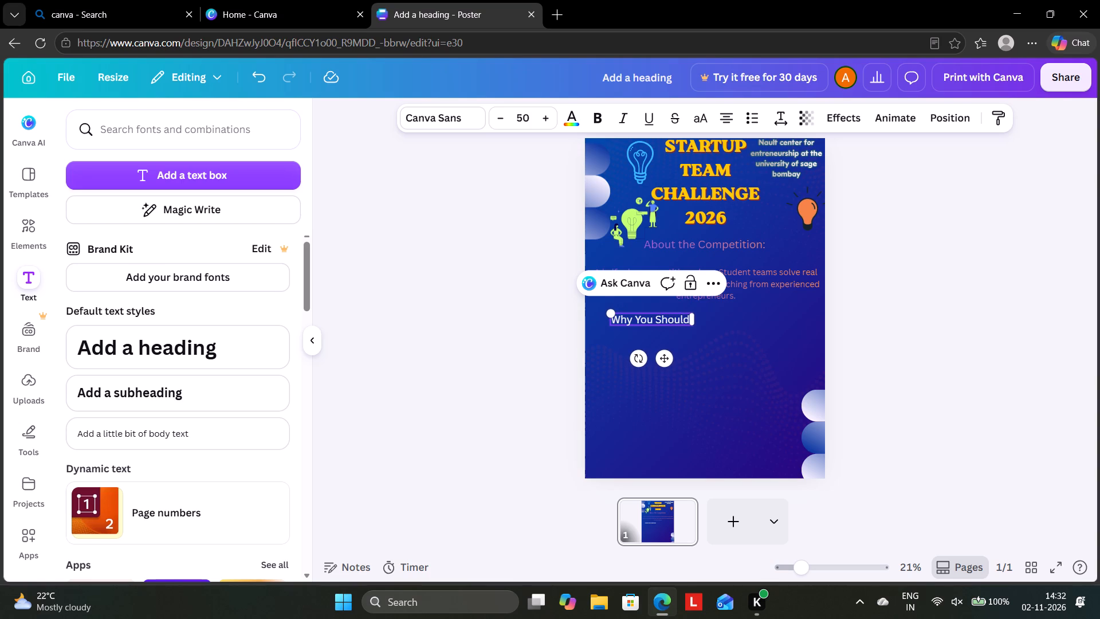
pyautogui.write('En')
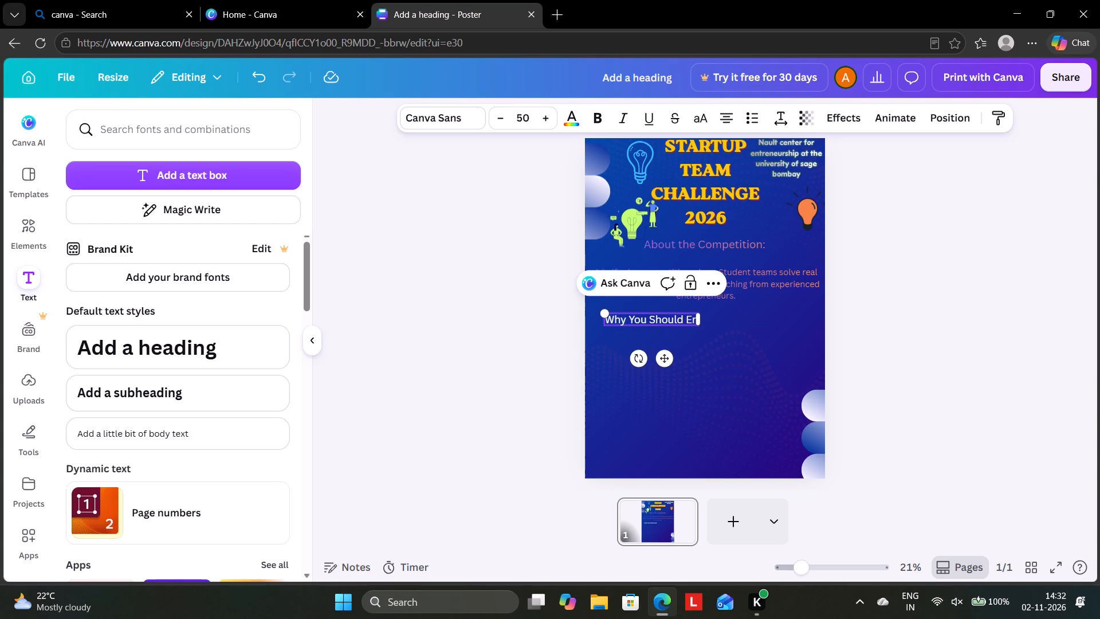
pyautogui.write('ter')
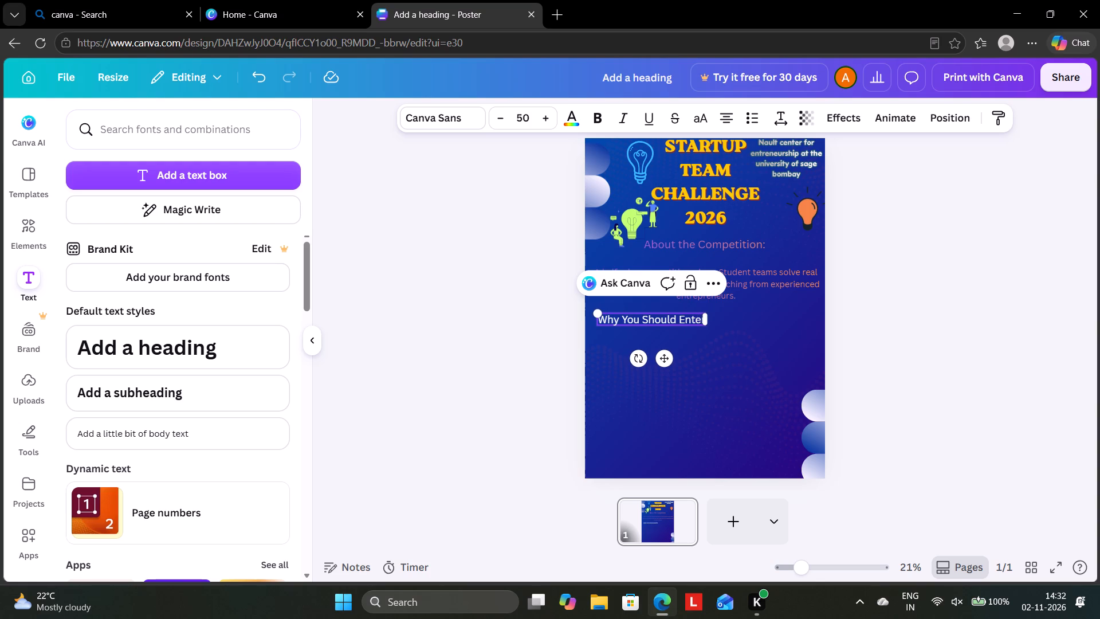
pyautogui.write(':')
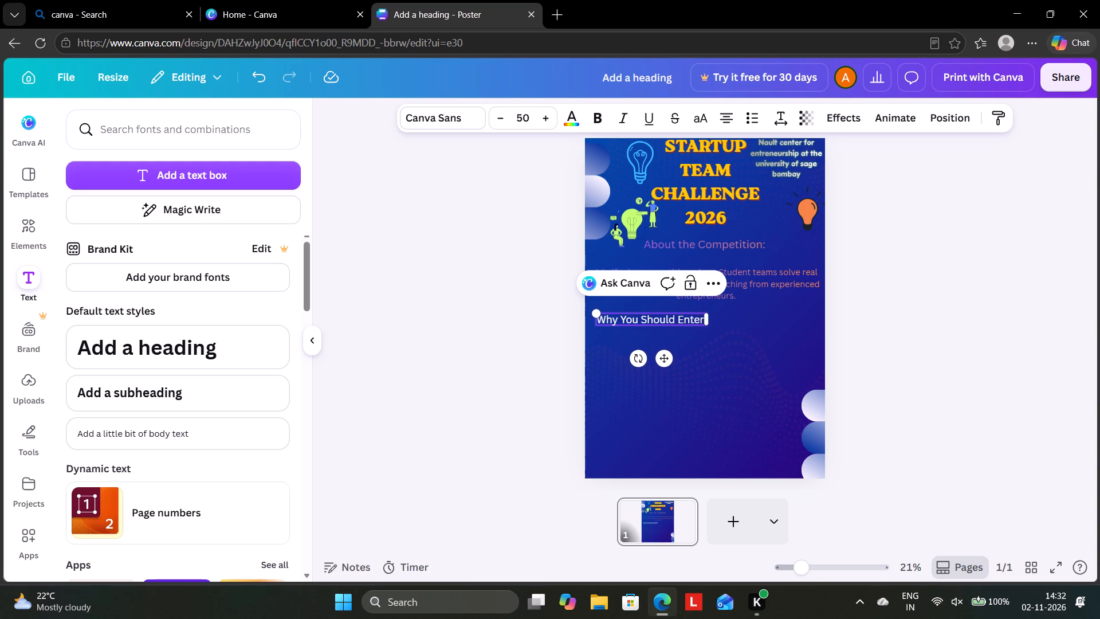
pyautogui.press('space')
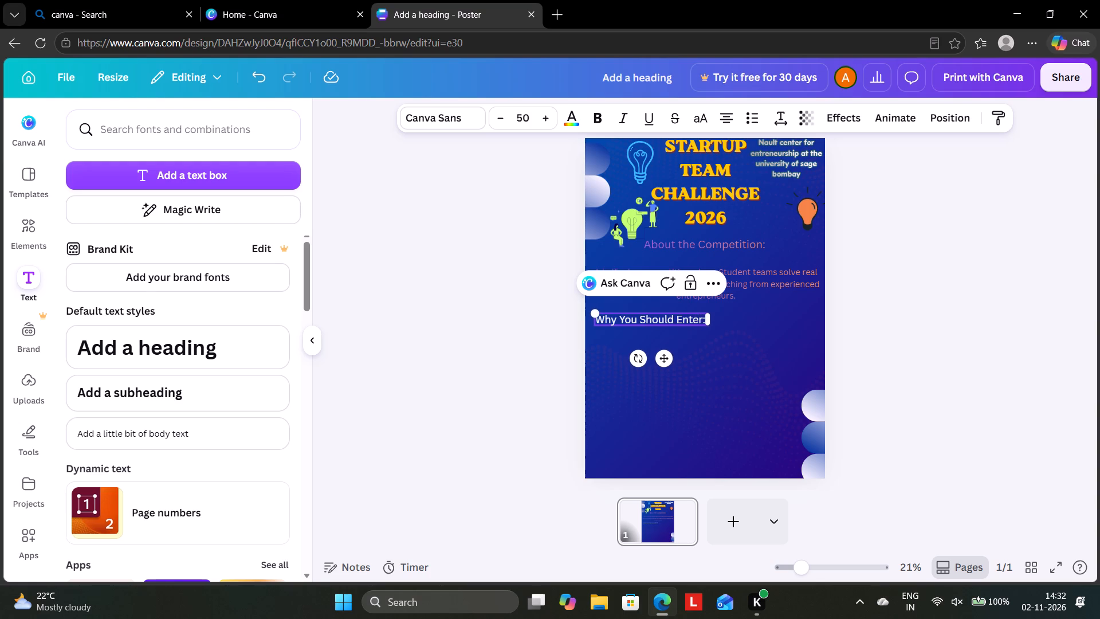
pyautogui.press('Return')
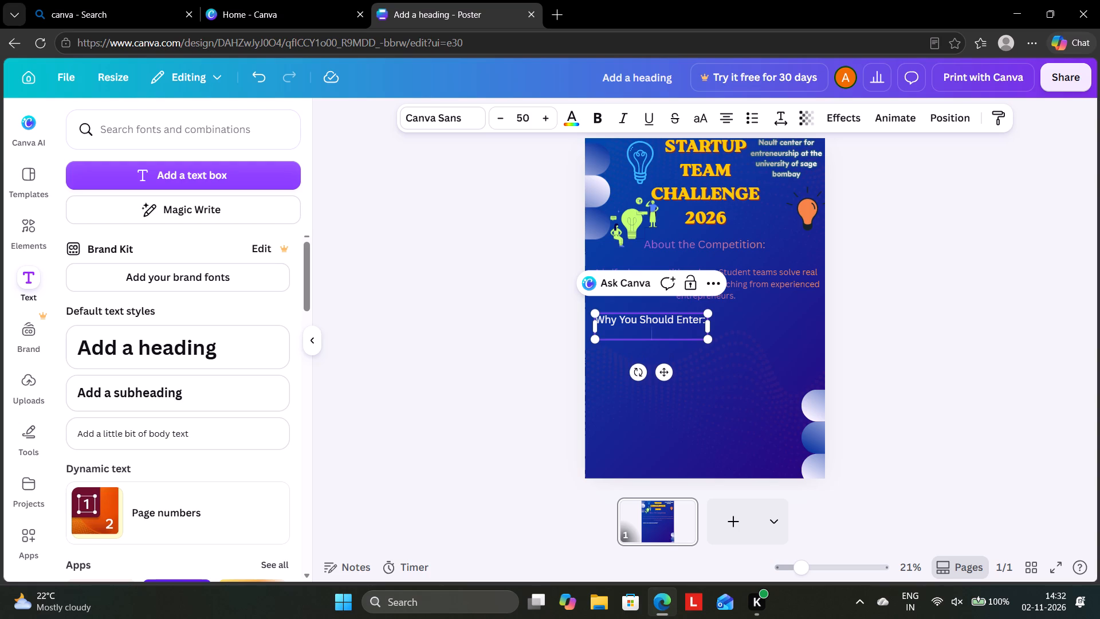
# Remove the word "Should" so the heading reads "Why You Enter:", and add another line break after it.
pyautogui.doubleClick(654, 321)
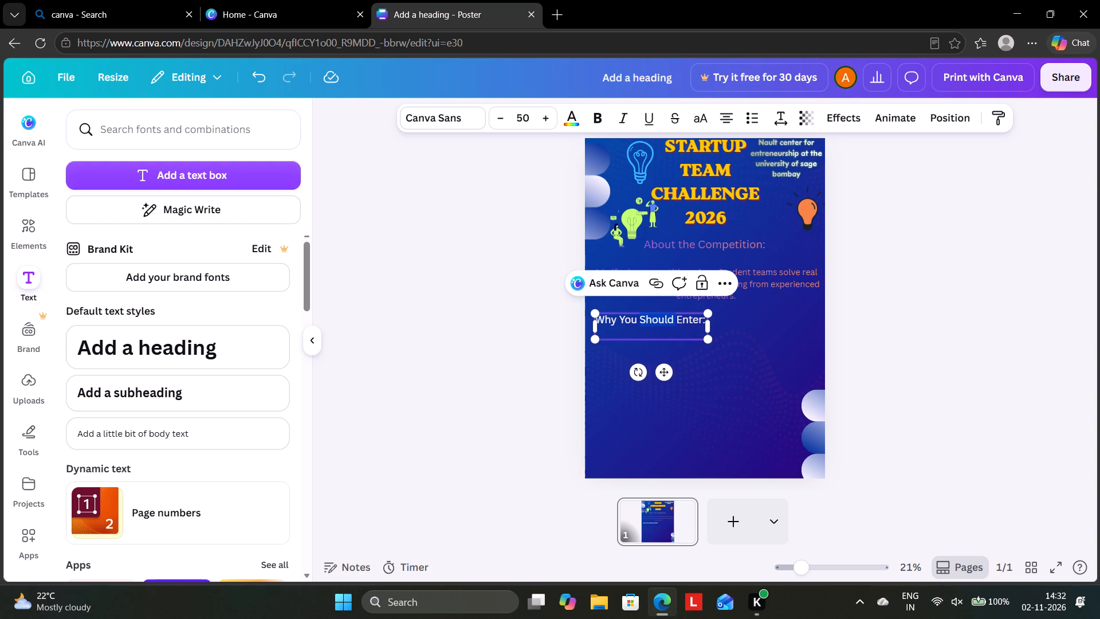
pyautogui.press('.')
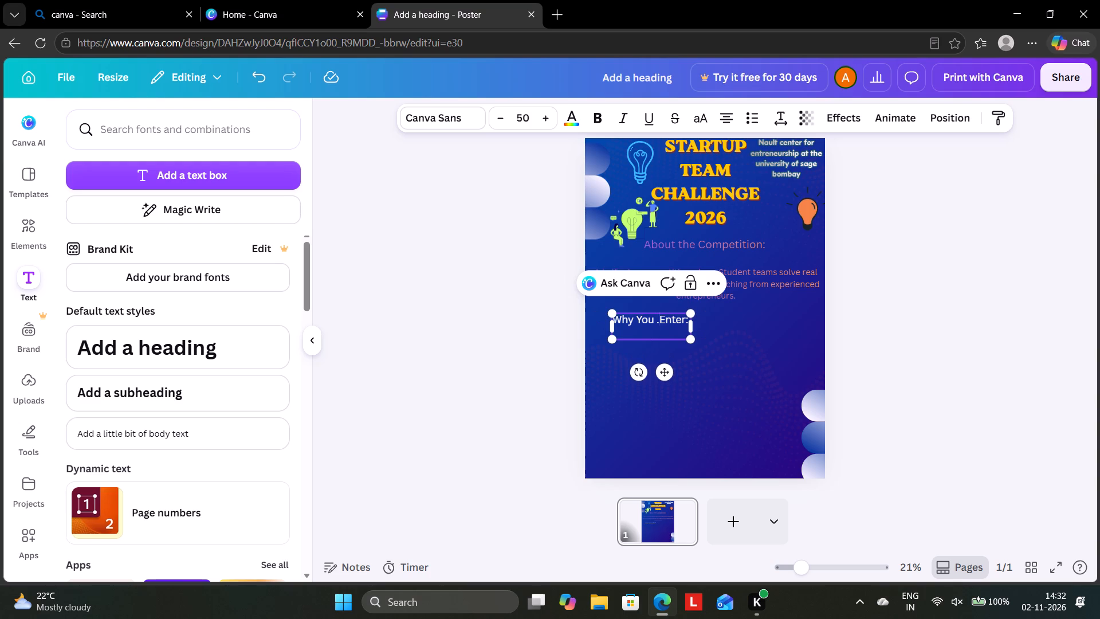
pyautogui.press('BackSpace')
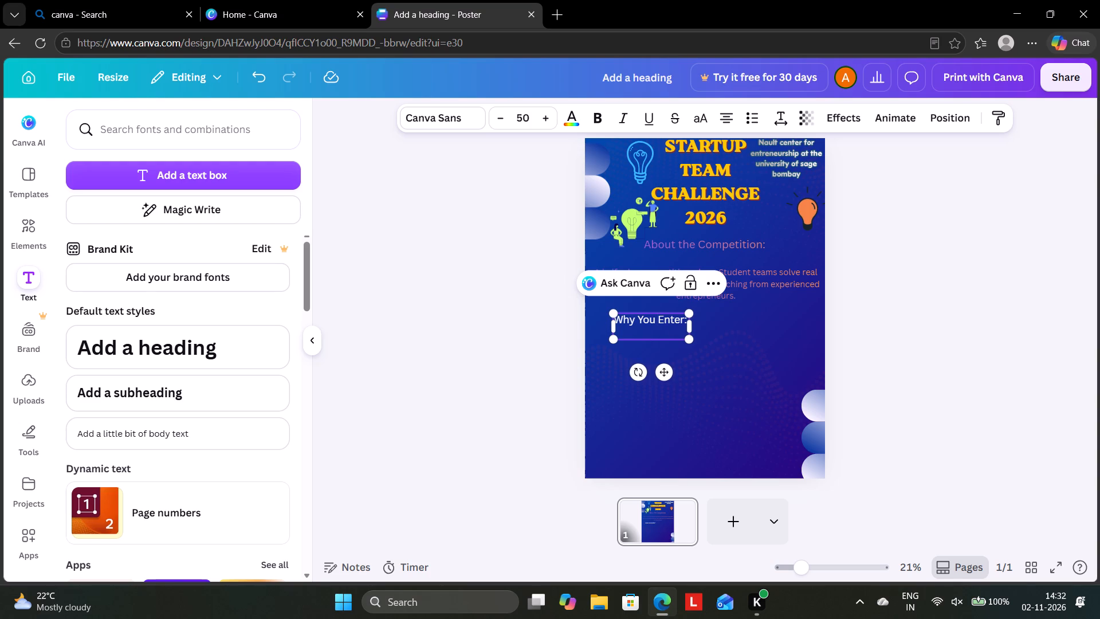
pyautogui.press('Right')
pyautogui.press('Right')
pyautogui.press('Right')
pyautogui.press('Right')
pyautogui.press('Right')
pyautogui.press('Right')
pyautogui.press('space')
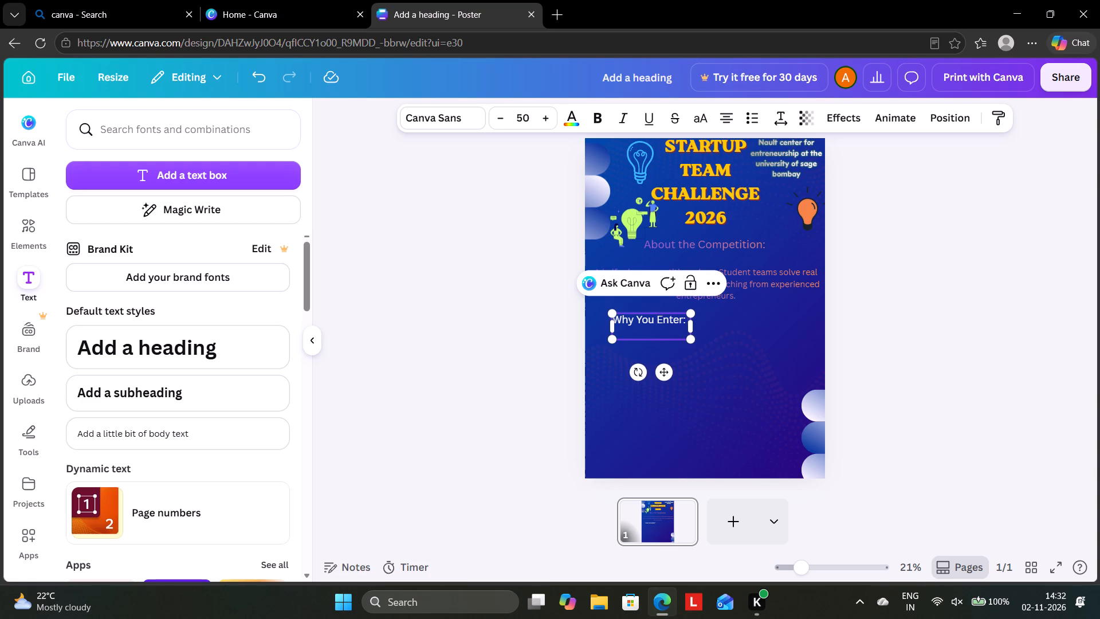
pyautogui.press('Return')
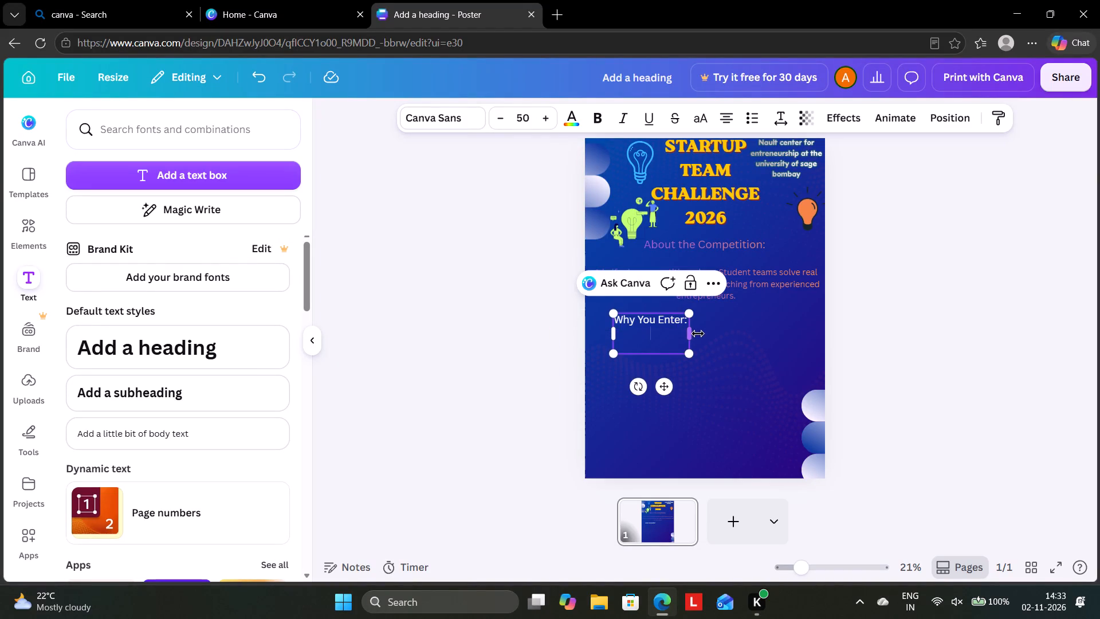
# Widen the "Why You Enter:" text box on both sides until it spans nearly the poster's full width.
pyautogui.moveTo(698, 332); pyautogui.dragTo(763, 320)
pyautogui.moveTo(757, 330); pyautogui.dragTo(828, 338)
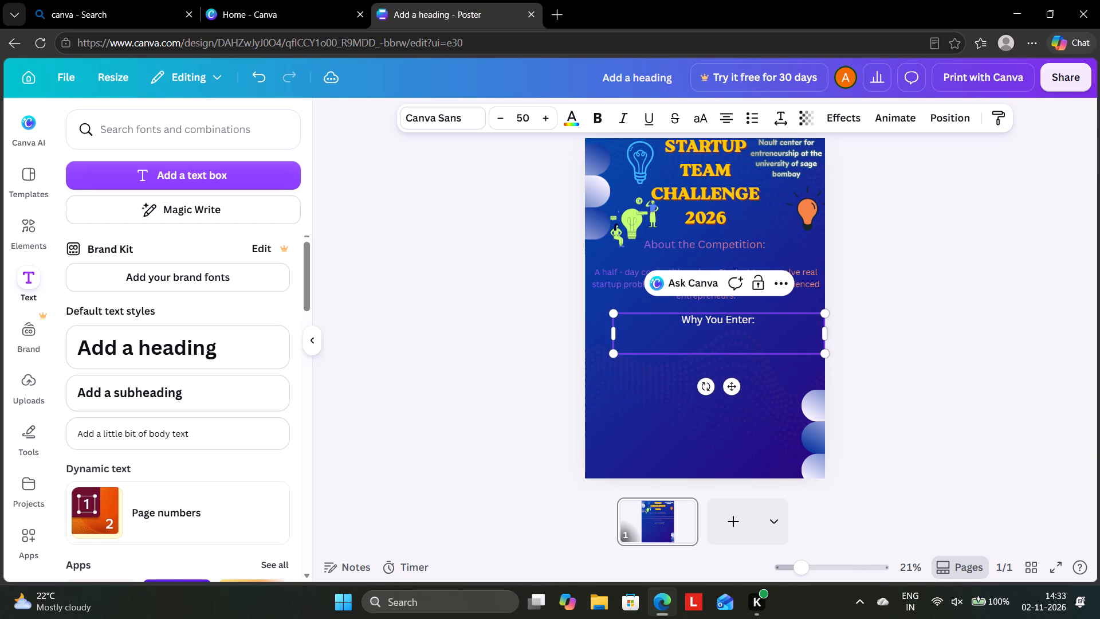
pyautogui.moveTo(612, 336); pyautogui.dragTo(597, 338)
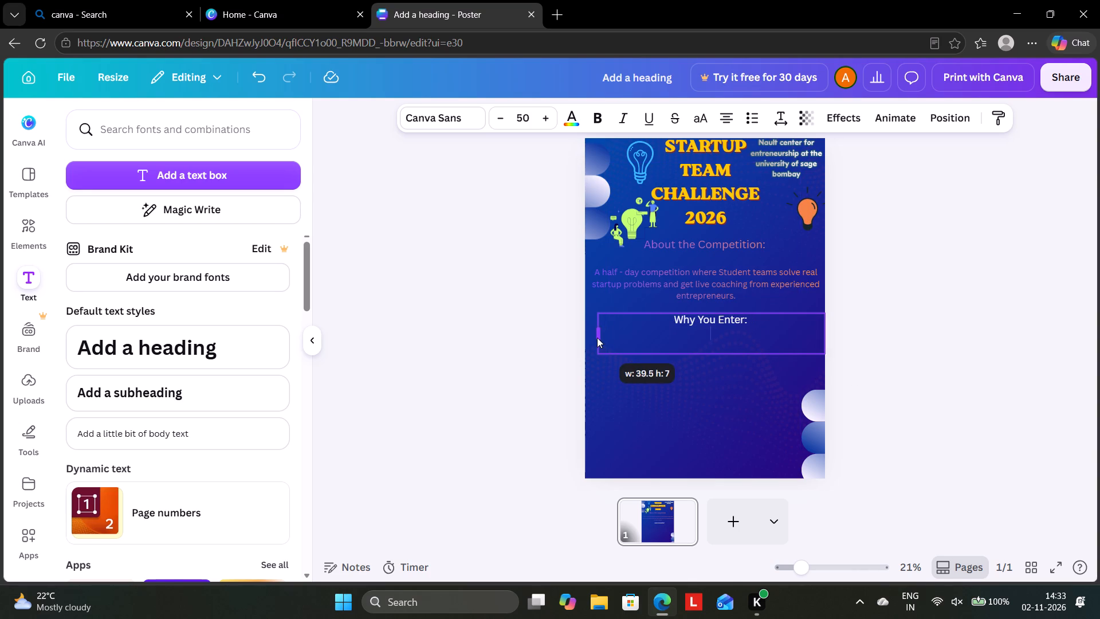
pyautogui.moveTo(597, 338); pyautogui.dragTo(588, 339)
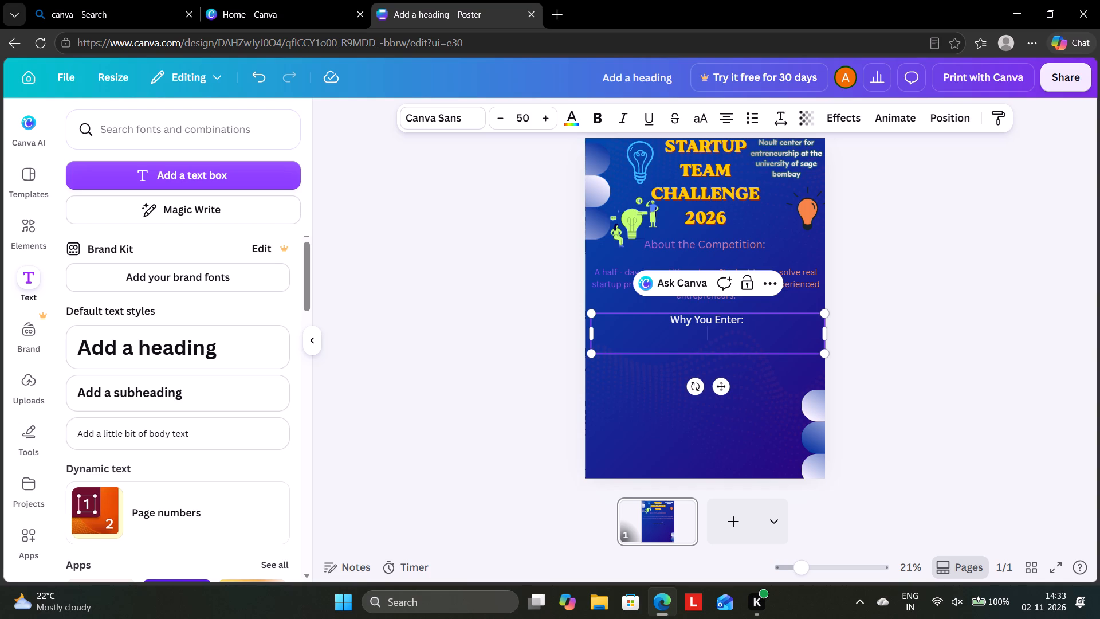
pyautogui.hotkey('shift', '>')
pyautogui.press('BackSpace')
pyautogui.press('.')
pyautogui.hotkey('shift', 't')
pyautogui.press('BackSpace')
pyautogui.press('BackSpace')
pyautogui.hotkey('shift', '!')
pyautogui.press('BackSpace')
# Start a numbered list below the "Why You Enter:" heading with the words "Tackle real startup challanges" as item 1.
pyautogui.press('1')
pyautogui.write('.')
pyautogui.press('space')
pyautogui.hotkey('shift', 't')
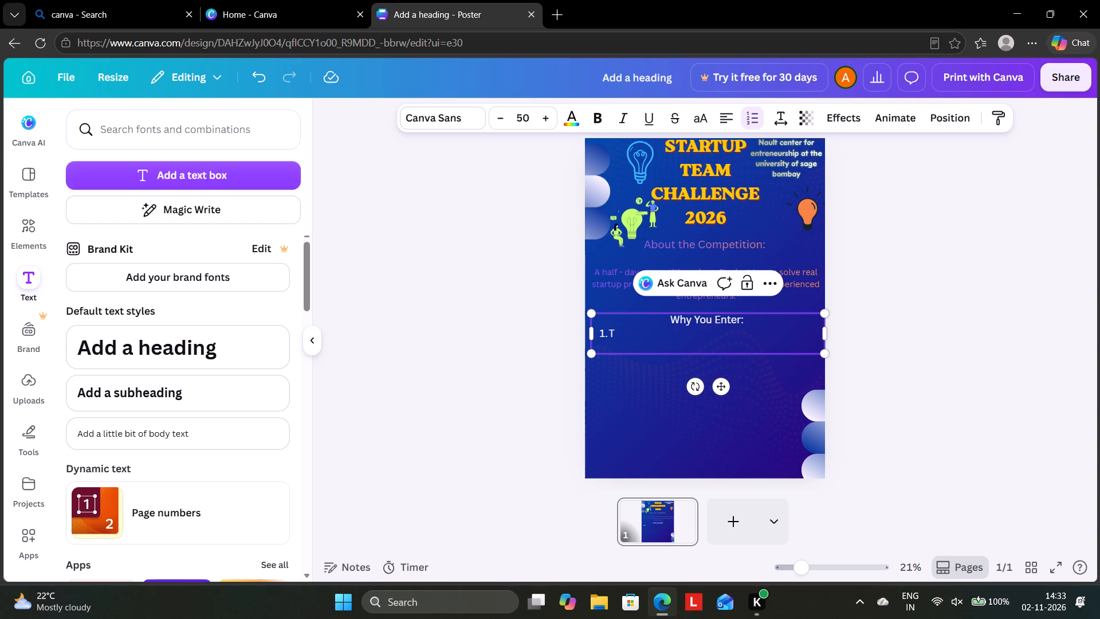
pyautogui.press('a')
pyautogui.write('ckle')
pyautogui.press('space')
pyautogui.write('real')
pyautogui.press('space')
pyautogui.write('startuo')
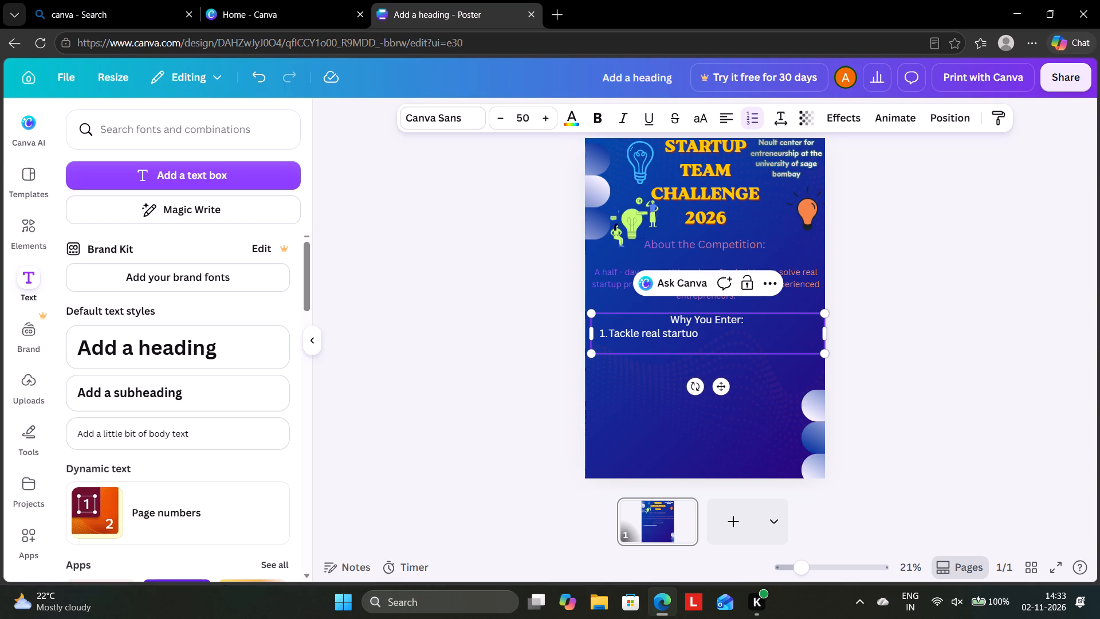
pyautogui.press('BackSpace')
pyautogui.write('p')
pyautogui.press('space')
pyautogui.write('challanges')
# Continue item 1 of the list with the words "that test your".
pyautogui.press('space')
pyautogui.write('that')
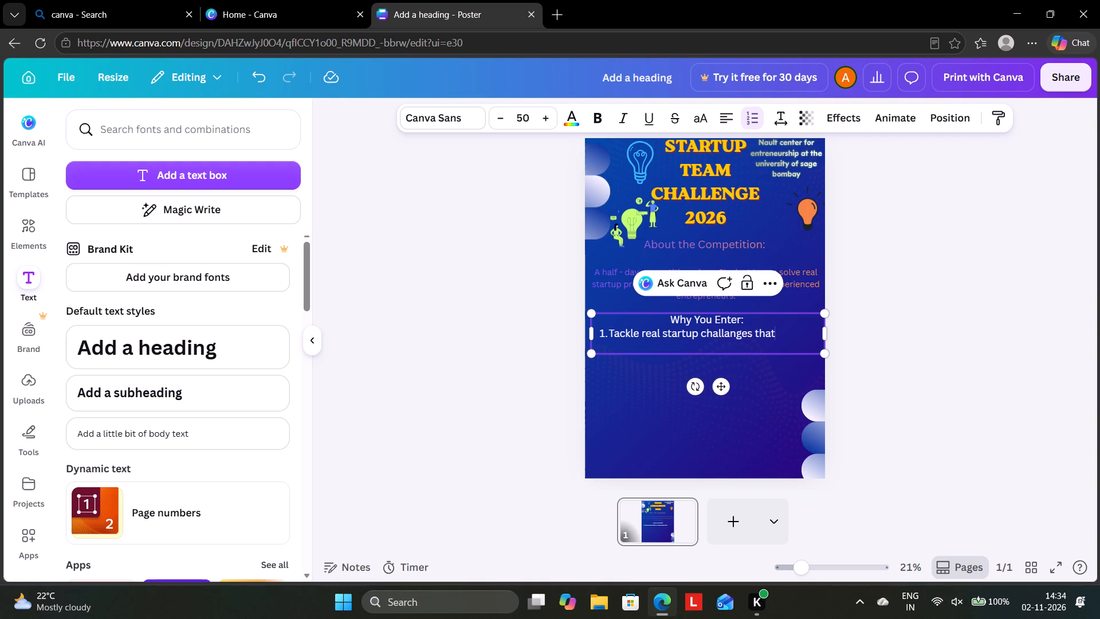
pyautogui.press('space')
pyautogui.write('tea')
pyautogui.press('BackSpace')
pyautogui.write('st')
pyautogui.press('space')
pyautogui.write('youe')
pyautogui.press('BackSpace')
pyautogui.press('r')
# Extend item 1 with the words "creativity, teamwork" after "test your".
pyautogui.press('space')
pyautogui.write('crea')
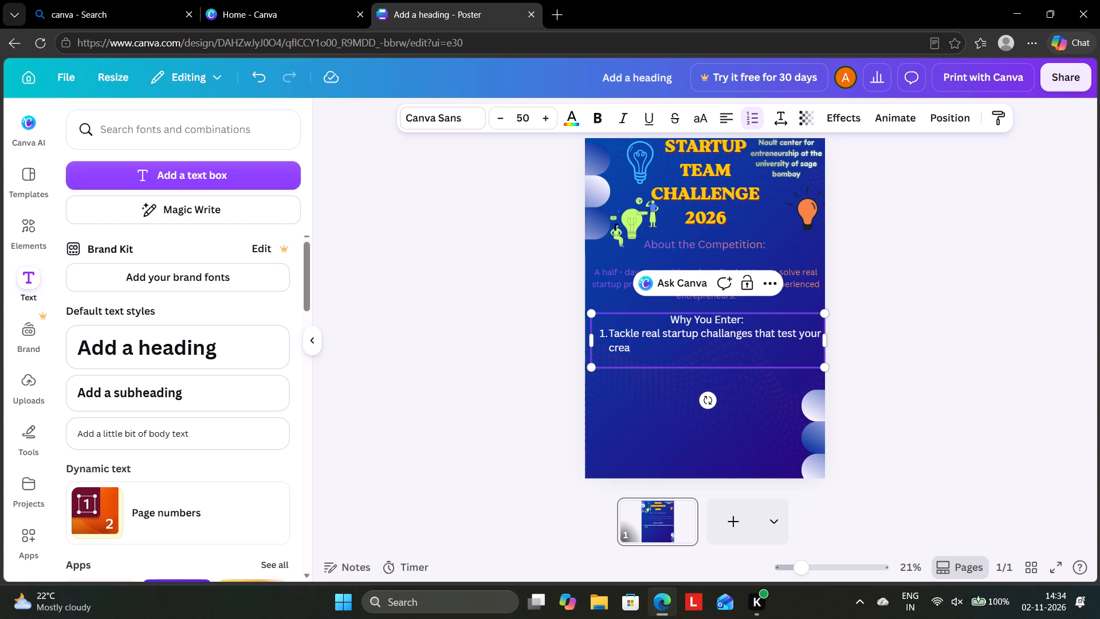
pyautogui.write('ti')
pyautogui.write('viy')
pyautogui.press('BackSpace')
pyautogui.write('ty')
pyautogui.press(',')
pyautogui.press('space')
pyautogui.write('tr')
pyautogui.press('BackSpace')
pyautogui.write('eam')
pyautogui.press('w')
pyautogui.write('ork')
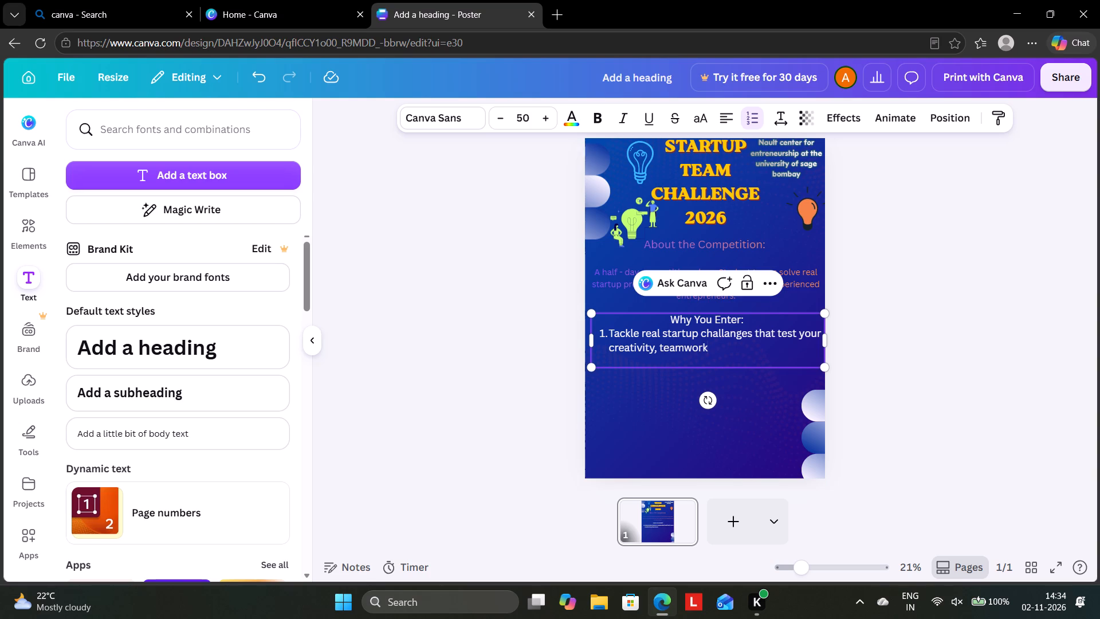
# Finish item 1 with the words "and decision-making" and a closing full stop.
pyautogui.press('space')
pyautogui.write('and')
pyautogui.press('space')
pyautogui.write('dec')
pyautogui.write('ision')
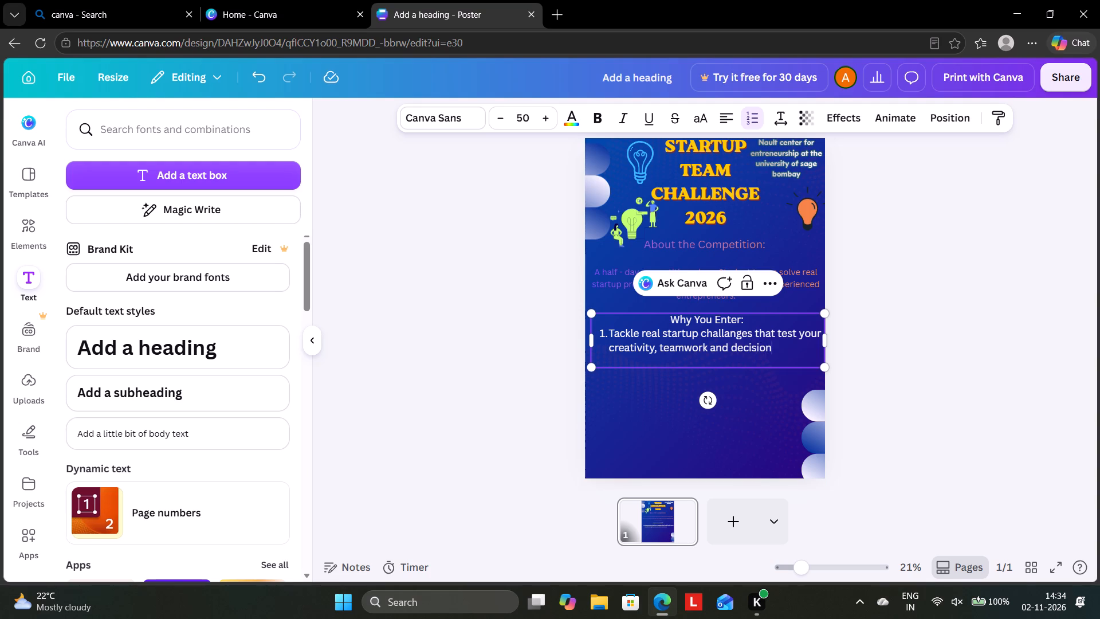
pyautogui.press('-')
pyautogui.write('making')
pyautogui.press('.')
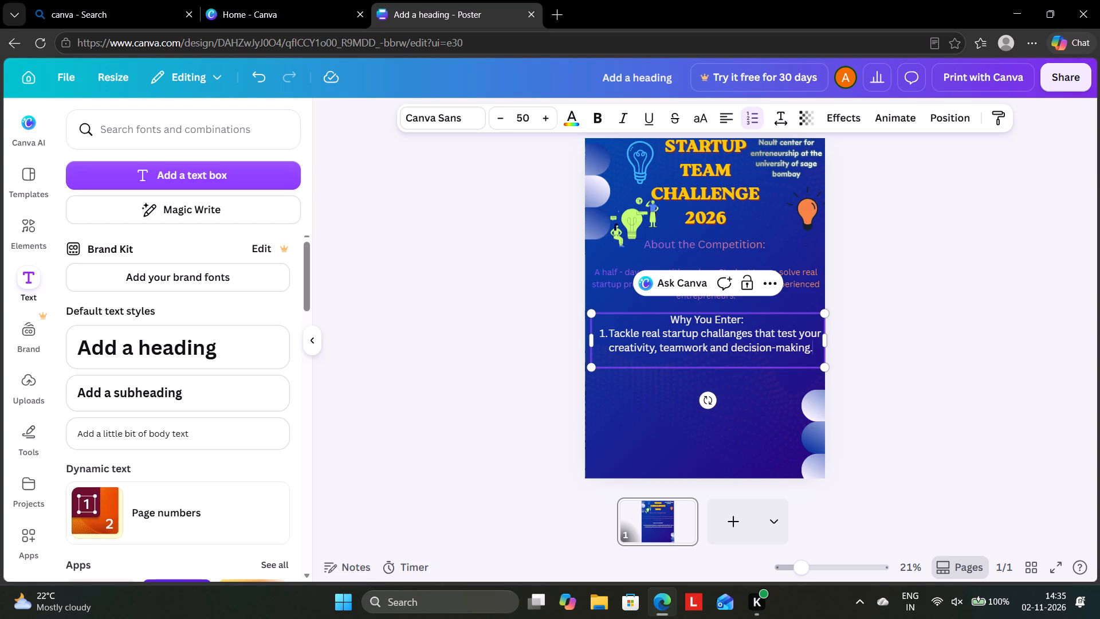
# Add item 2 to the "Why You Enter:" list, starting with a leading space and the letters "St".
pyautogui.press('Return')
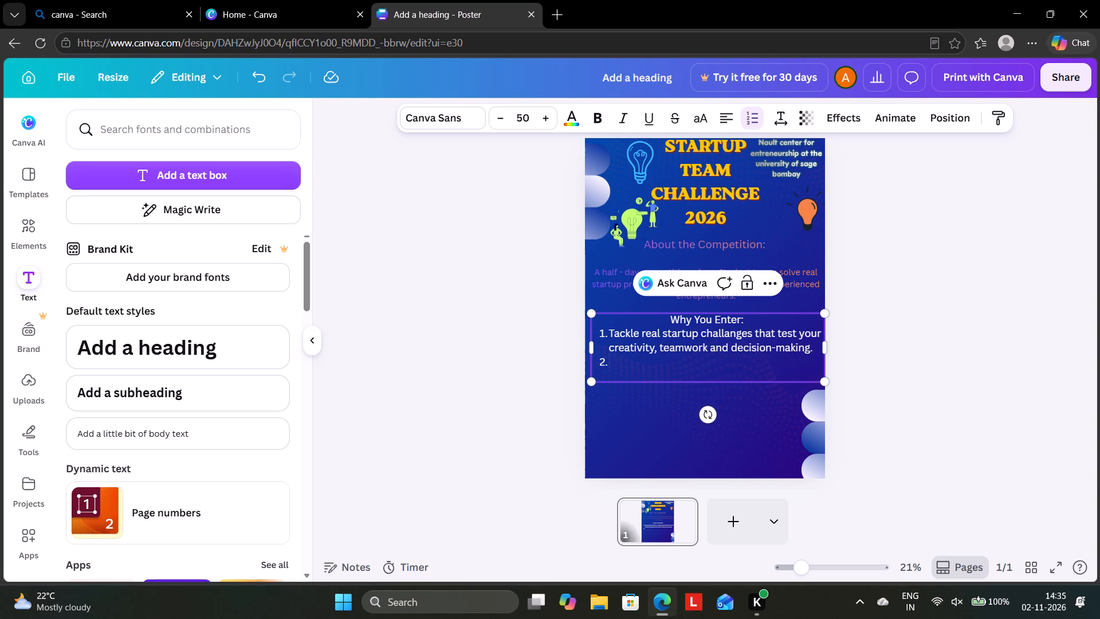
pyautogui.press('s')
pyautogui.press('BackSpace')
pyautogui.press('t')
pyautogui.press('Left')
pyautogui.press('Left')
pyautogui.press('space')
pyautogui.press('Right')
pyautogui.press('Right')
pyautogui.press('Right')
pyautogui.press('Right')
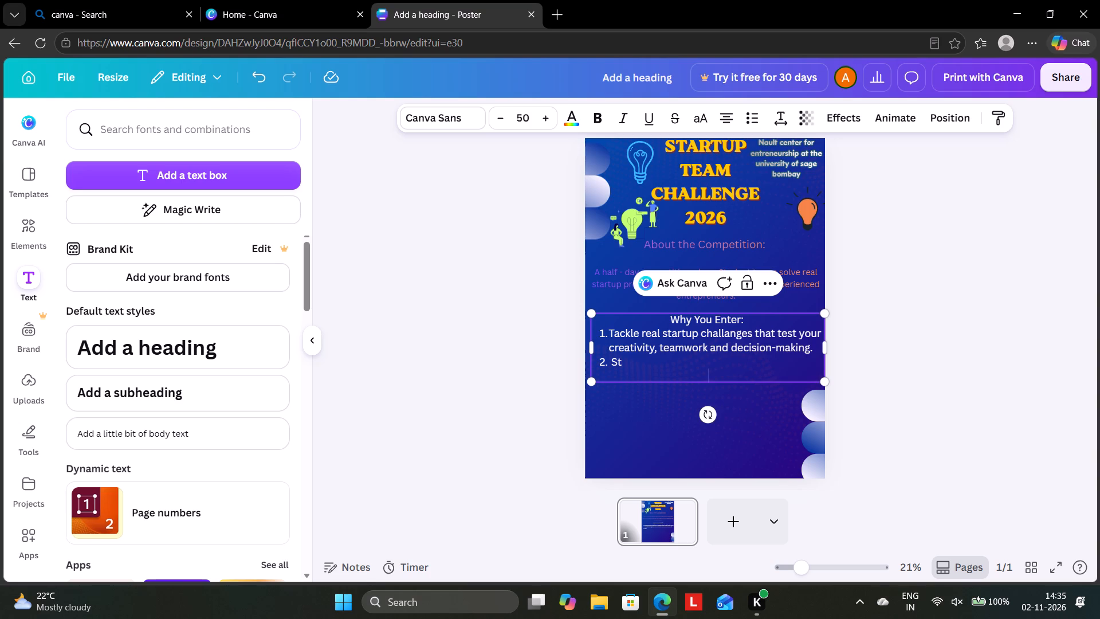
pyautogui.press('Left')
pyautogui.press('Left')
pyautogui.press('BackSpace')
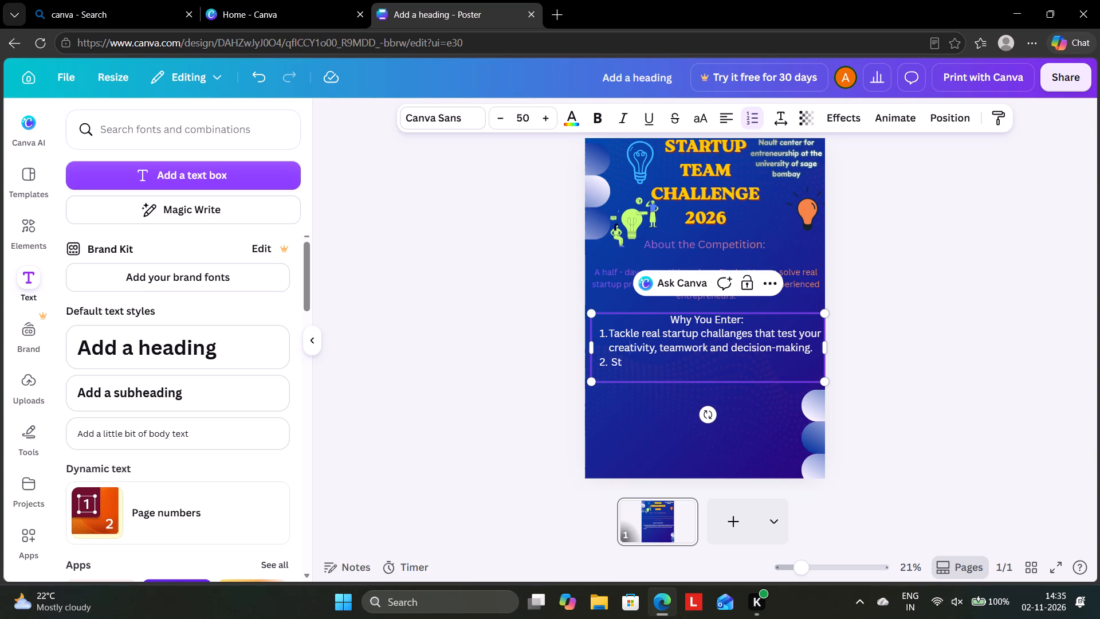
# Complete the first word of item 2 as "Strengthen" and add the word "core" after it.
pyautogui.click(628, 345)
pyautogui.write('re')
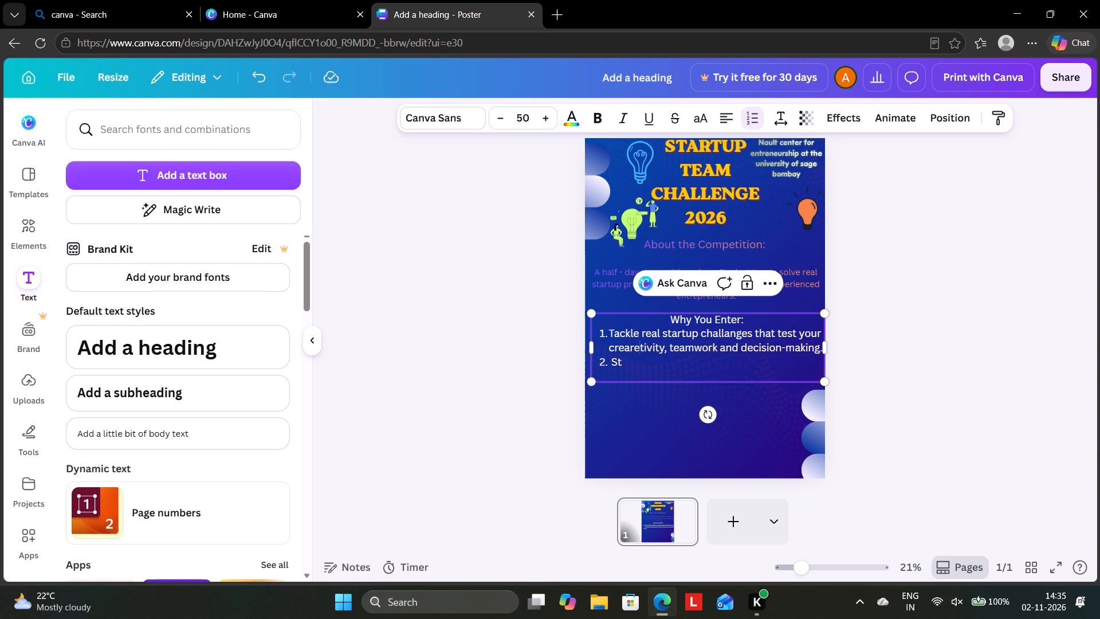
pyautogui.click(631, 359)
pyautogui.write('rr')
pyautogui.press('BackSpace')
pyautogui.write('en')
pyautogui.write('gthen')
pyautogui.press('space')
pyautogui.write('core')
pyautogui.press('space')
# Finish item 2 with the words "entrepreneurial skills" and a closing full stop.
pyautogui.write('en')
pyautogui.write('tre')
pyautogui.press('p')
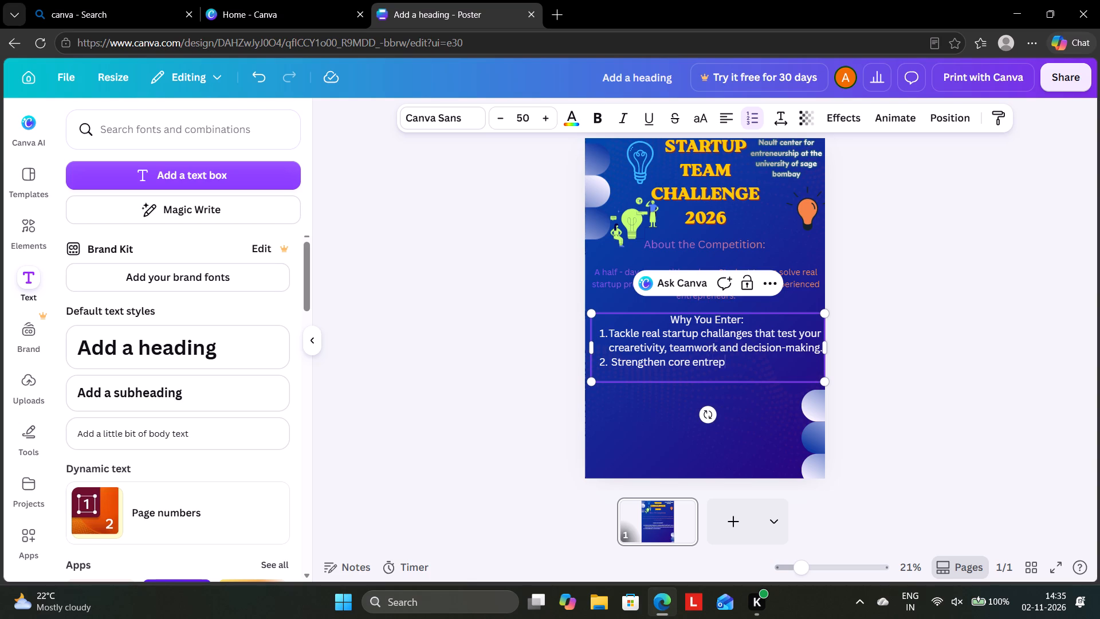
pyautogui.write('re')
pyautogui.press('n')
pyautogui.press('e')
pyautogui.press('u')
pyautogui.write('ri')
pyautogui.write('al')
pyautogui.press('space')
pyautogui.press('s')
pyautogui.write('kills')
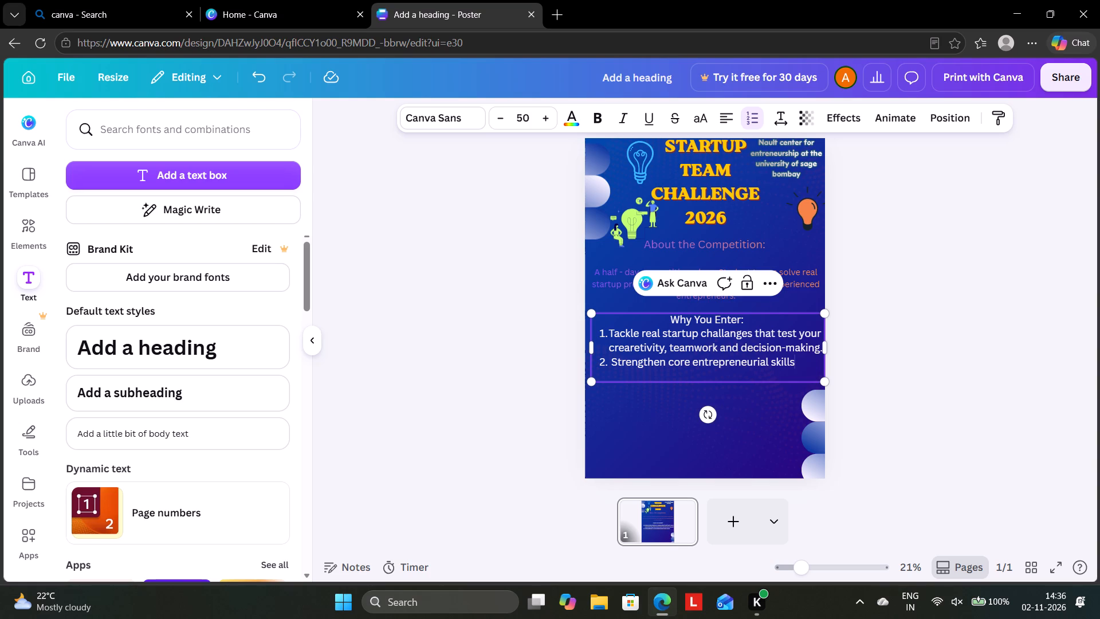
pyautogui.press('.')
# Add item 3 to the list with the words "Build meaningful connections".
pyautogui.press('Return')
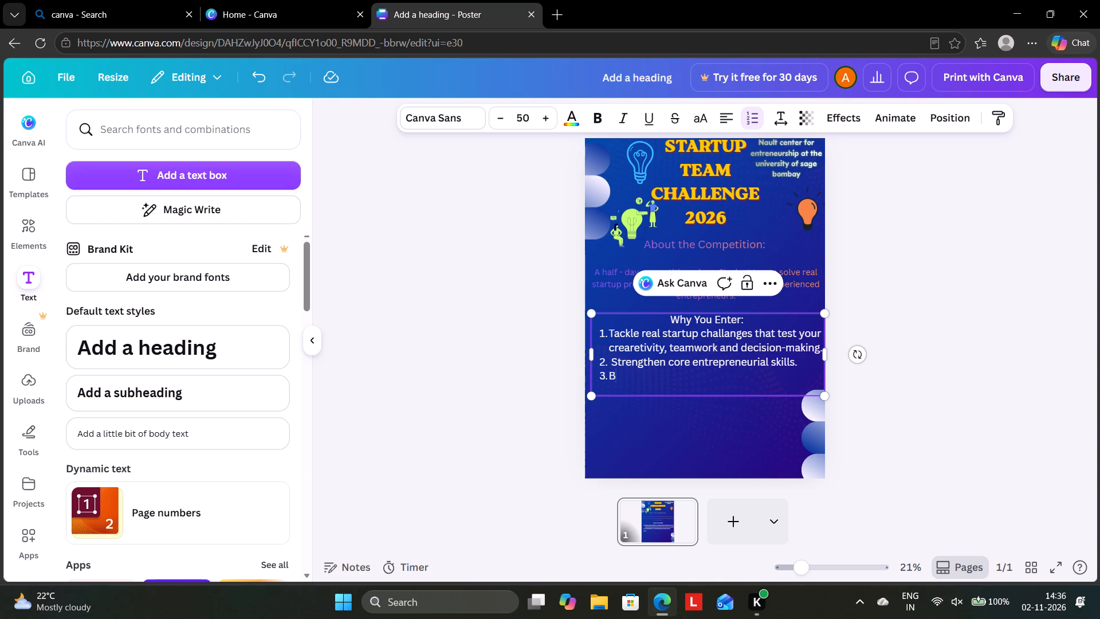
pyautogui.write('uild')
pyautogui.press('space')
pyautogui.write('meaning')
pyautogui.write('fuk')
pyautogui.press('BackSpace')
pyautogui.press('l')
pyautogui.press('space')
pyautogui.write('conn')
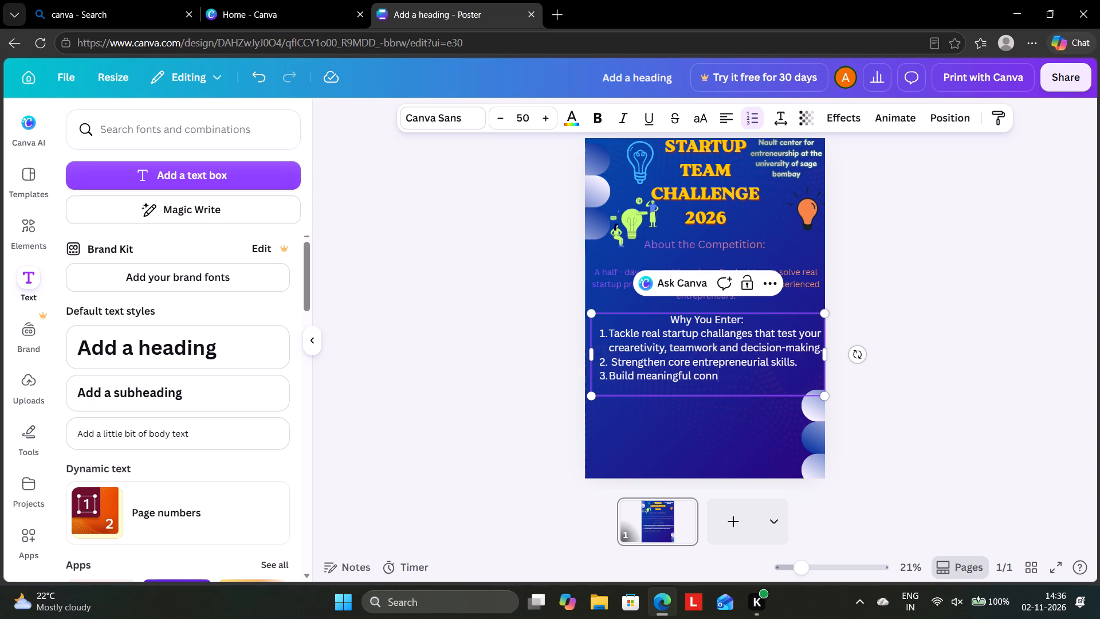
pyautogui.write('ectiond')
pyautogui.press('BackSpace')
pyautogui.press('s')
# Continue item 3 of the "Why You Enter:" list with the words "with peers , mentors".
pyautogui.press('space')
pyautogui.write('with')
pyautogui.press('space')
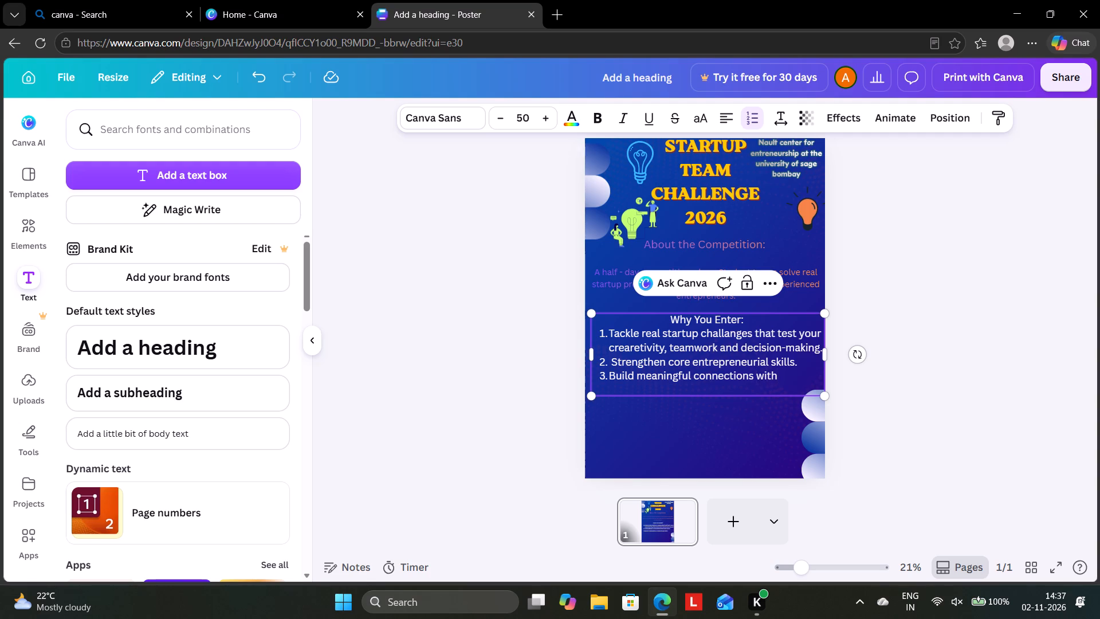
pyautogui.write('peers')
pyautogui.press('space')
pyautogui.write(',')
pyautogui.press('space')
pyautogui.press('m')
pyautogui.press('w')
pyautogui.press('BackSpace')
pyautogui.write('entors')
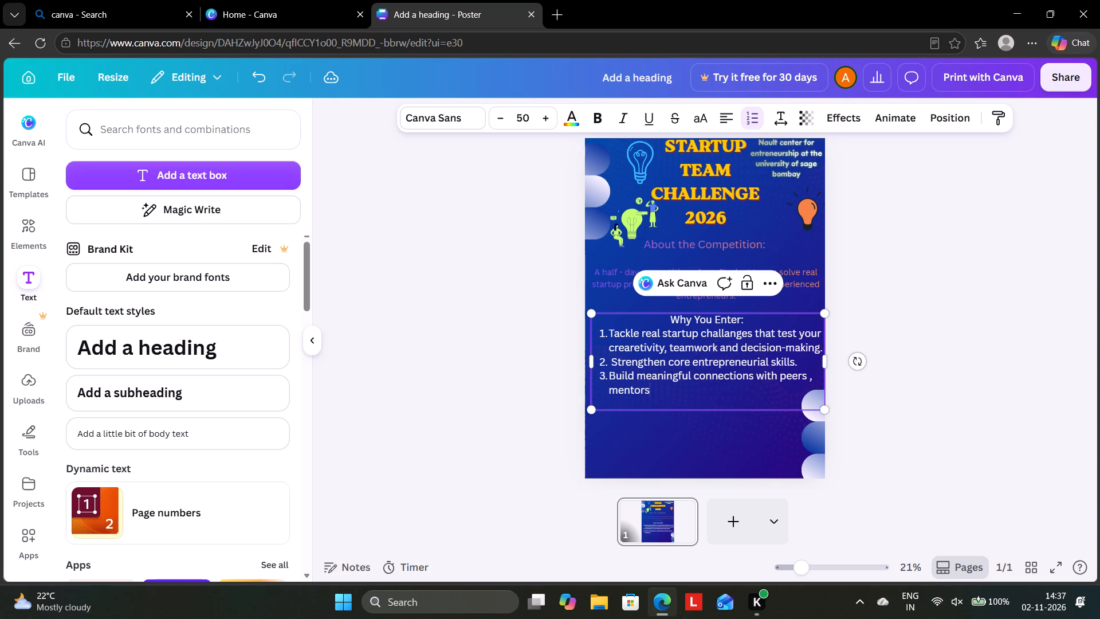
# Finish item 3 with the words "and indudtry professionals" and a closing full stop.
pyautogui.press('space')
pyautogui.write('and')
pyautogui.press('space')
pyautogui.write('in')
pyautogui.write('dudy')
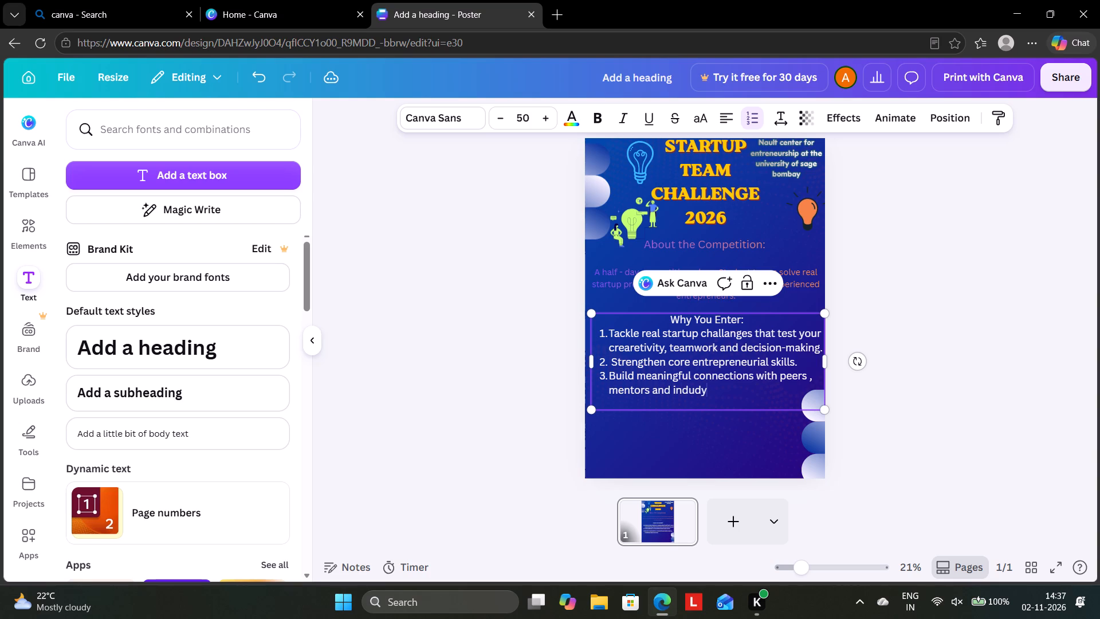
pyautogui.press('BackSpace')
pyautogui.write('try')
pyautogui.press('space')
pyautogui.write('pro')
pyautogui.press('f')
pyautogui.write('essionals')
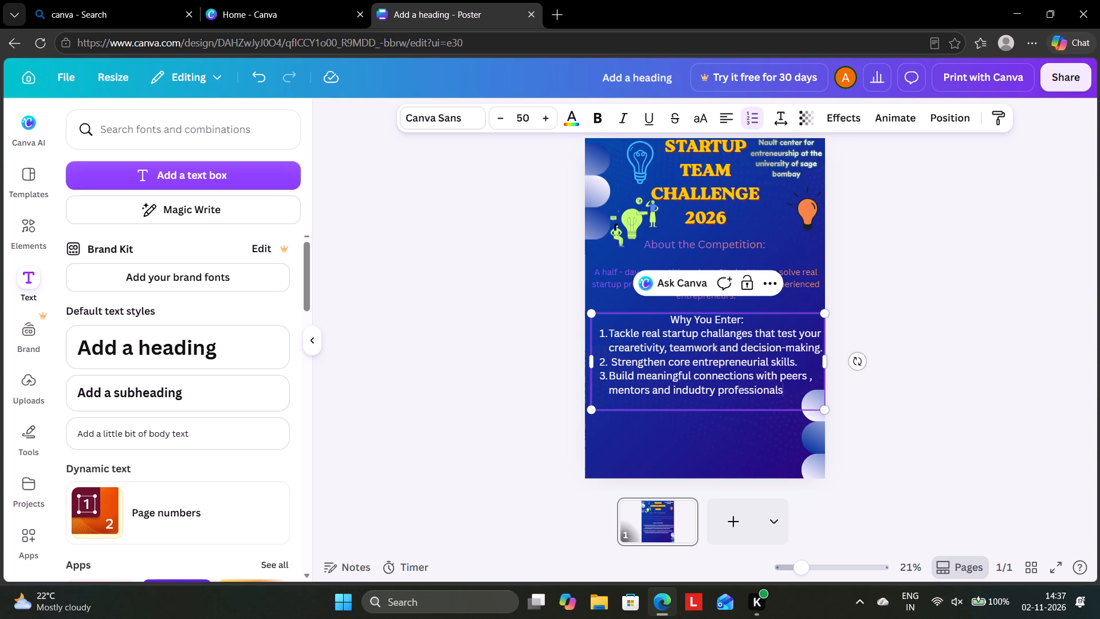
pyautogui.scroll(2, 631, 361)
pyautogui.press('.')
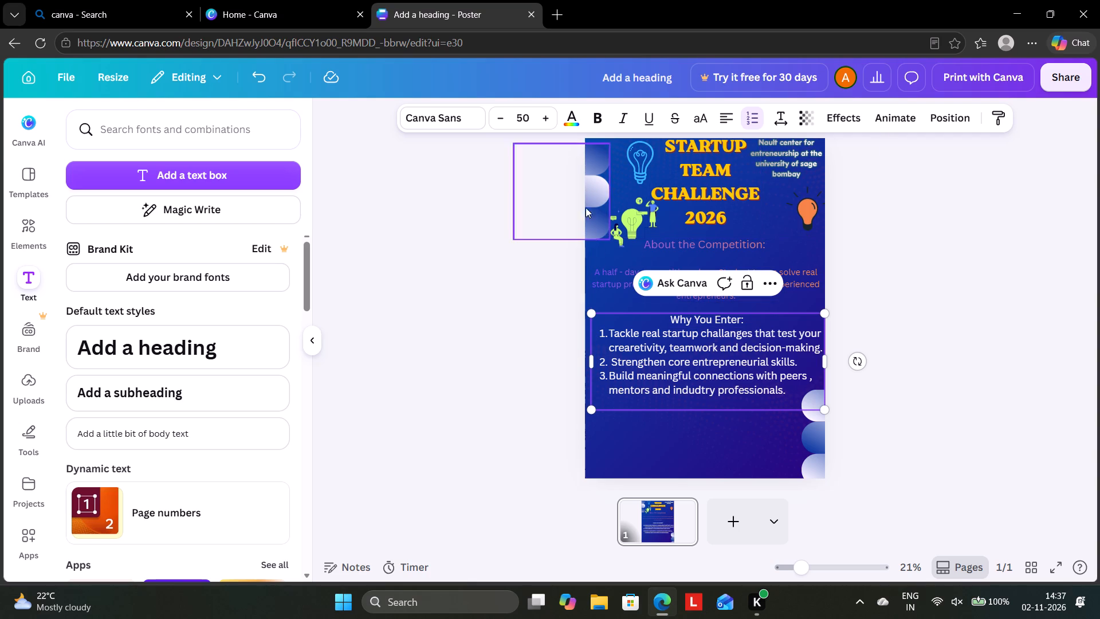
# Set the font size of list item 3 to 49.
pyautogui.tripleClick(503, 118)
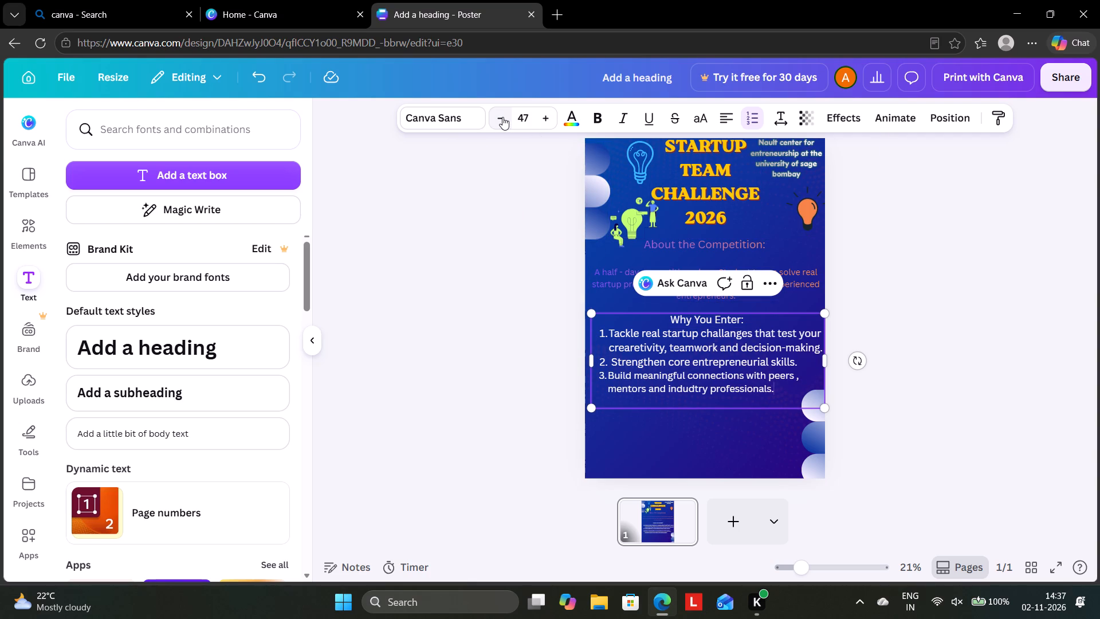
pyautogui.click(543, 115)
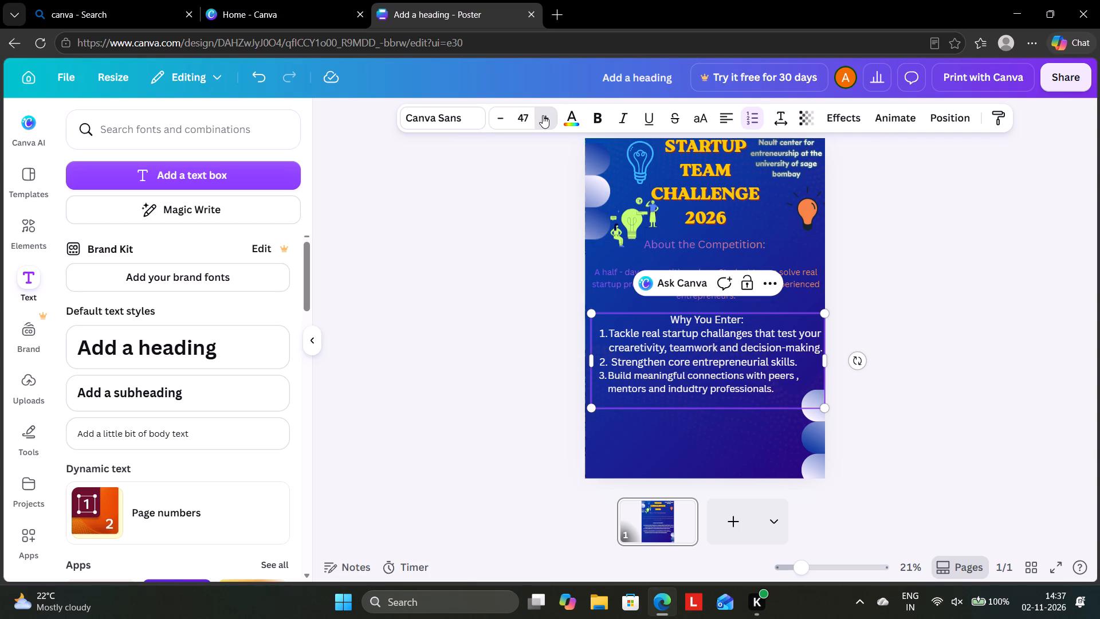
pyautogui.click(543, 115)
# Reduce the list's font sizes to 46 for item 1, 44 for item 2 and 41 for item 3.
pyautogui.click(680, 347)
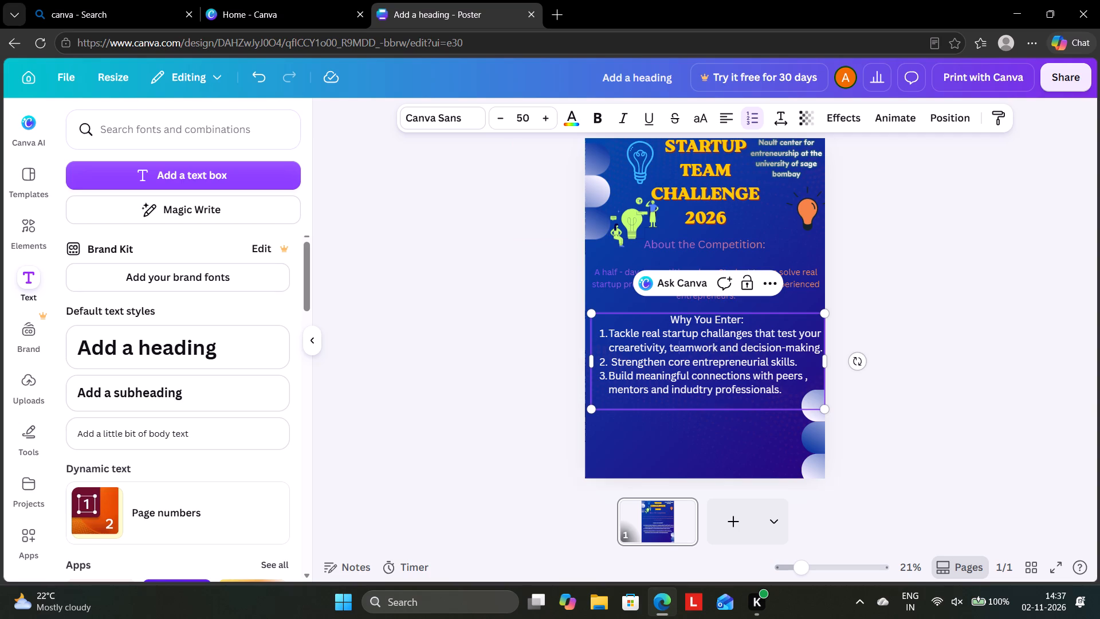
pyautogui.click(493, 114)
pyautogui.click(502, 123)
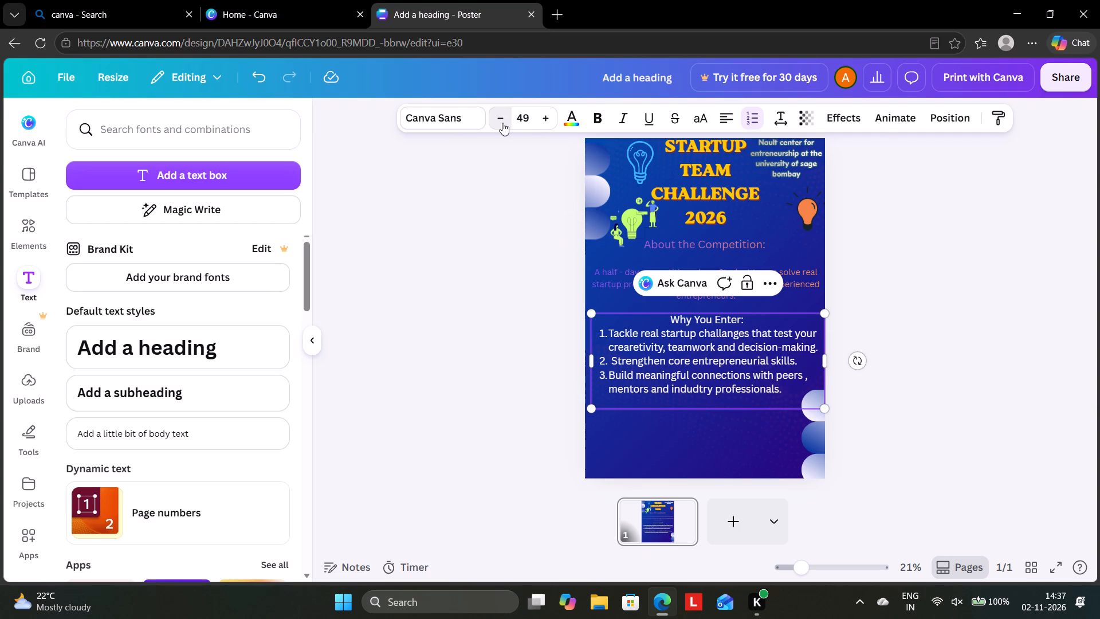
pyautogui.click(502, 123)
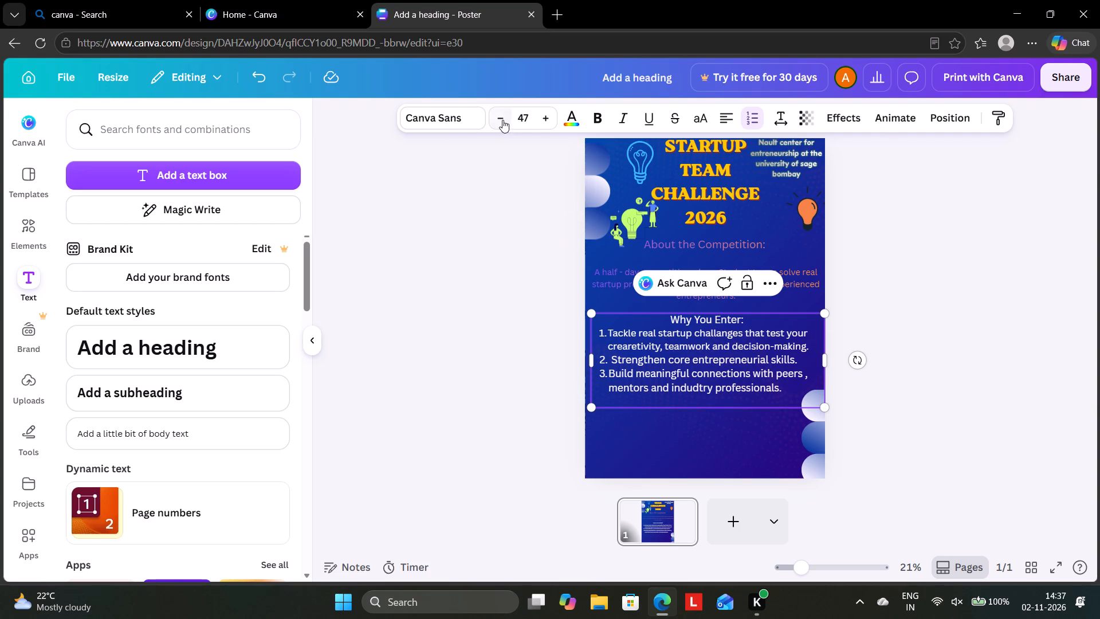
pyautogui.click(502, 118)
pyautogui.click(638, 361)
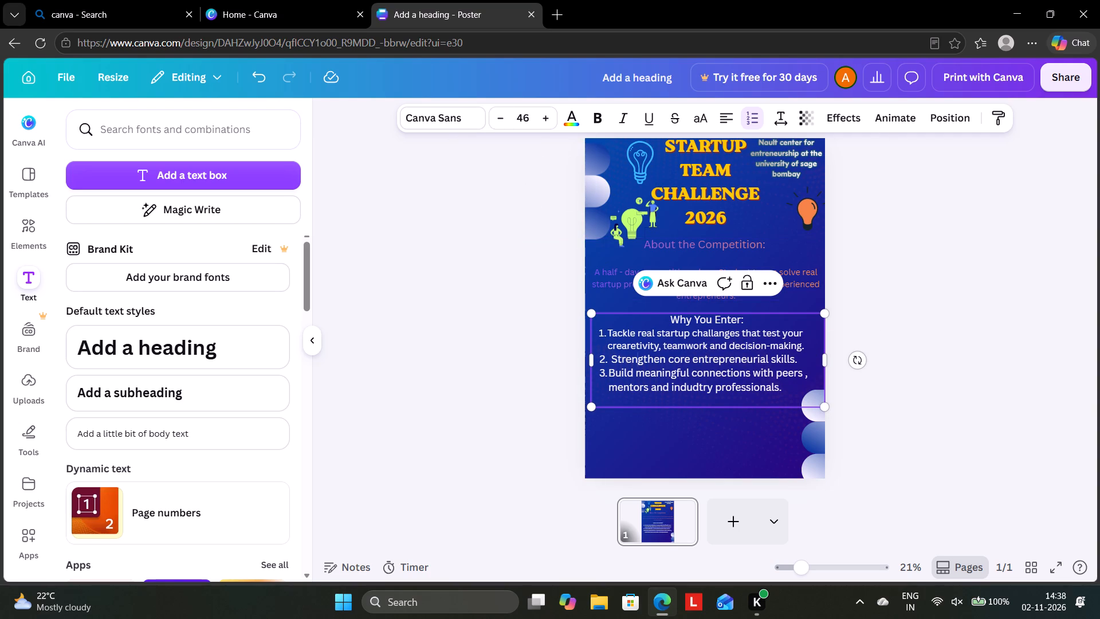
pyautogui.tripleClick(498, 117)
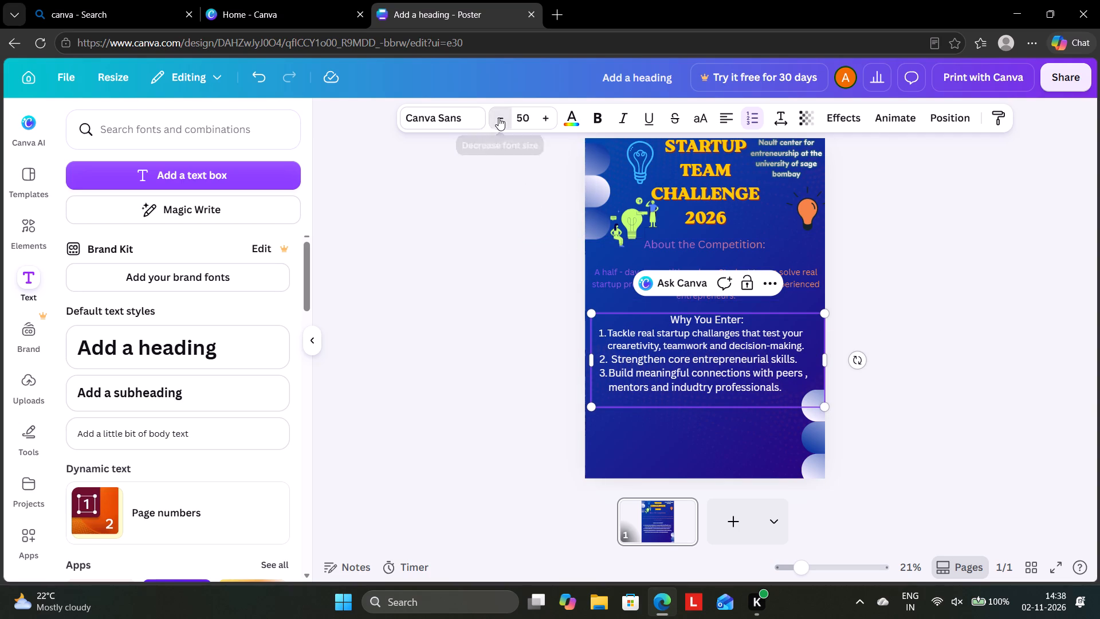
pyautogui.tripleClick(498, 117)
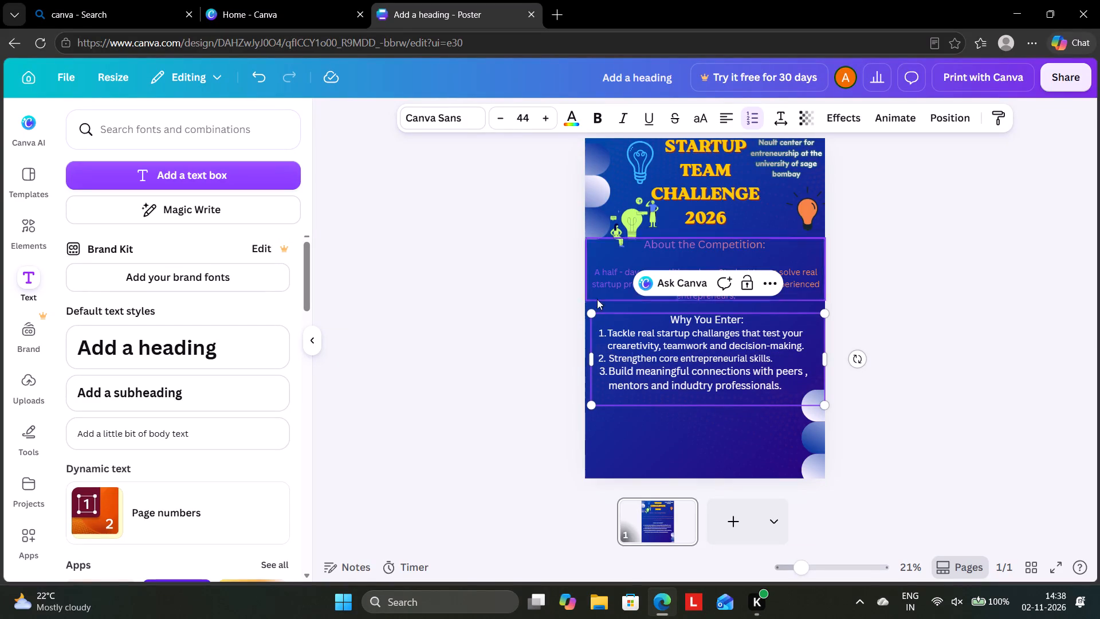
pyautogui.click(635, 382)
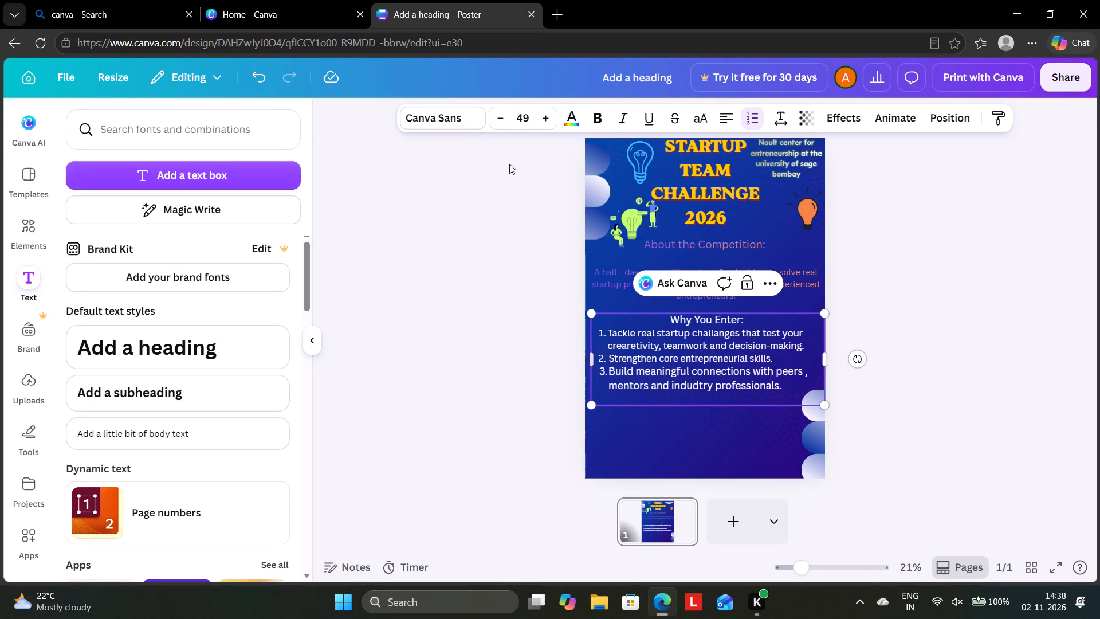
pyautogui.doubleClick(501, 123)
pyautogui.tripleClick(501, 123)
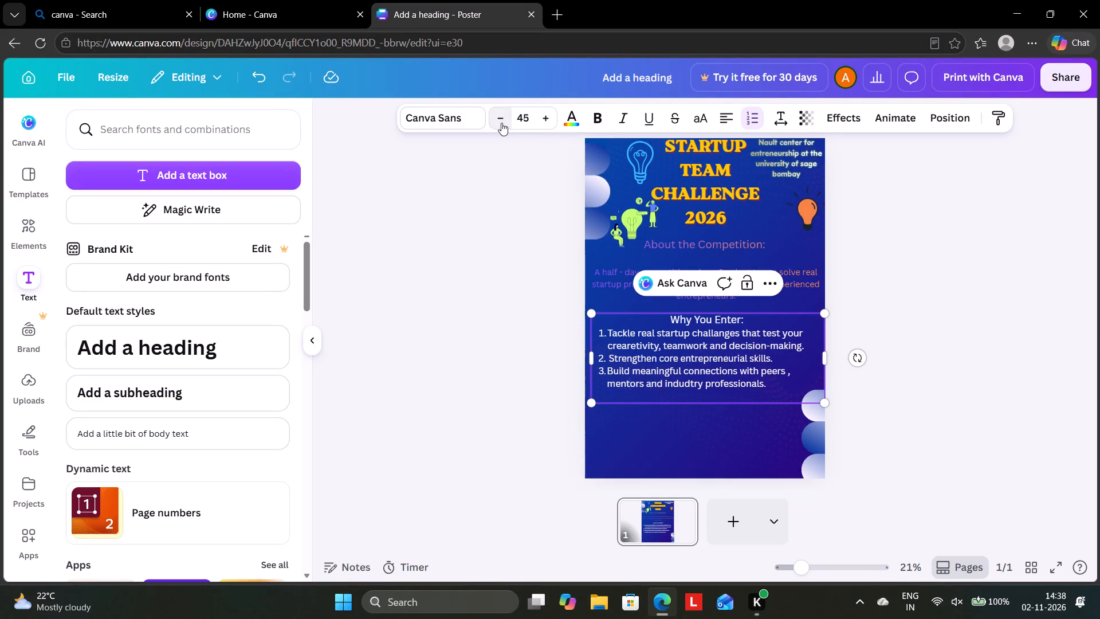
pyautogui.doubleClick(501, 123)
pyautogui.click(501, 123)
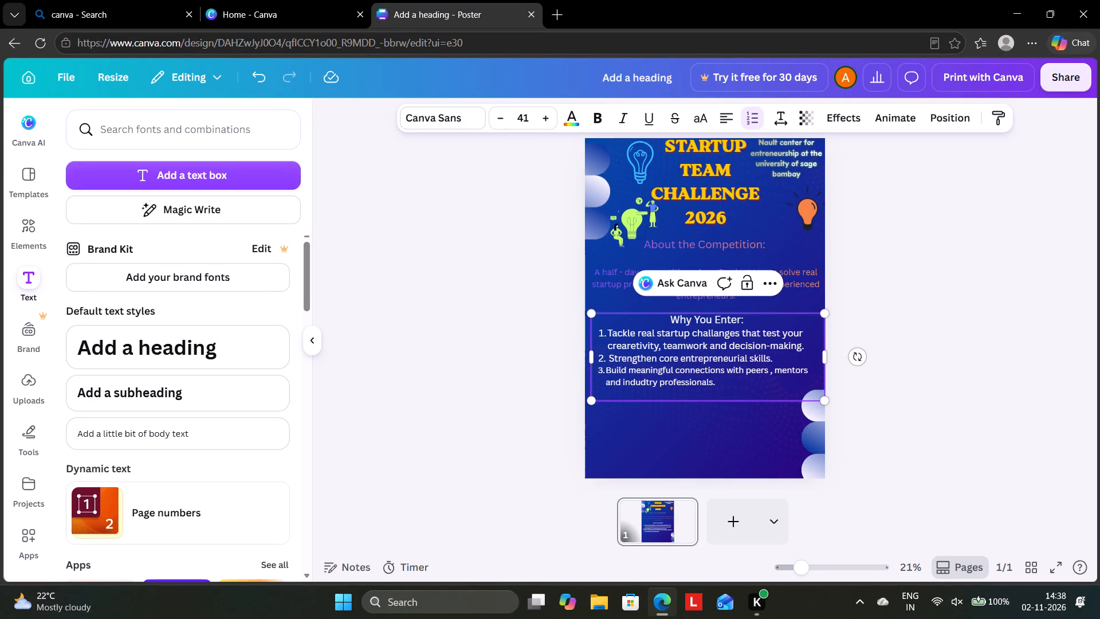
# Reduce the font size of list items 1 and 2 to 42 and of item 3 to 40.
pyautogui.click(638, 333)
pyautogui.click(501, 115)
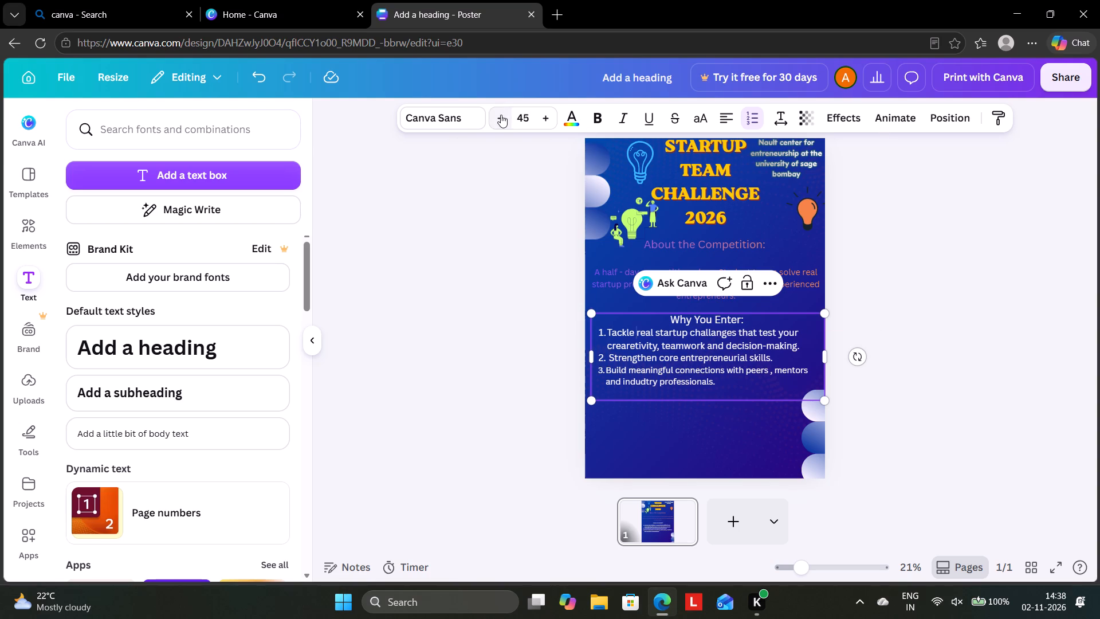
pyautogui.tripleClick(501, 115)
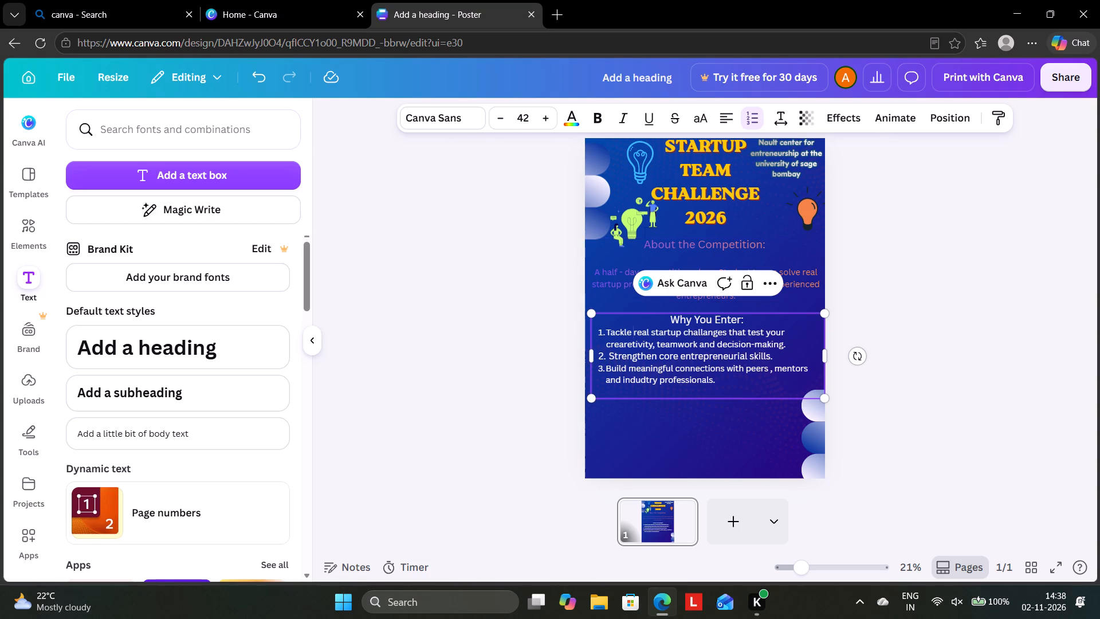
pyautogui.click(623, 361)
pyautogui.doubleClick(498, 115)
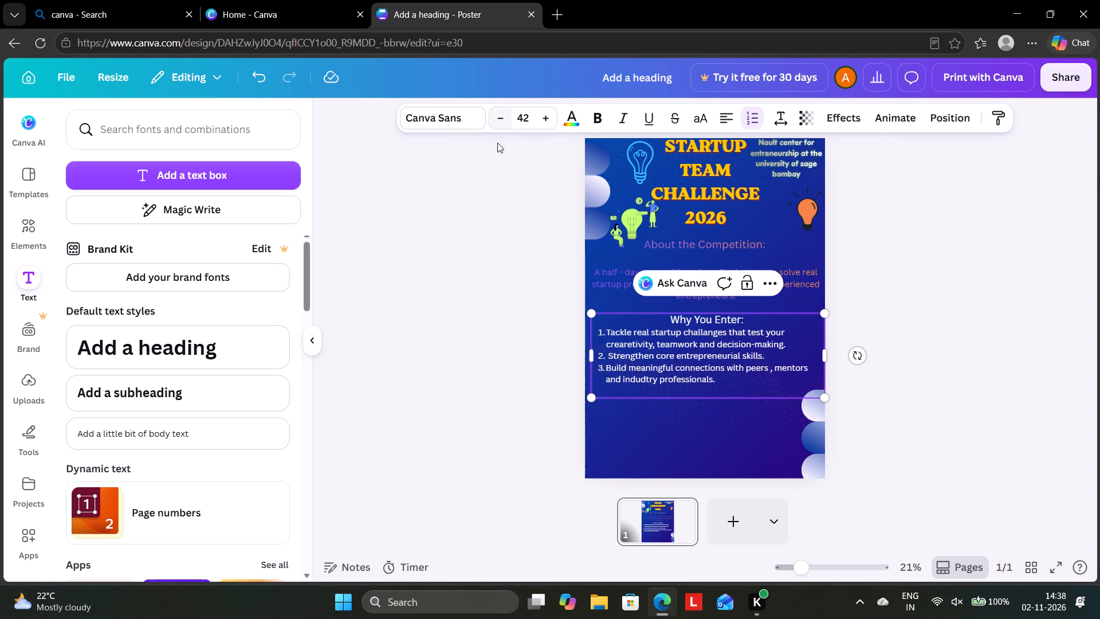
pyautogui.click(627, 375)
pyautogui.click(500, 123)
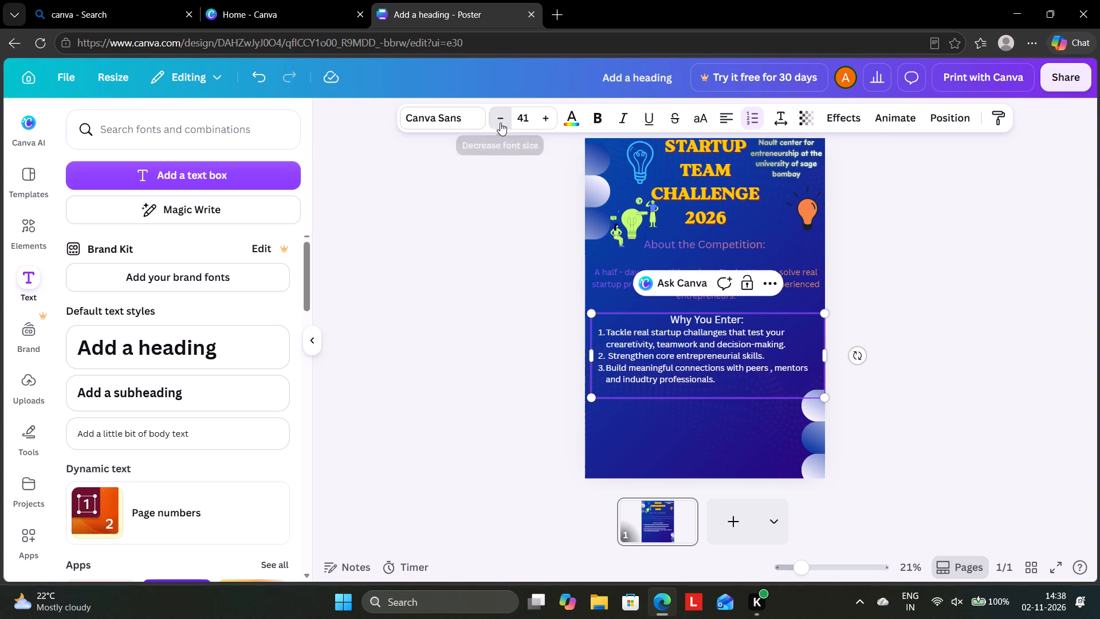
pyautogui.click(396, 387)
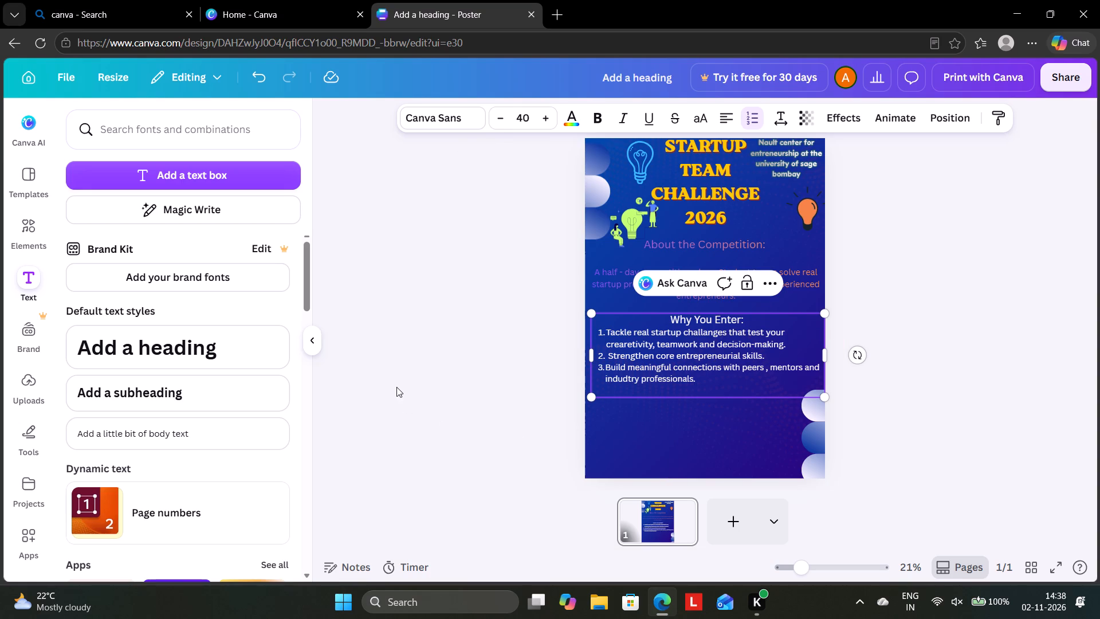
# Change the text colour of the whole "Why You Enter:" text box to the medium grey default solid colour.
pyautogui.click(646, 354)
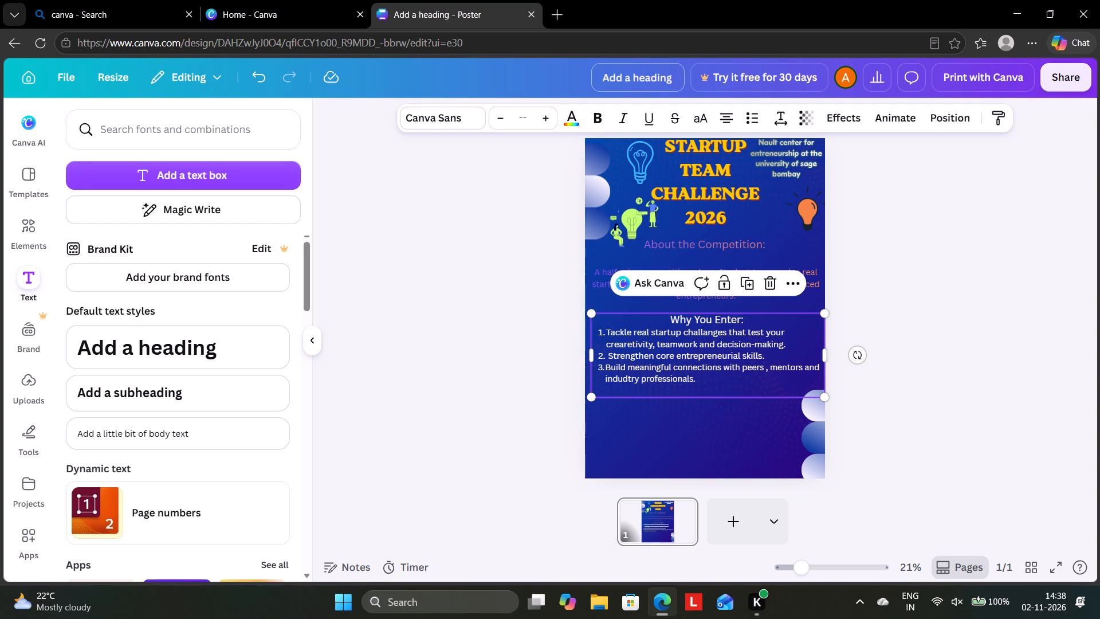
pyautogui.click(575, 120)
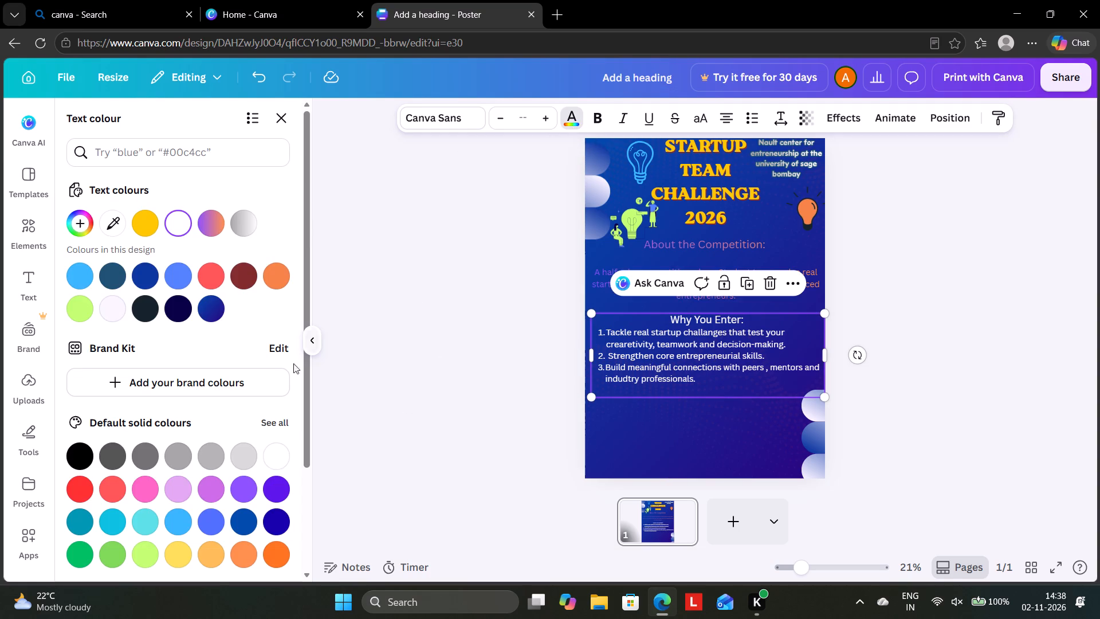
pyautogui.click(167, 445)
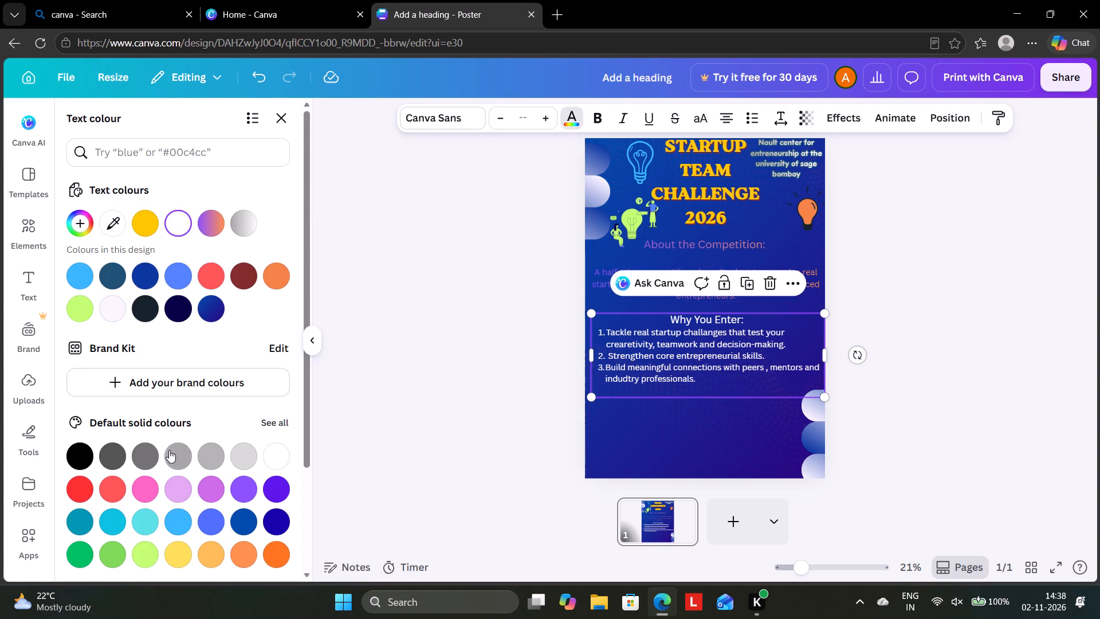
pyautogui.click(175, 452)
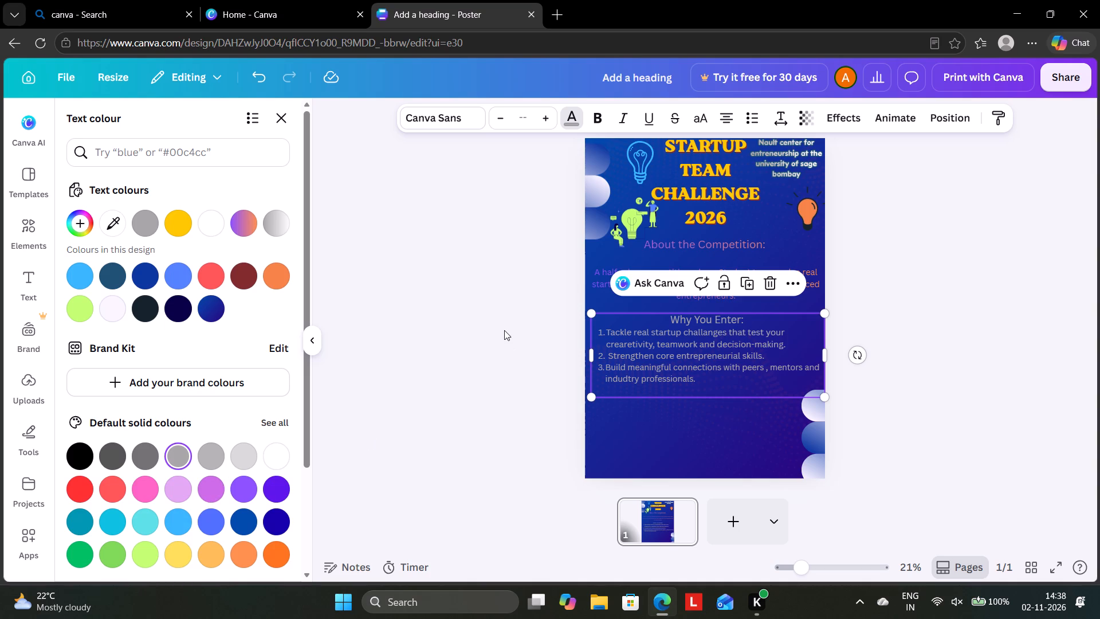
pyautogui.click(278, 122)
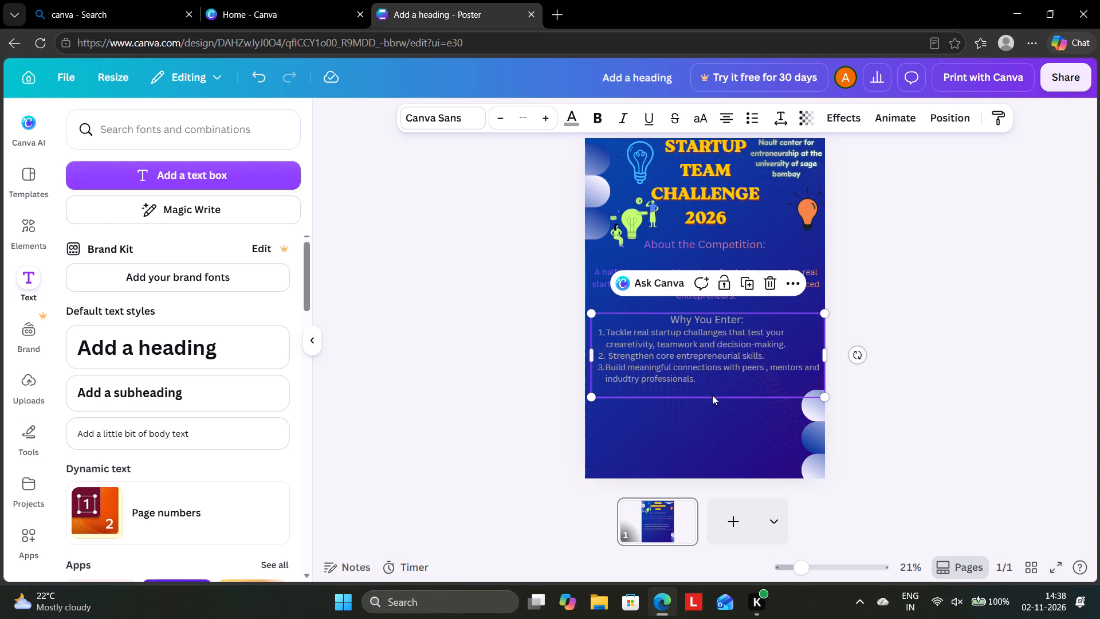
# Move the "Why You Enter:" text box up so it sits directly beneath the competition description.
pyautogui.moveTo(706, 354); pyautogui.dragTo(702, 340)
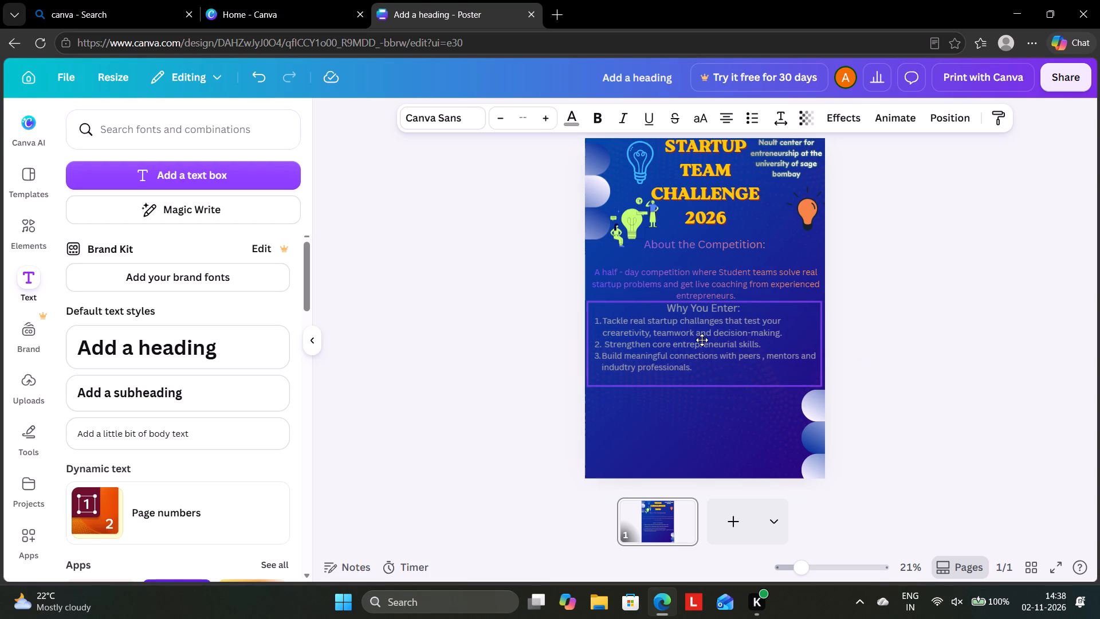
pyautogui.moveTo(702, 340); pyautogui.dragTo(704, 344)
pyautogui.click(659, 411)
pyautogui.click(659, 413)
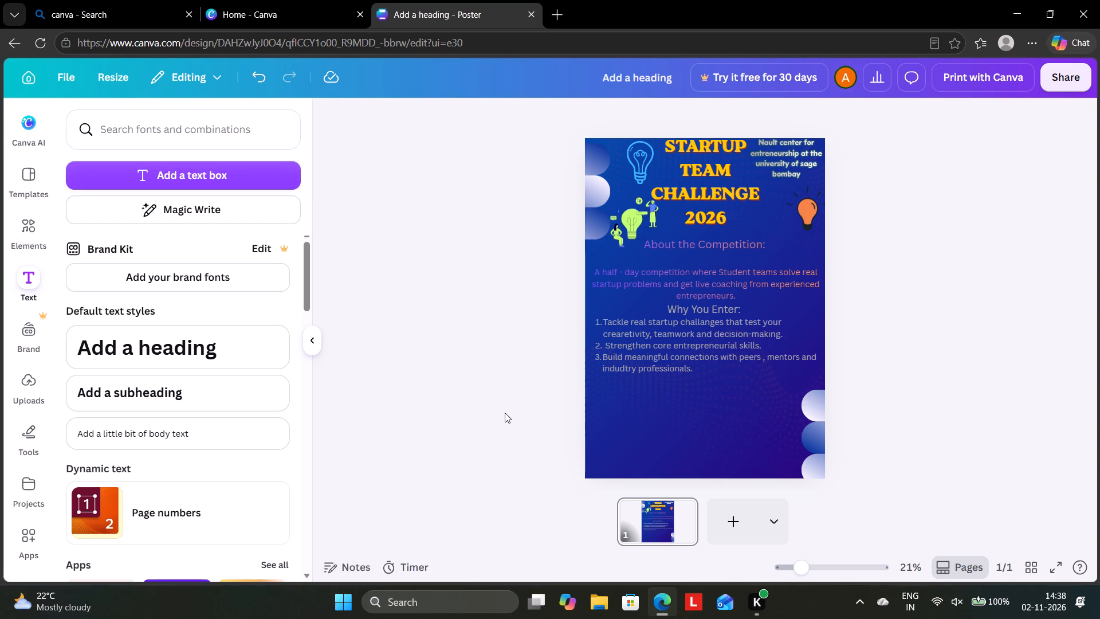
# Insert the word "Should" into the list heading so it reads "Why You Should Enter:".
pyautogui.click(712, 305)
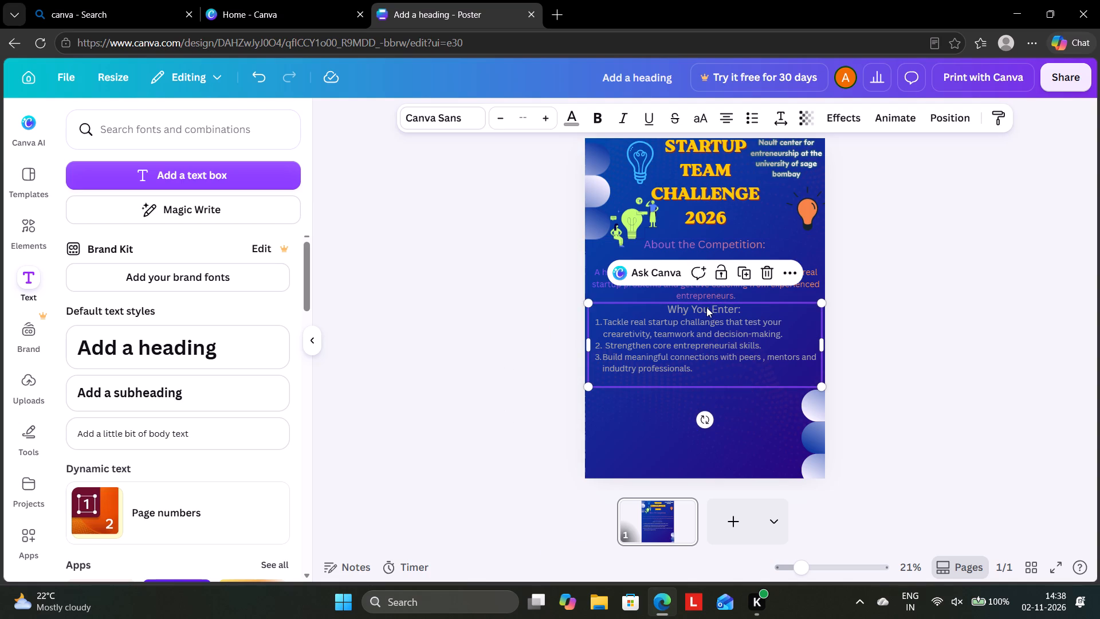
pyautogui.click(711, 307)
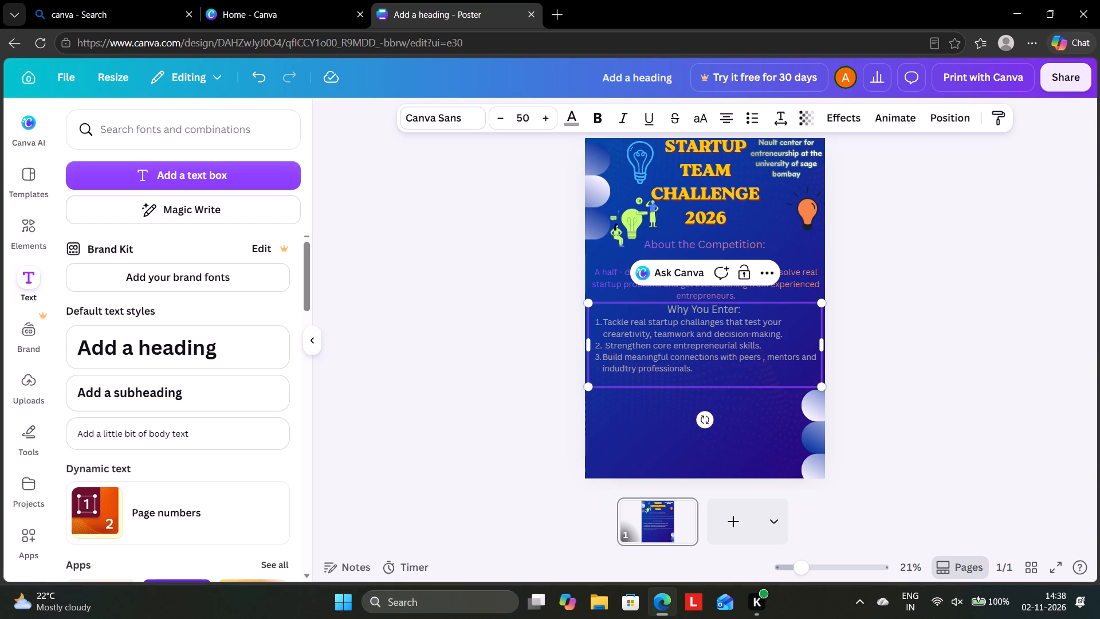
pyautogui.click(709, 310)
pyautogui.press('space')
pyautogui.write('S')
pyautogui.write('ho')
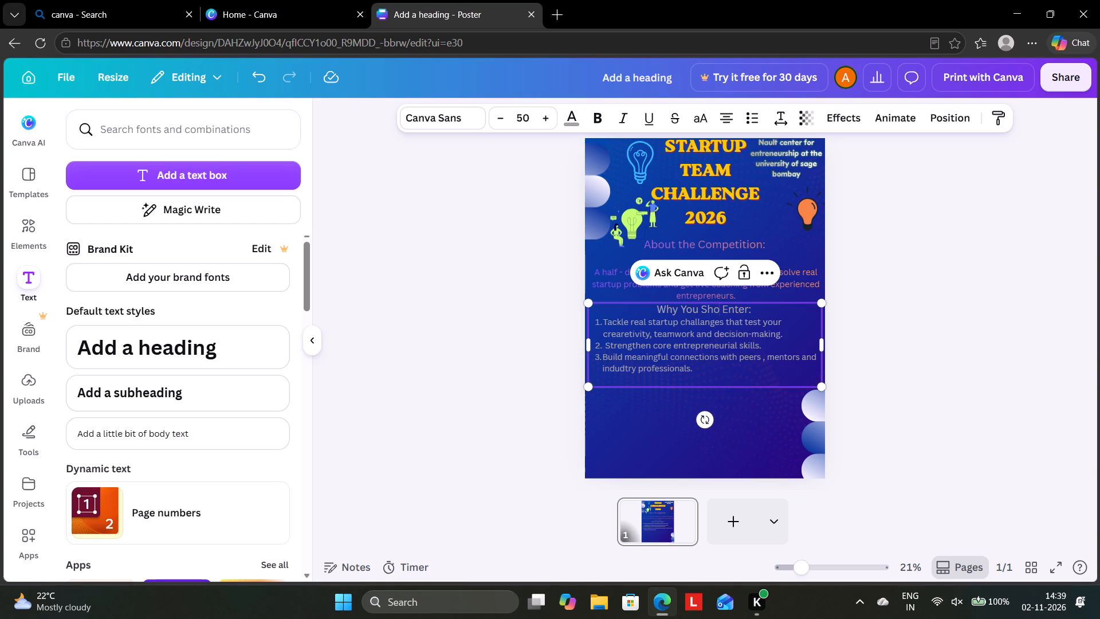
pyautogui.press('u')
pyautogui.write('ld')
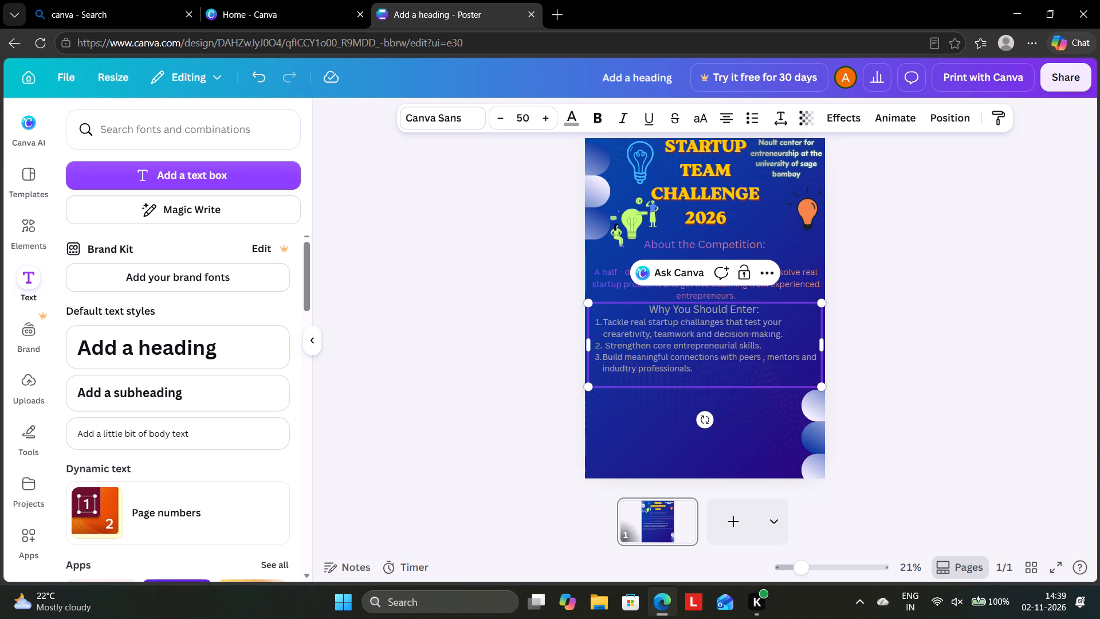
pyautogui.click(677, 436)
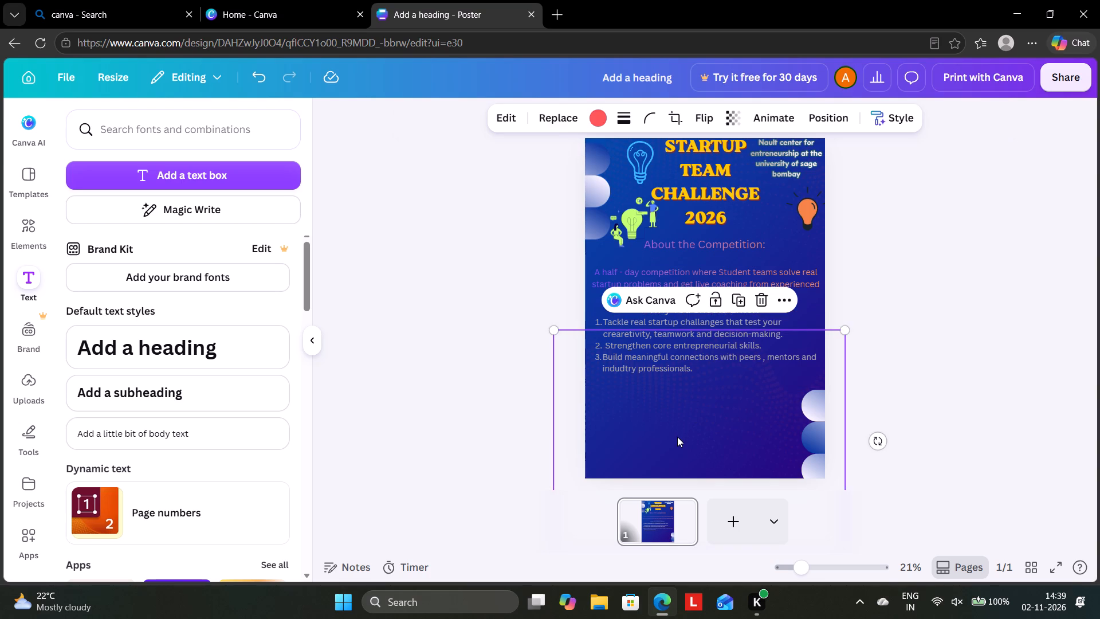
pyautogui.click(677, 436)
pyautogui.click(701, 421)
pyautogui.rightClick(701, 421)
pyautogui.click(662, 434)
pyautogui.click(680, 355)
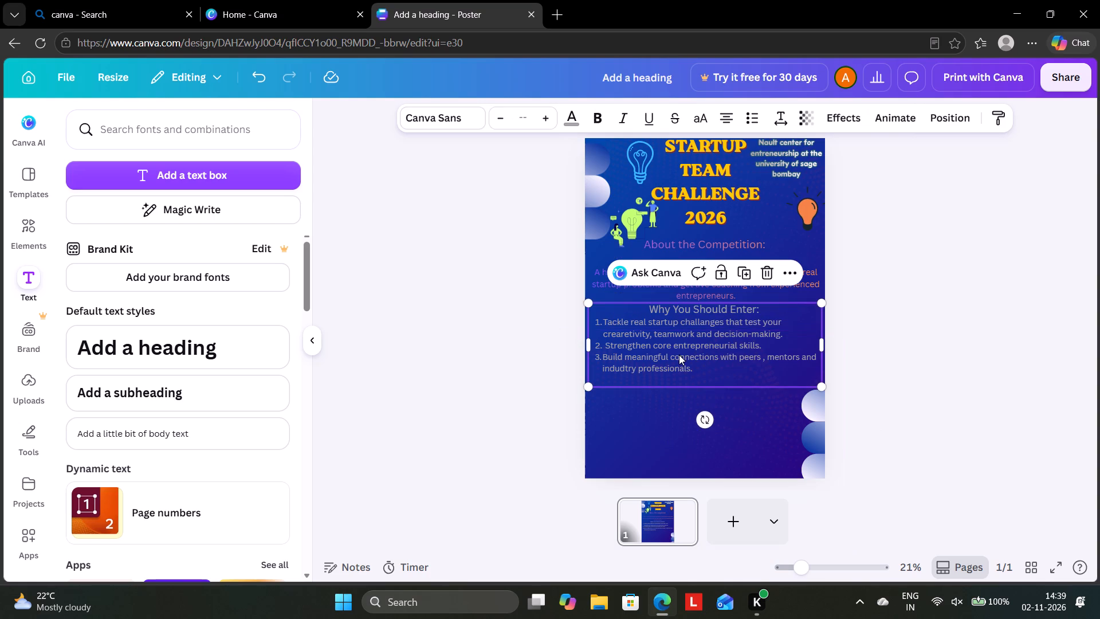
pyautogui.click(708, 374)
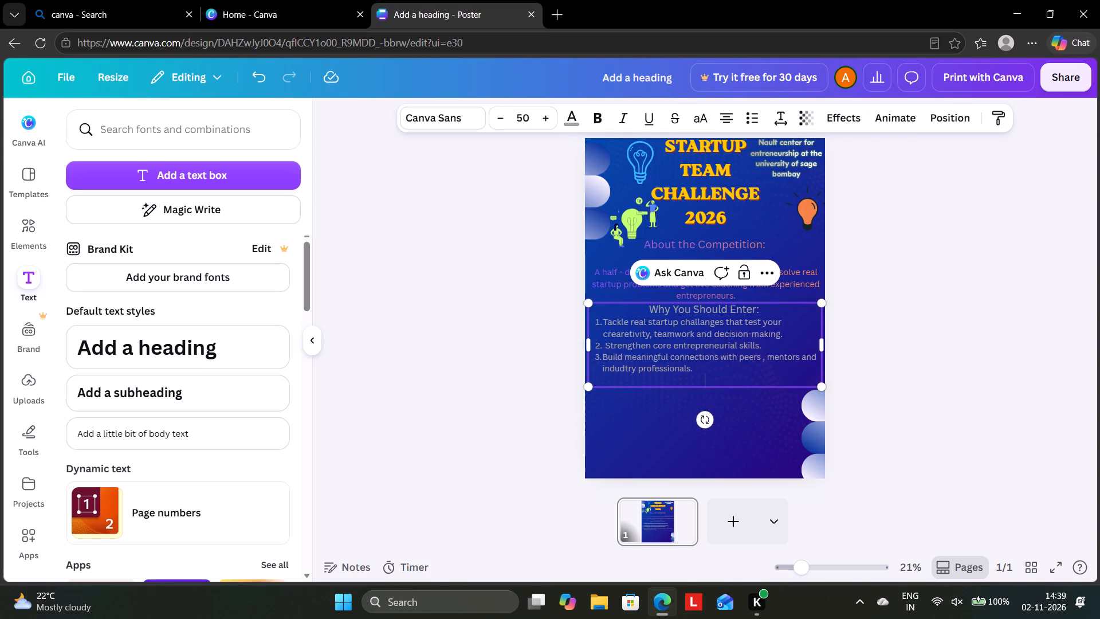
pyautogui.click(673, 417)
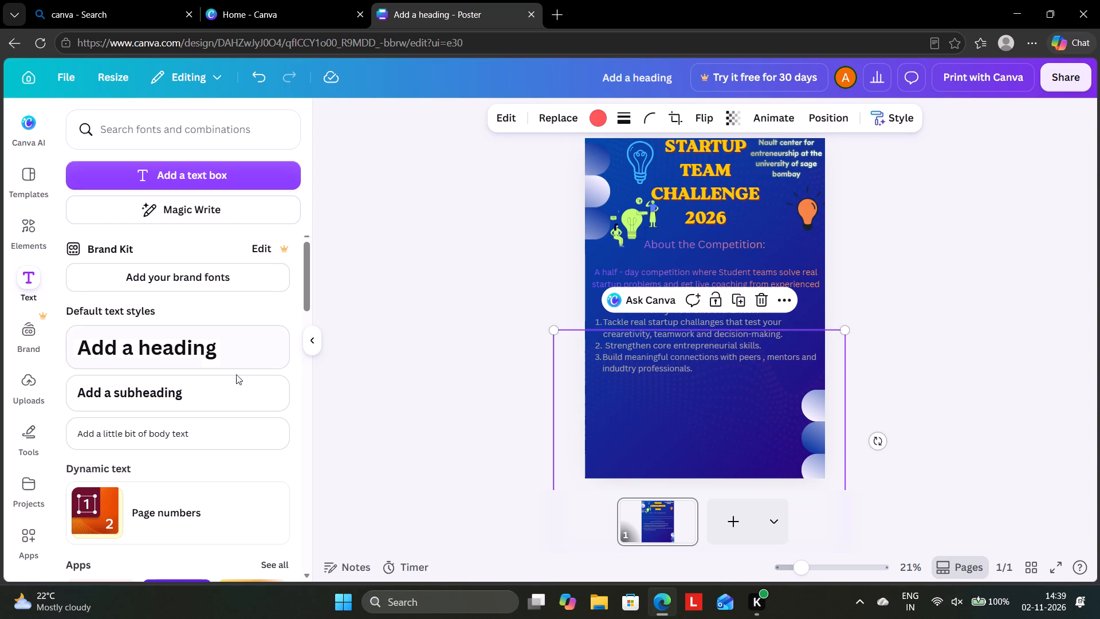
# Add a body text box and place it below list item 3, near the poster's left edge.
pyautogui.click(176, 430)
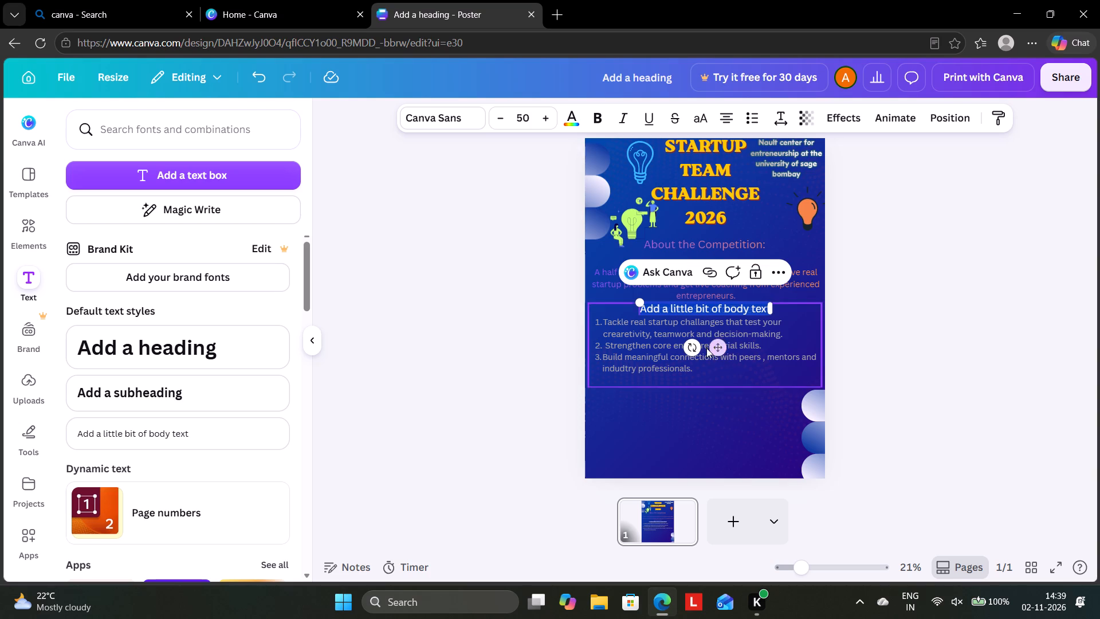
pyautogui.moveTo(717, 346); pyautogui.dragTo(699, 434)
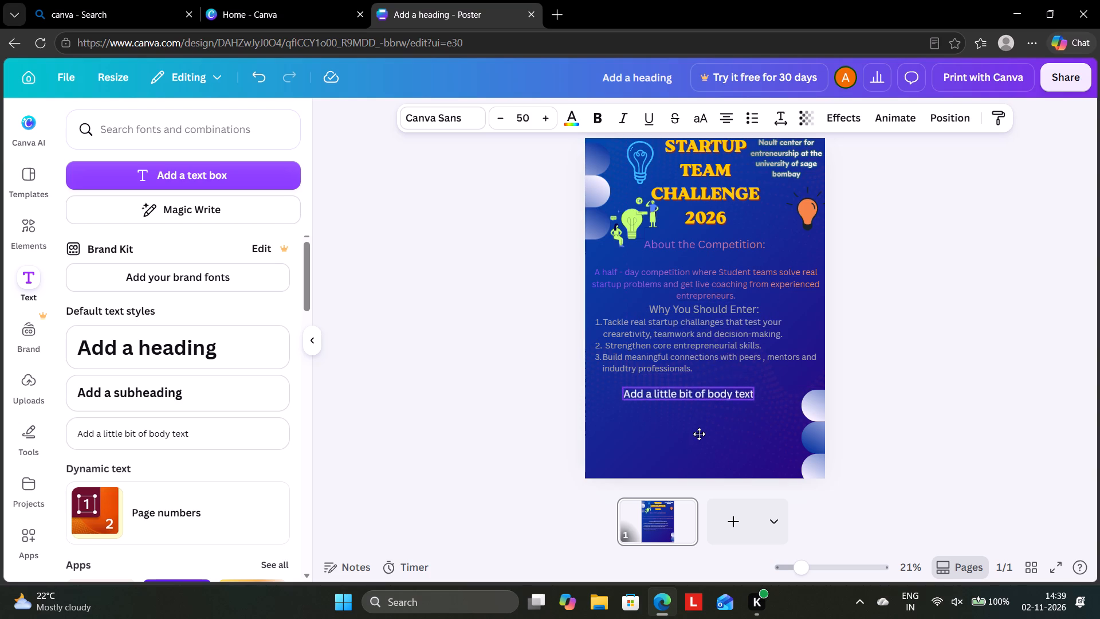
pyautogui.moveTo(699, 434); pyautogui.dragTo(671, 431)
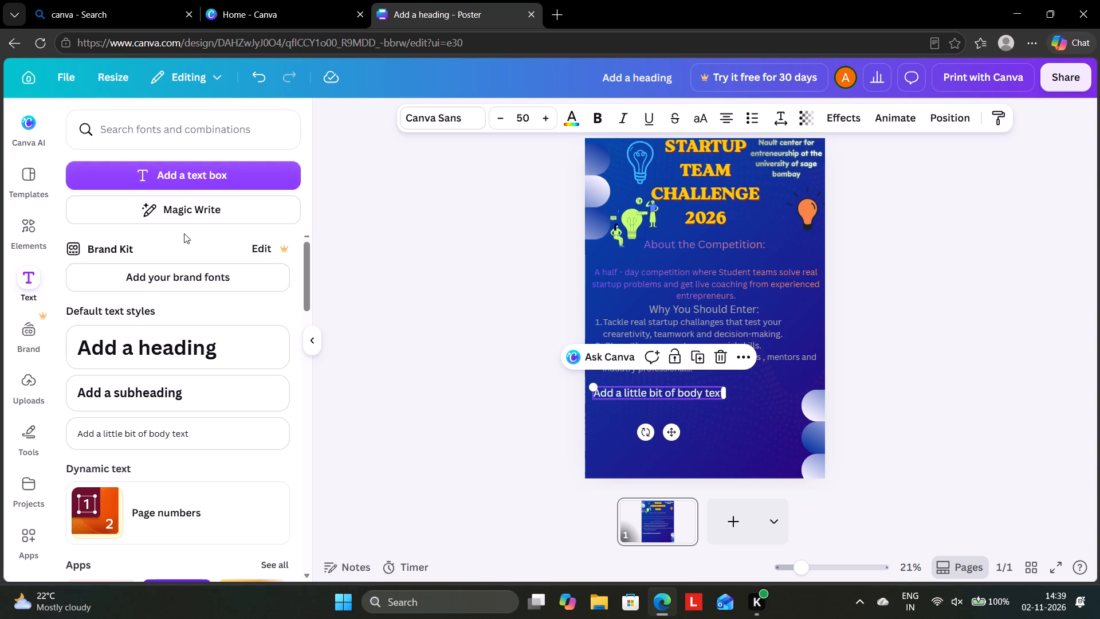
# Replace the new body text box's placeholder with "Prizepool of Rs 50000".
pyautogui.rightClick(635, 395)
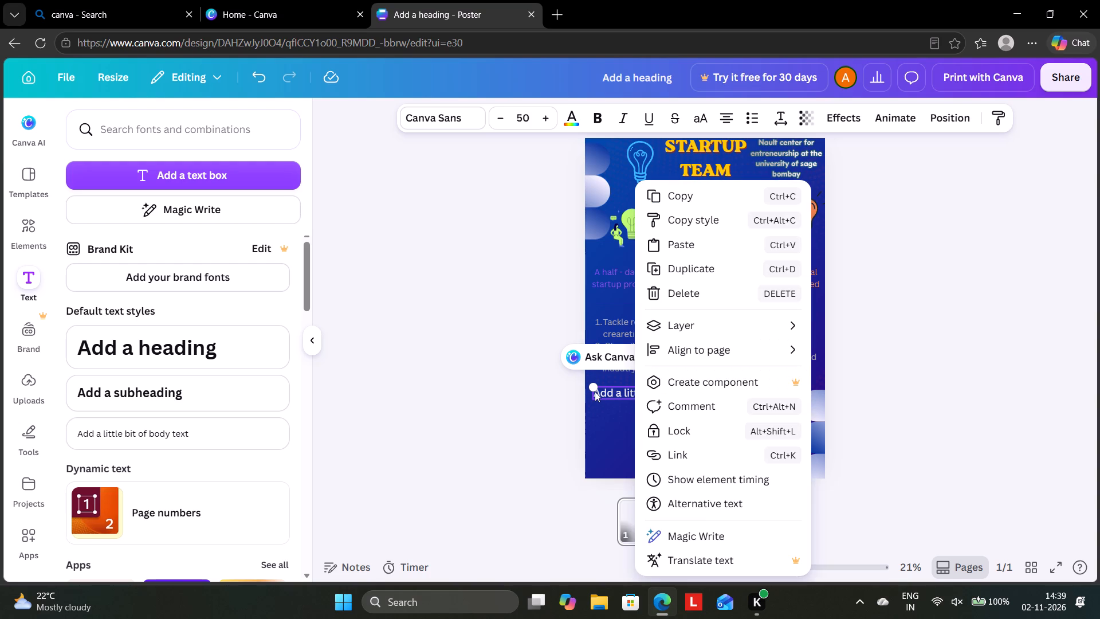
pyautogui.doubleClick(615, 391)
pyautogui.press('BackSpace')
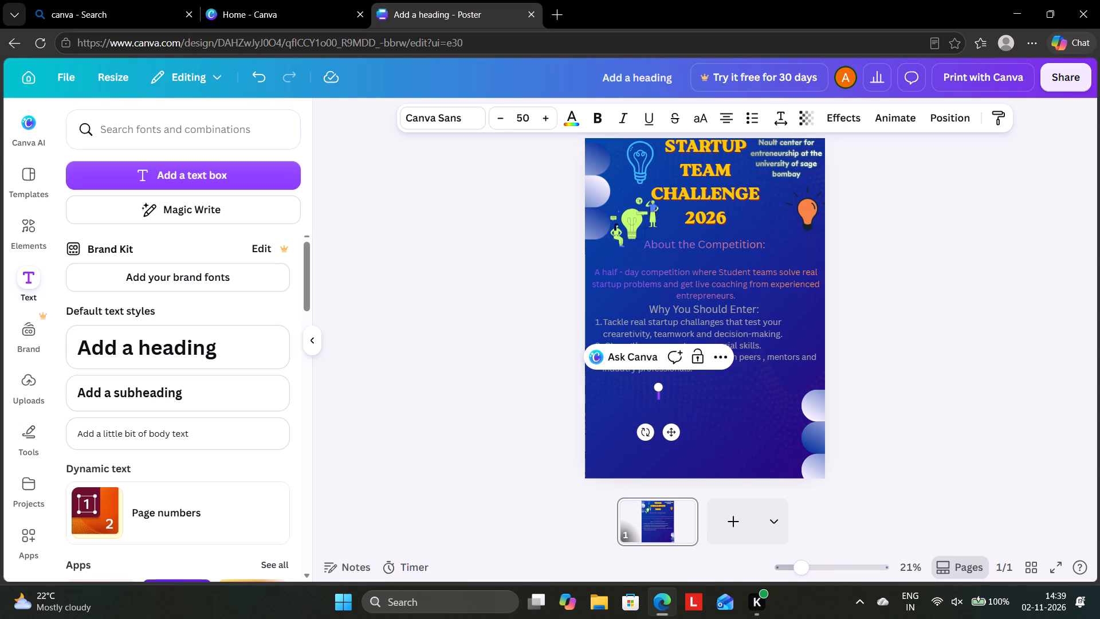
pyautogui.hotkey('shift', 'p')
pyautogui.press('r')
pyautogui.press('i')
pyautogui.write('zw')
pyautogui.press('BackSpace')
pyautogui.press('e')
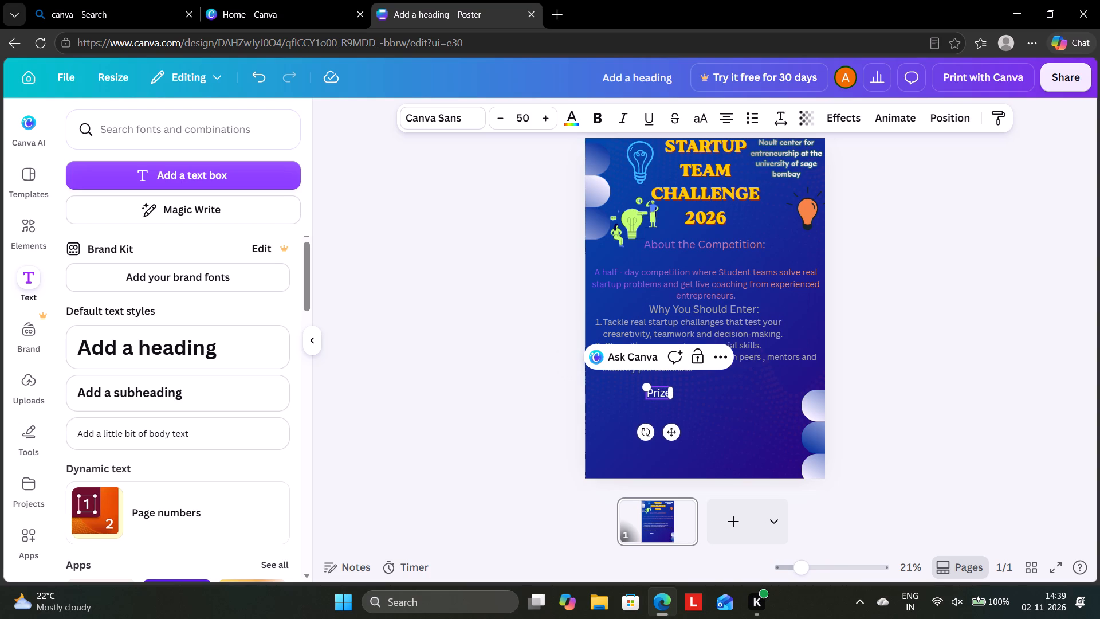
pyautogui.write('pool')
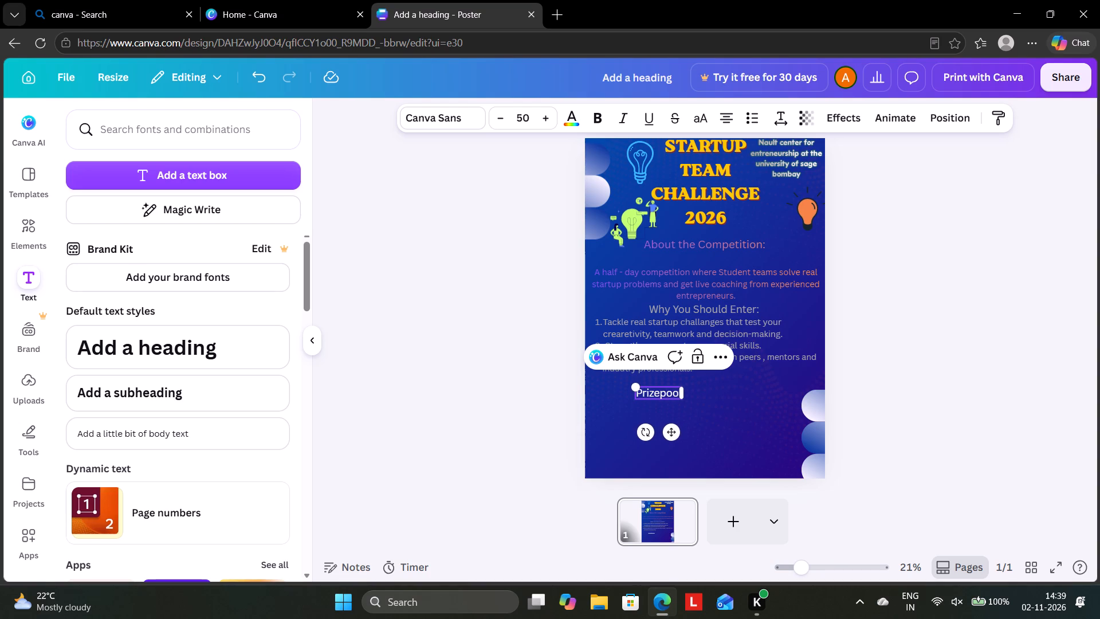
pyautogui.press('space')
pyautogui.press('o')
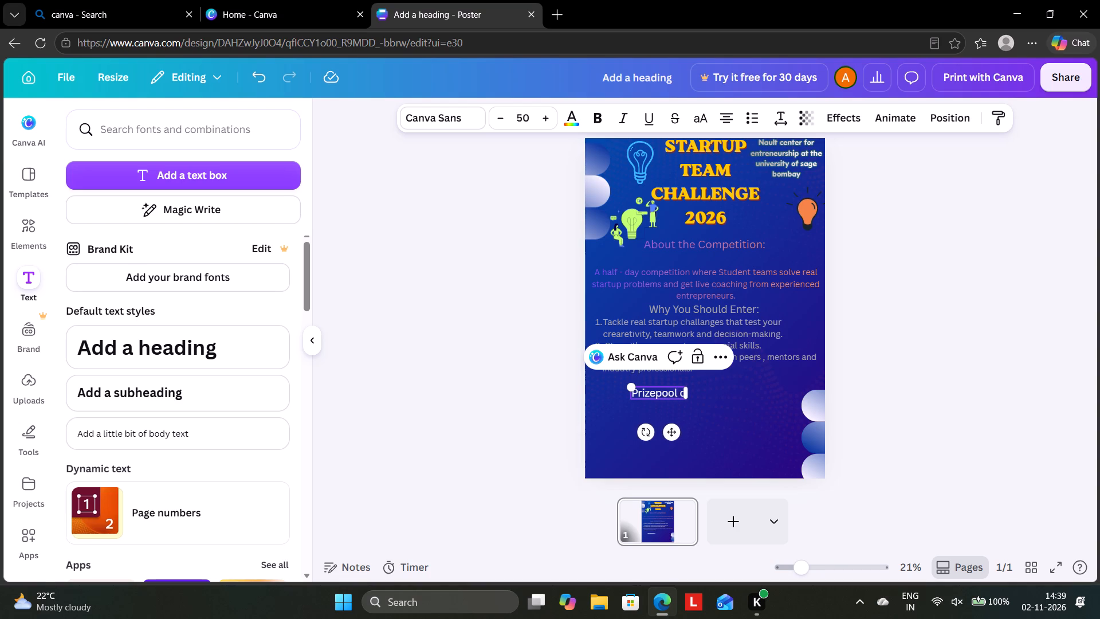
pyautogui.write('f')
pyautogui.press('space')
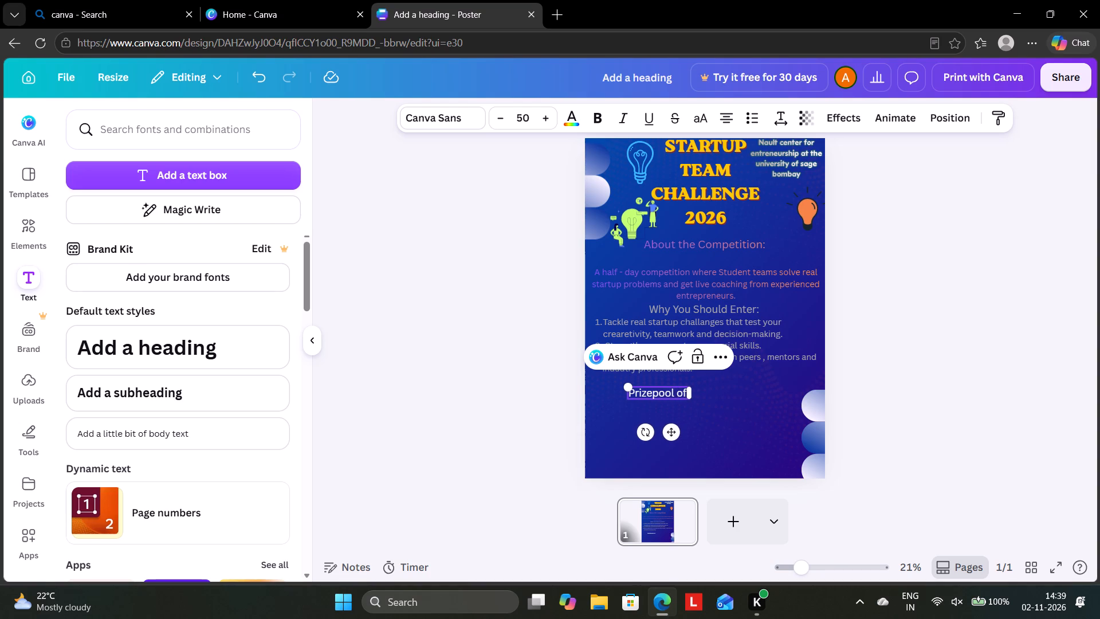
pyautogui.hotkey('shift', 'r')
pyautogui.press('s')
pyautogui.press('space')
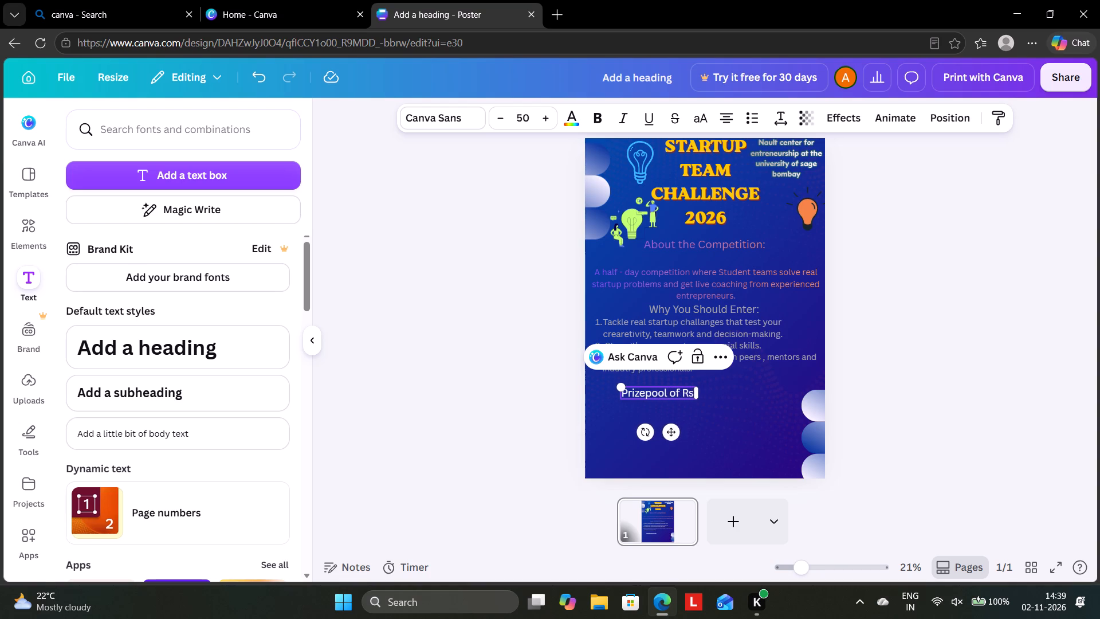
pyautogui.press('5')
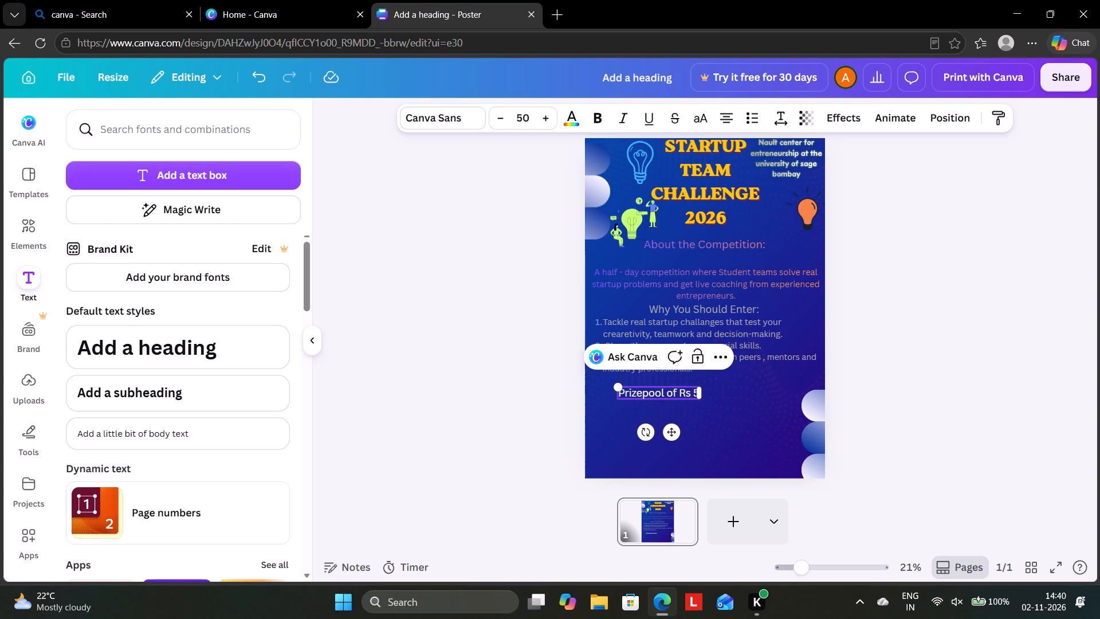
pyautogui.write('0000')
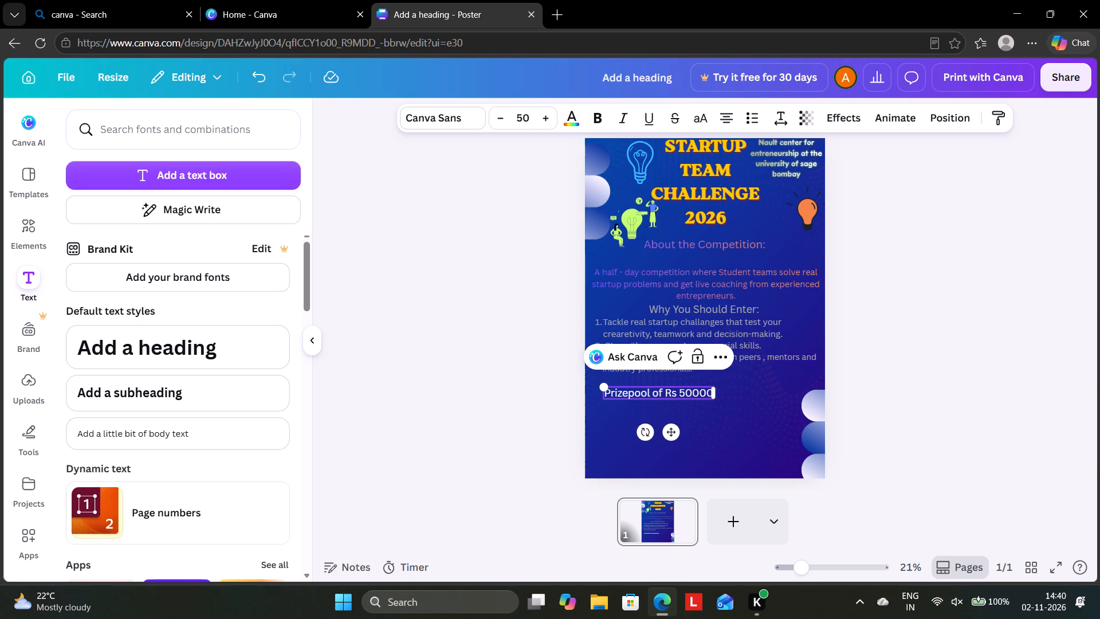
# Move the "Prizepool of Rs 50000" text to the poster's lower-right area, beside the decorative circles.
pyautogui.moveTo(674, 434); pyautogui.dragTo(772, 482)
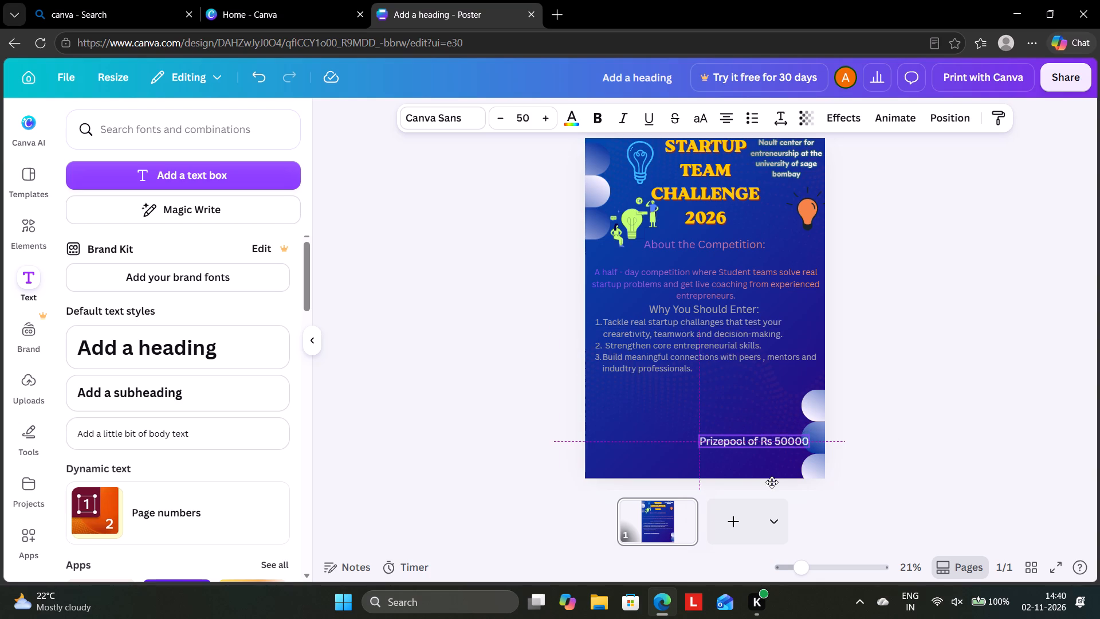
pyautogui.moveTo(772, 482); pyautogui.dragTo(768, 465)
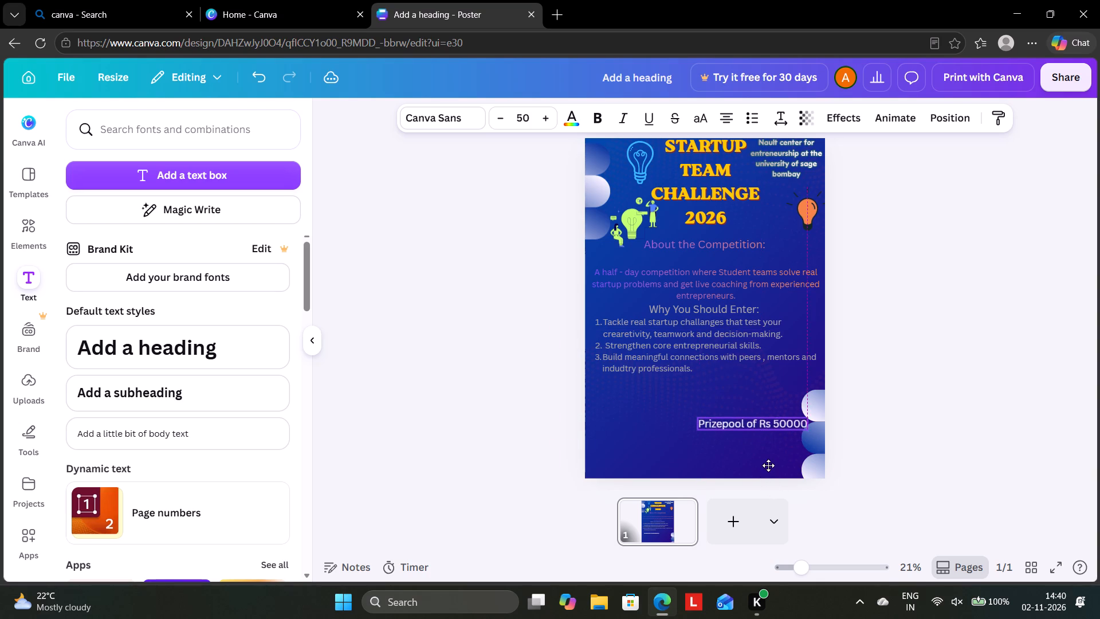
pyautogui.moveTo(768, 465); pyautogui.dragTo(767, 464)
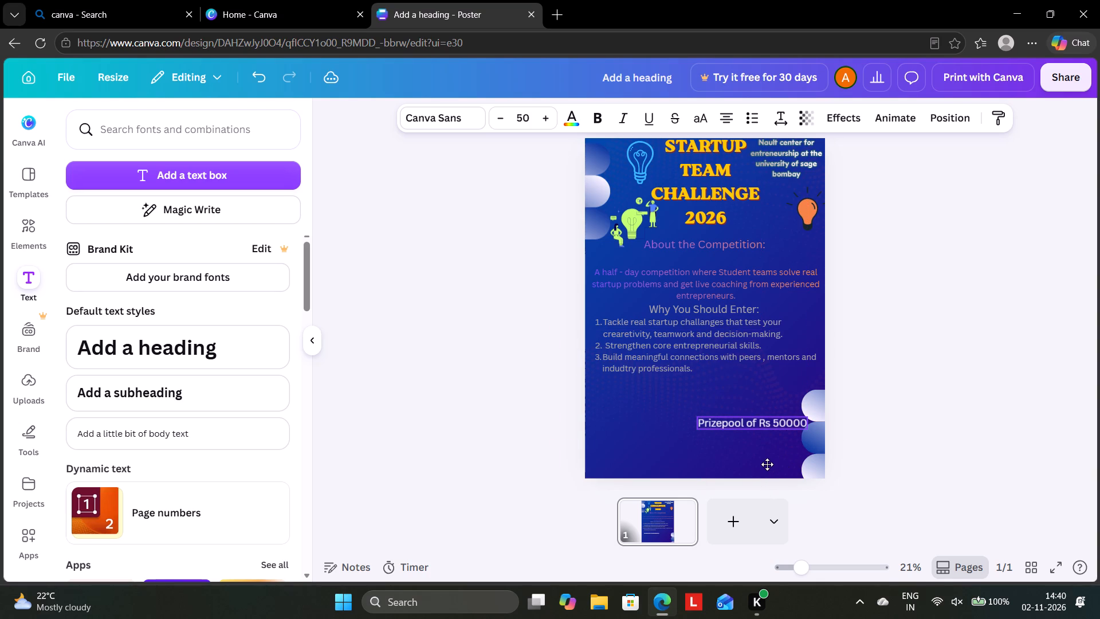
pyautogui.moveTo(767, 464); pyautogui.dragTo(769, 464)
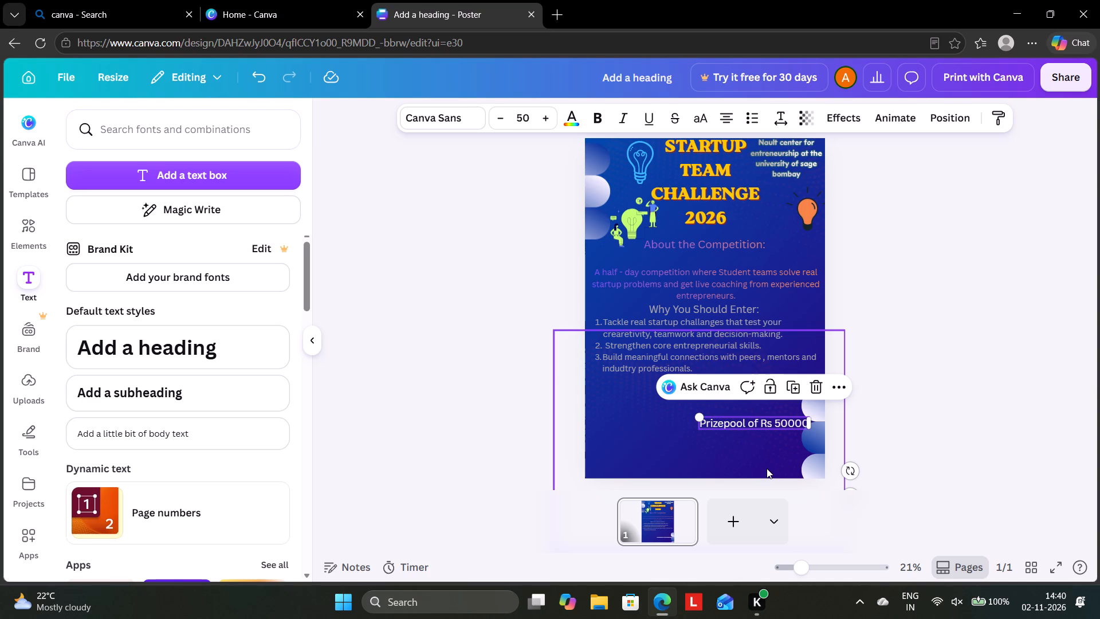
pyautogui.click(760, 457)
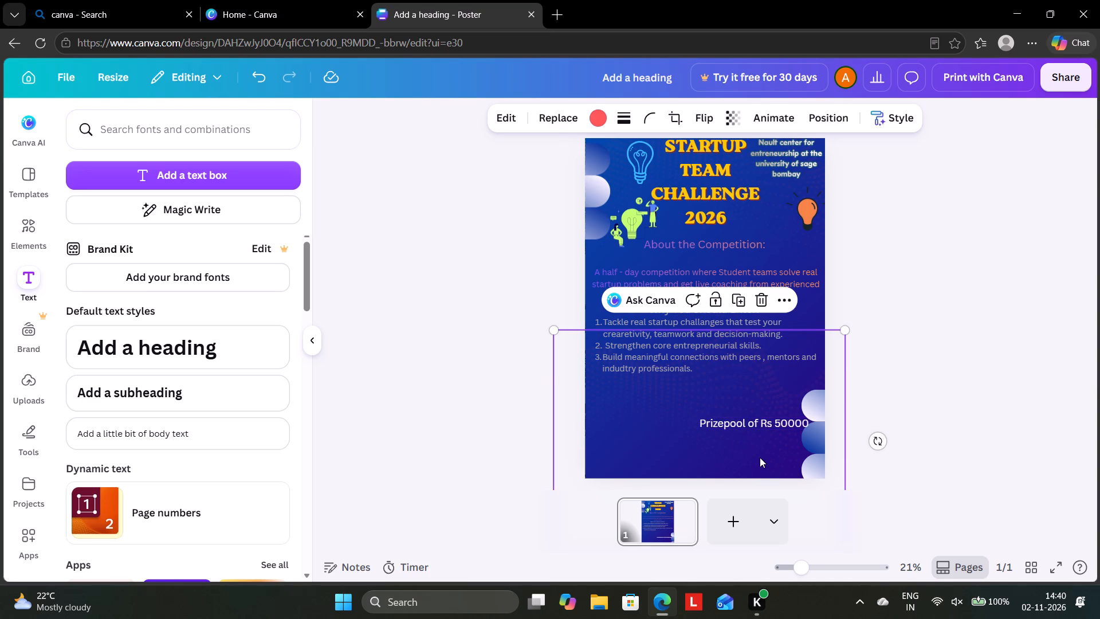
# Add a zero to the prize amount so the text reads "Prizepool of Rs 500000".
pyautogui.click(785, 422)
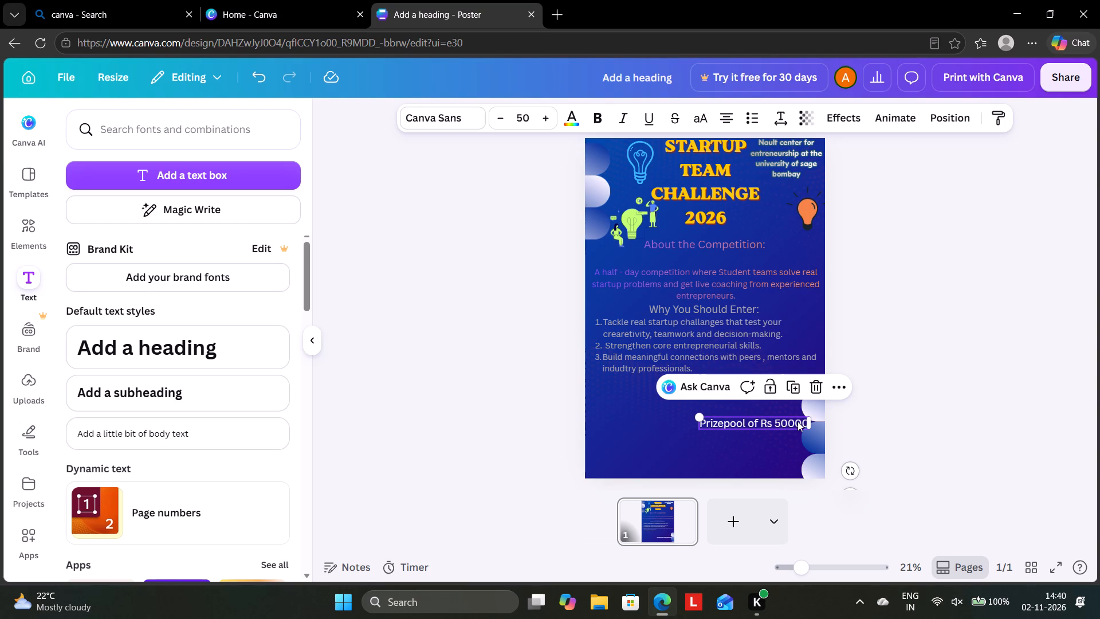
pyautogui.click(797, 421)
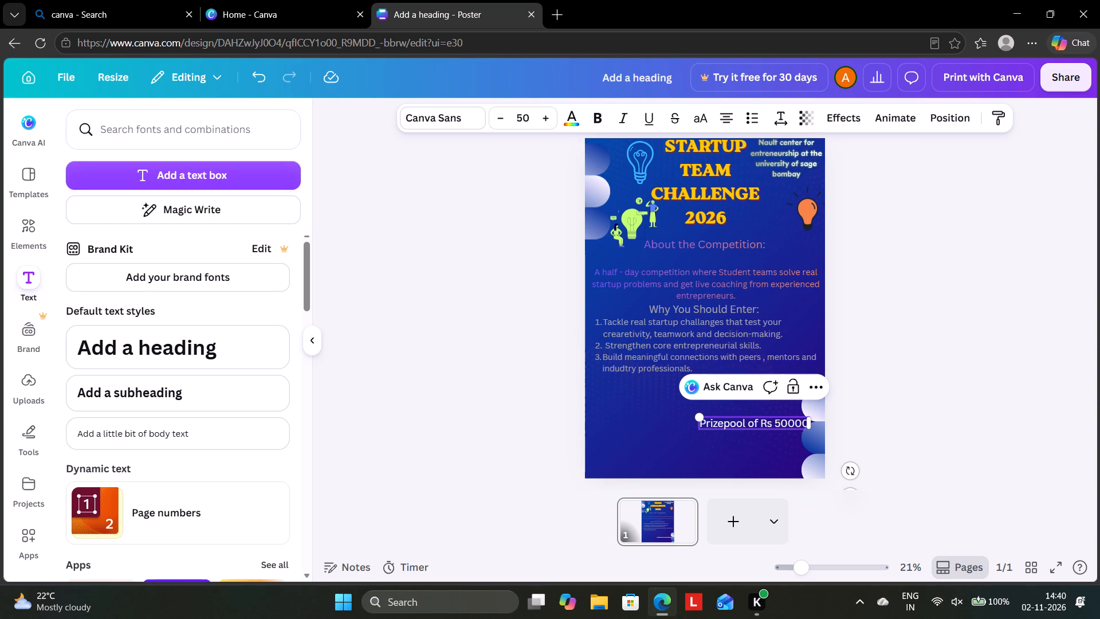
pyautogui.press('Right')
pyautogui.press('Right')
pyautogui.press('Right')
pyautogui.press('Right')
pyautogui.press('Right')
pyautogui.press('Right')
pyautogui.press('Right')
pyautogui.press('0')
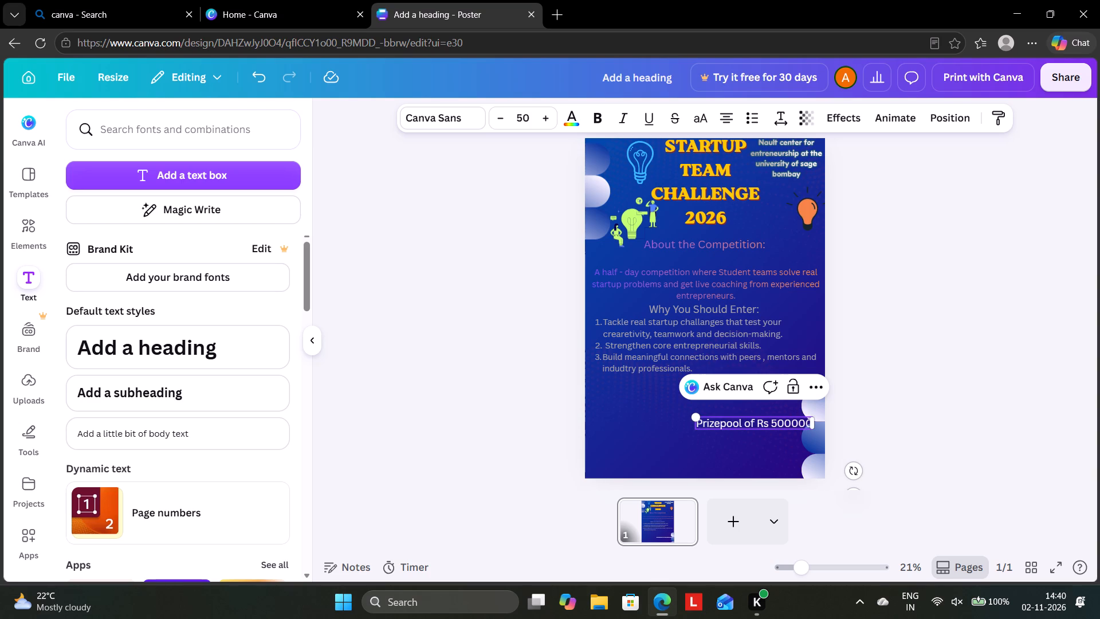
# Add a body text box and place it below list item 3, near the poster's left edge.
pyautogui.click(609, 420)
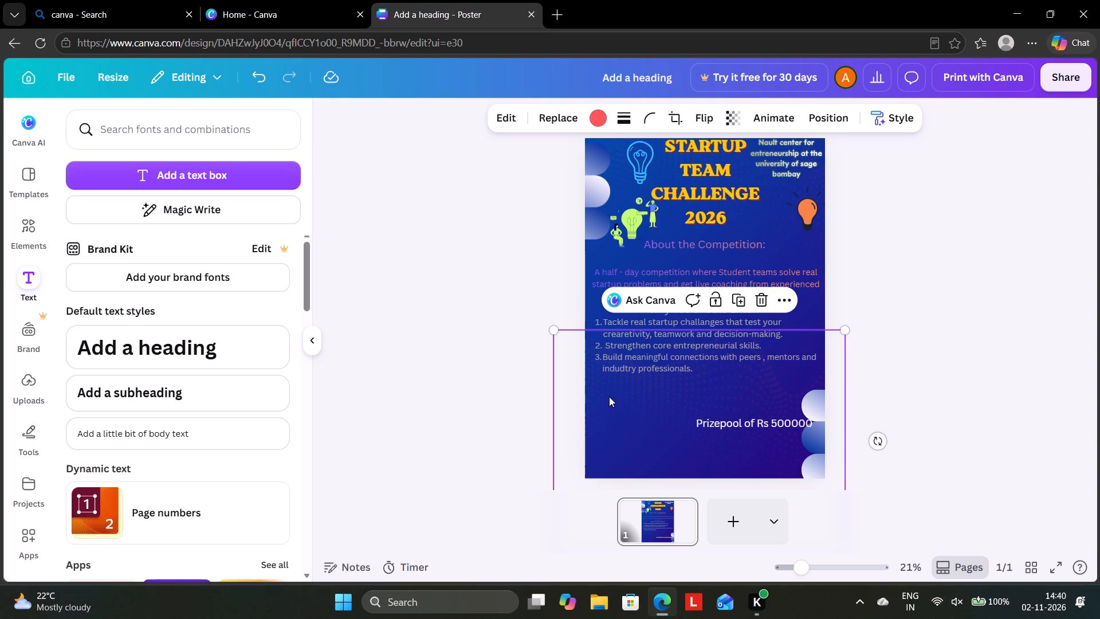
pyautogui.click(609, 395)
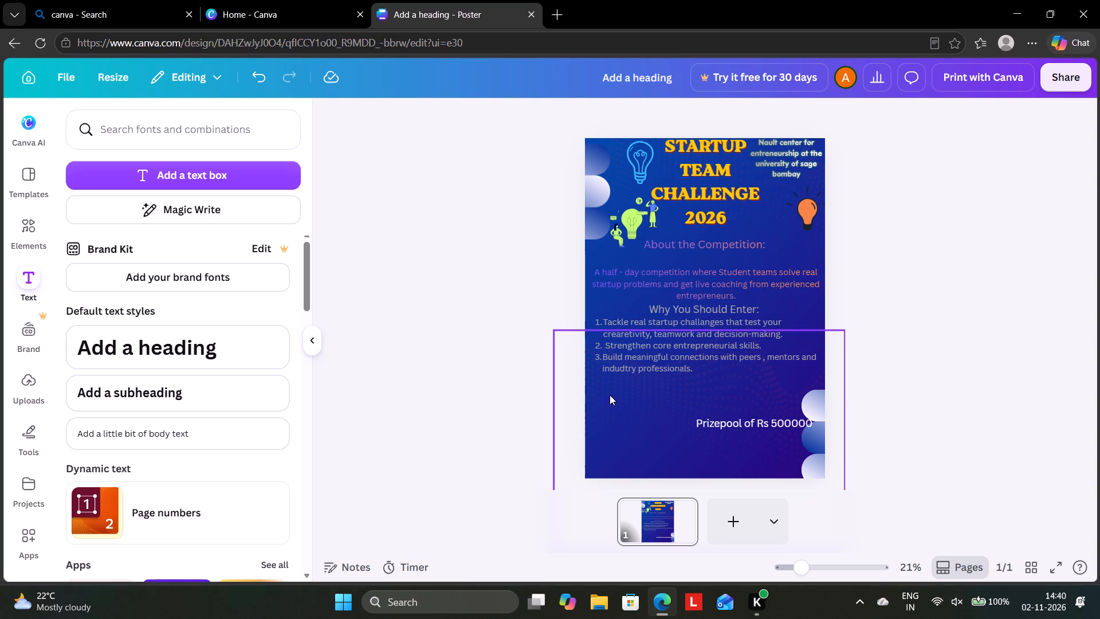
pyautogui.click(135, 430)
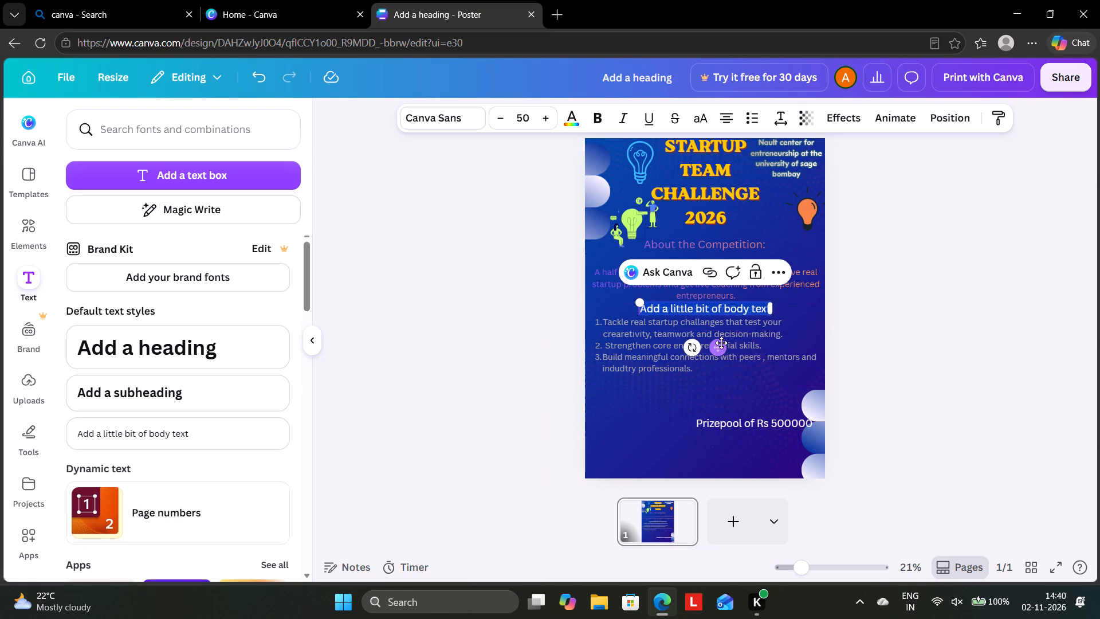
pyautogui.moveTo(721, 351); pyautogui.dragTo(679, 433)
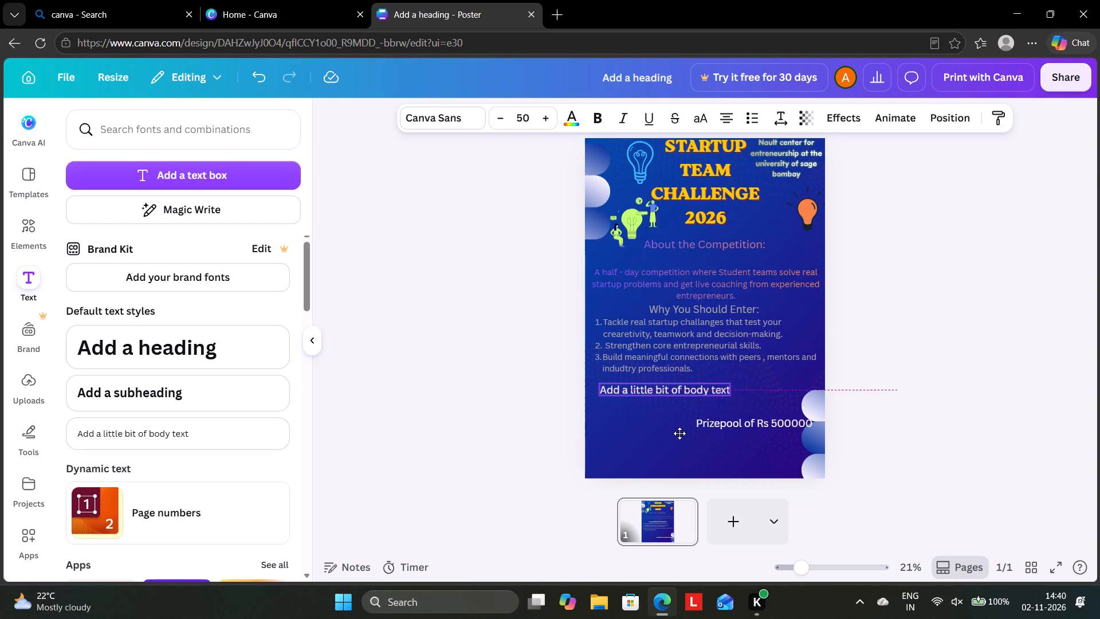
pyautogui.moveTo(679, 433); pyautogui.dragTo(672, 438)
# Replace the new body text box's placeholder with "Apply by Nov 5".
pyautogui.doubleClick(653, 391)
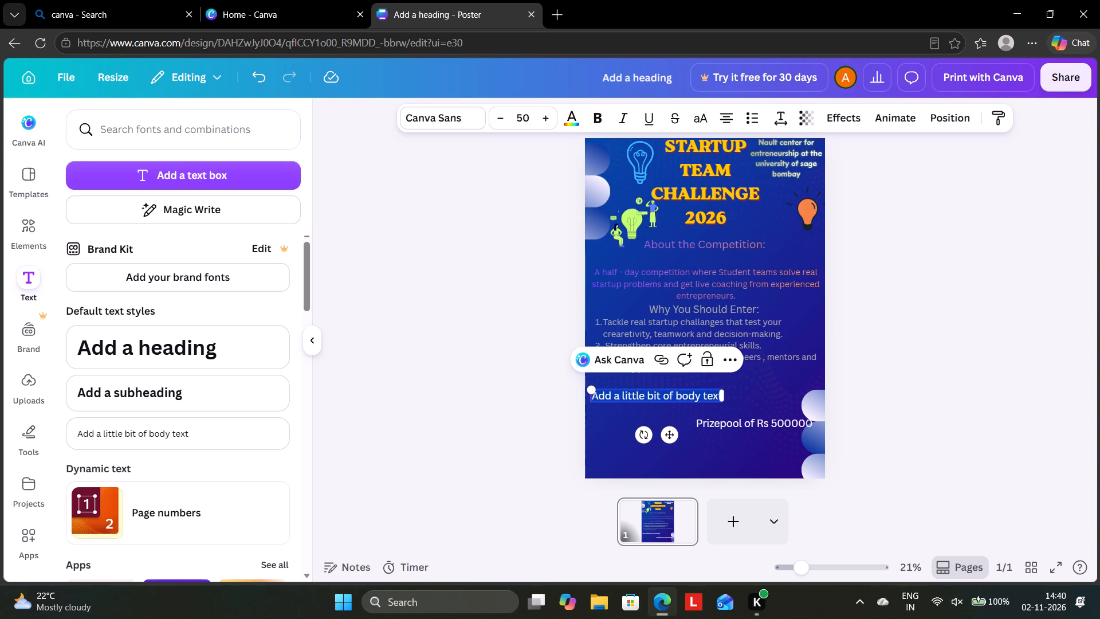
pyautogui.press('BackSpace')
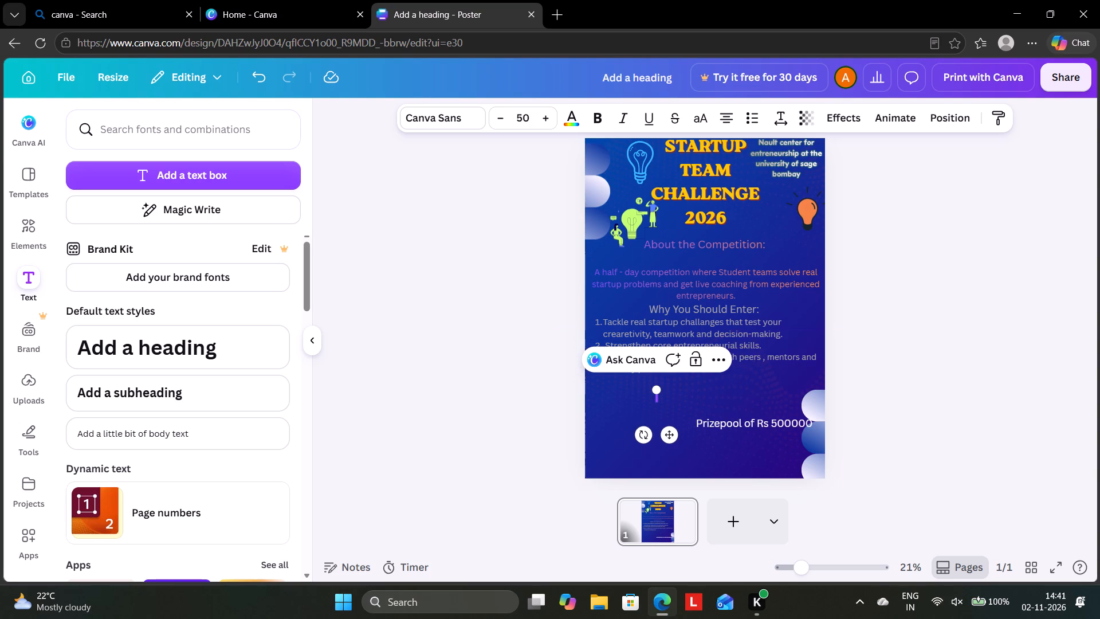
pyautogui.write('App')
pyautogui.write('ly')
pyautogui.press('space')
pyautogui.press('b')
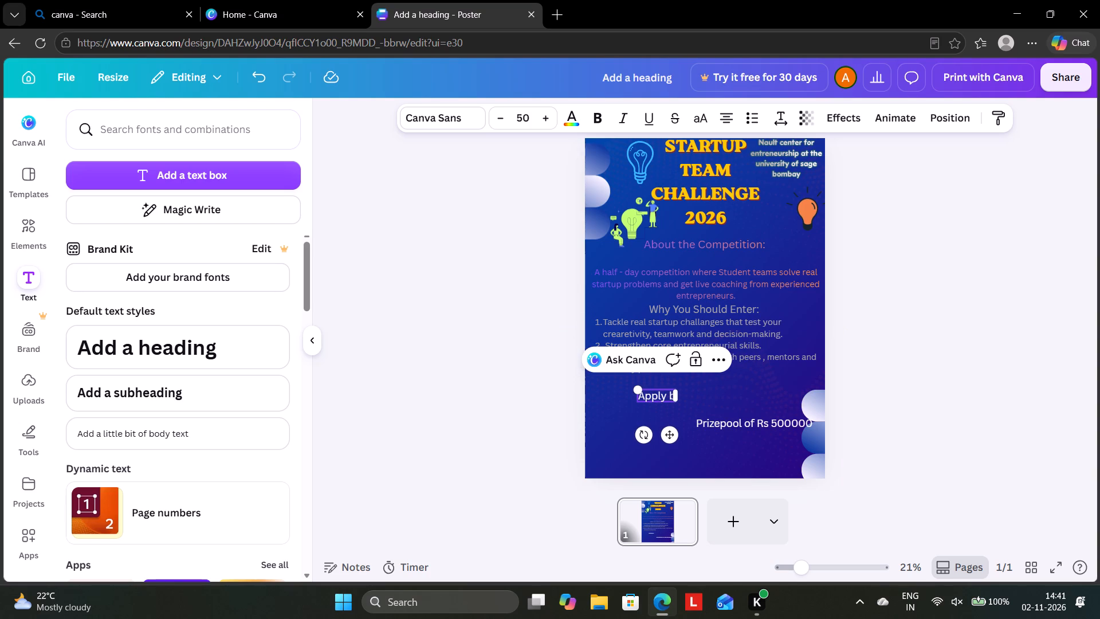
pyautogui.write('y')
pyautogui.press('space')
pyautogui.hotkey('shift', 'n')
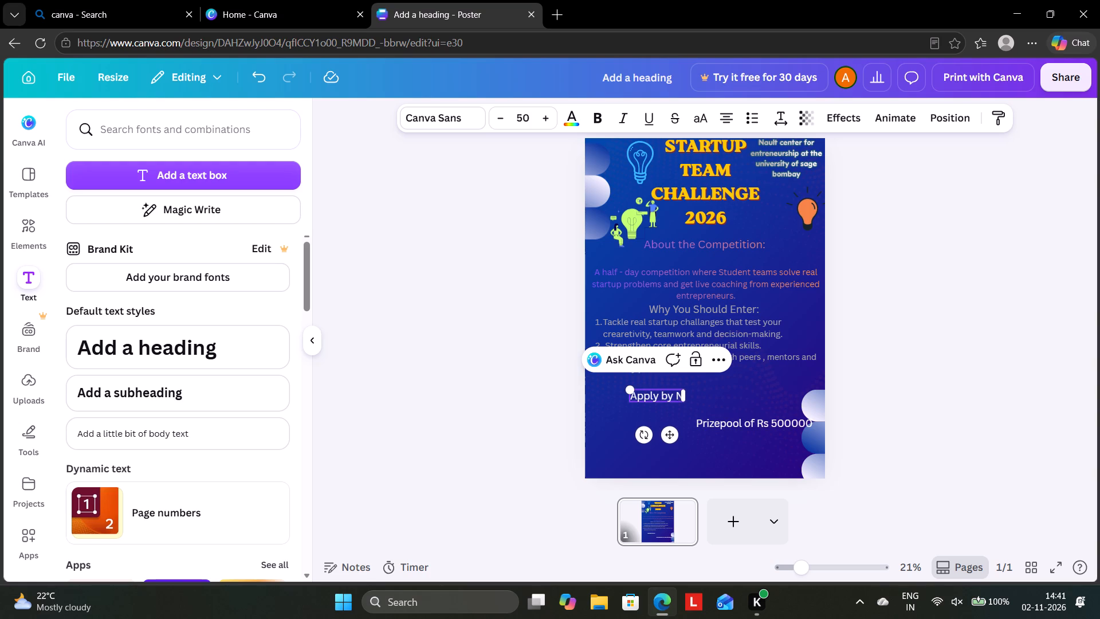
pyautogui.write('ov')
pyautogui.press('space')
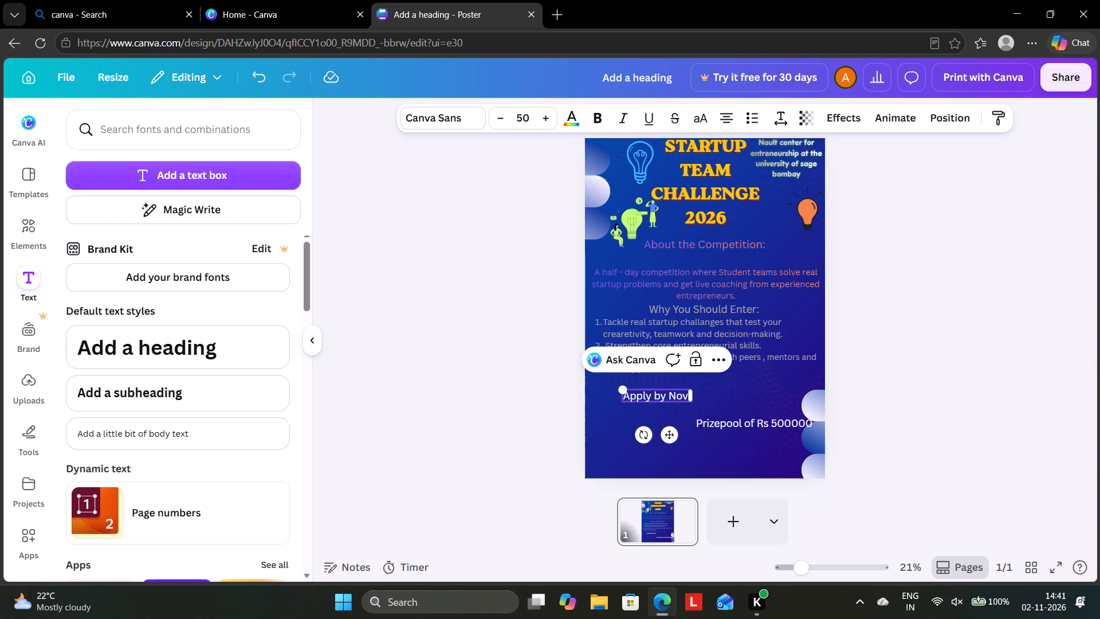
pyautogui.press('5')
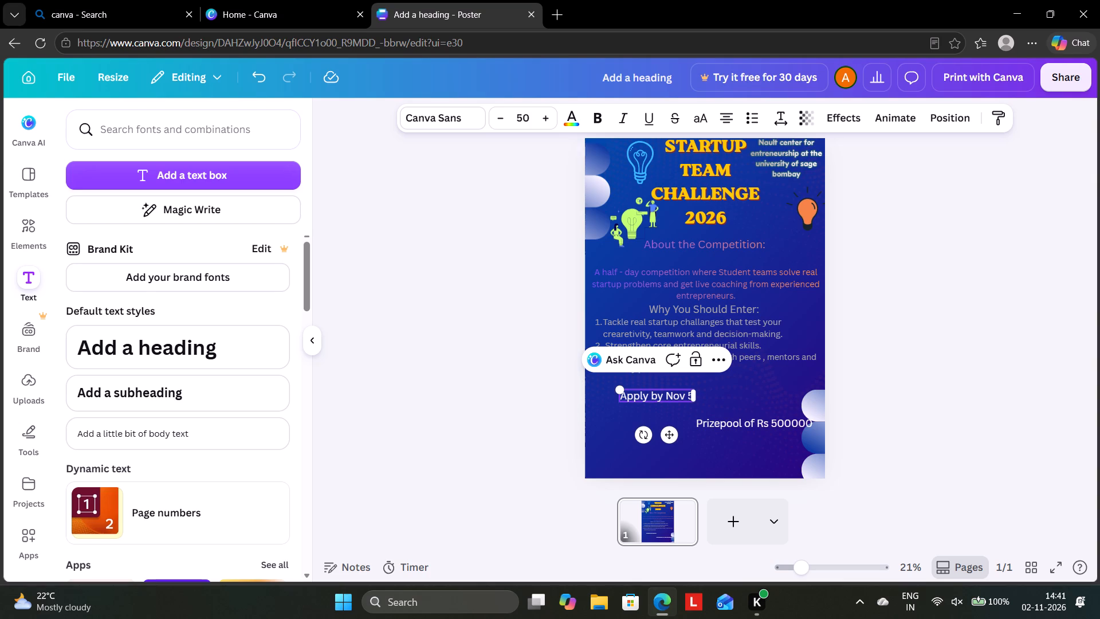
# Add a second line reading "contest on Nov 10" below "Apply by Nov 5", with the month capitalised.
pyautogui.press('Return')
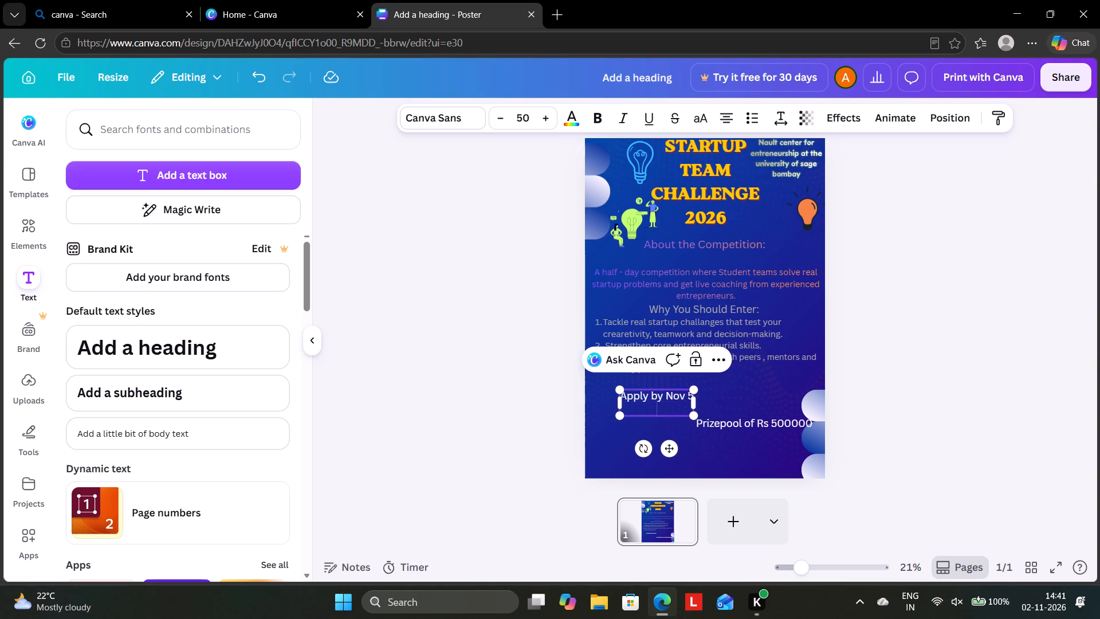
pyautogui.write('co')
pyautogui.write('ntest on')
pyautogui.press('space')
pyautogui.write('np')
pyautogui.press('BackSpace')
pyautogui.write('ov')
pyautogui.press('space')
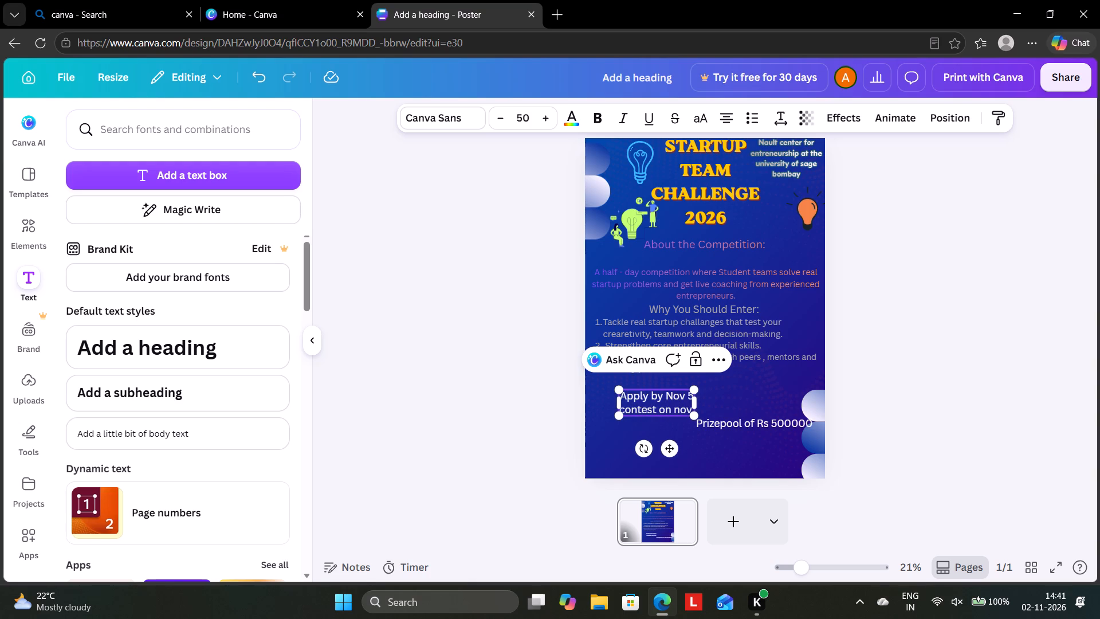
pyautogui.press('1')
pyautogui.press('0')
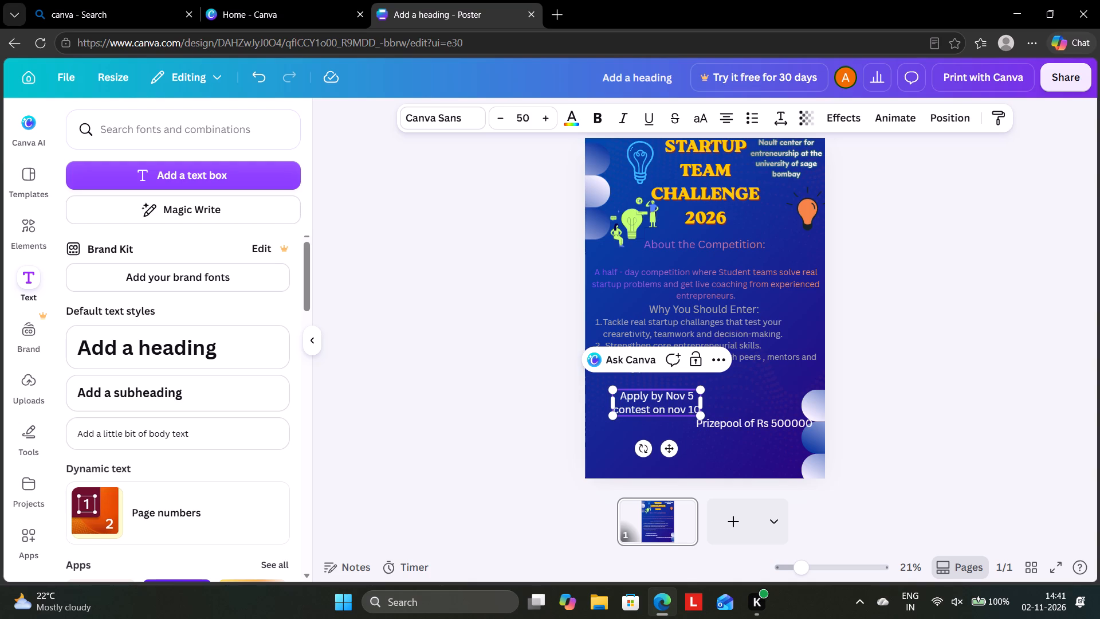
pyautogui.press('Left')
pyautogui.press('Left')
pyautogui.press('Left')
pyautogui.press('Left')
pyautogui.press('BackSpace')
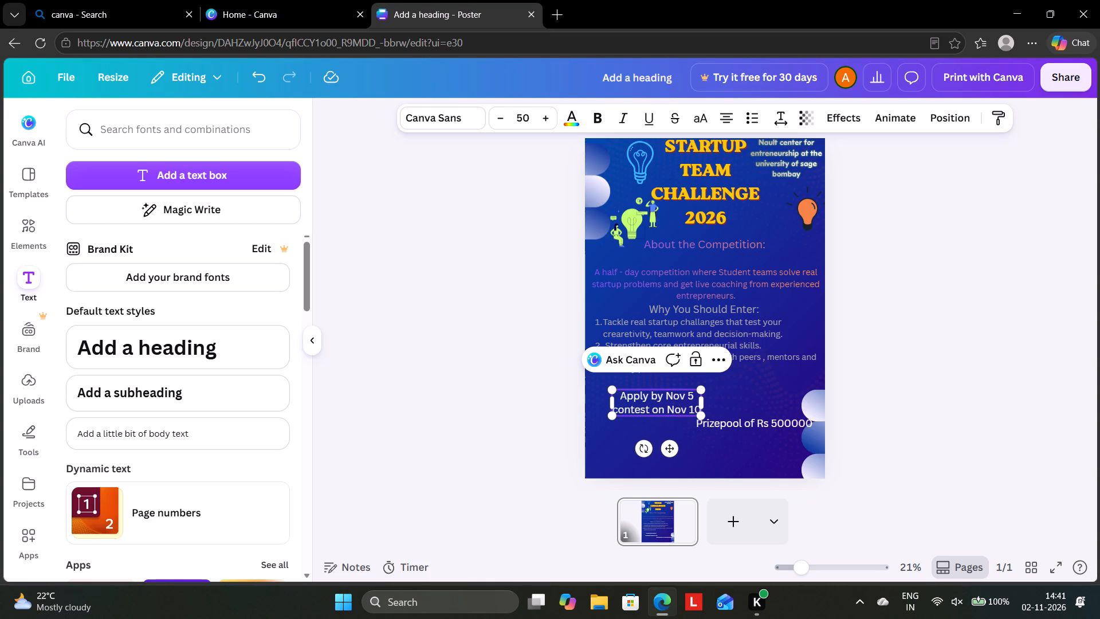
pyautogui.press('Right')
pyautogui.press('Right')
pyautogui.press('Right')
pyautogui.press('Right')
pyautogui.press('Right')
pyautogui.press('Right')
pyautogui.press('Right')
# Add a third line reading "at the computer lab" to the application details text box.
pyautogui.press('Return')
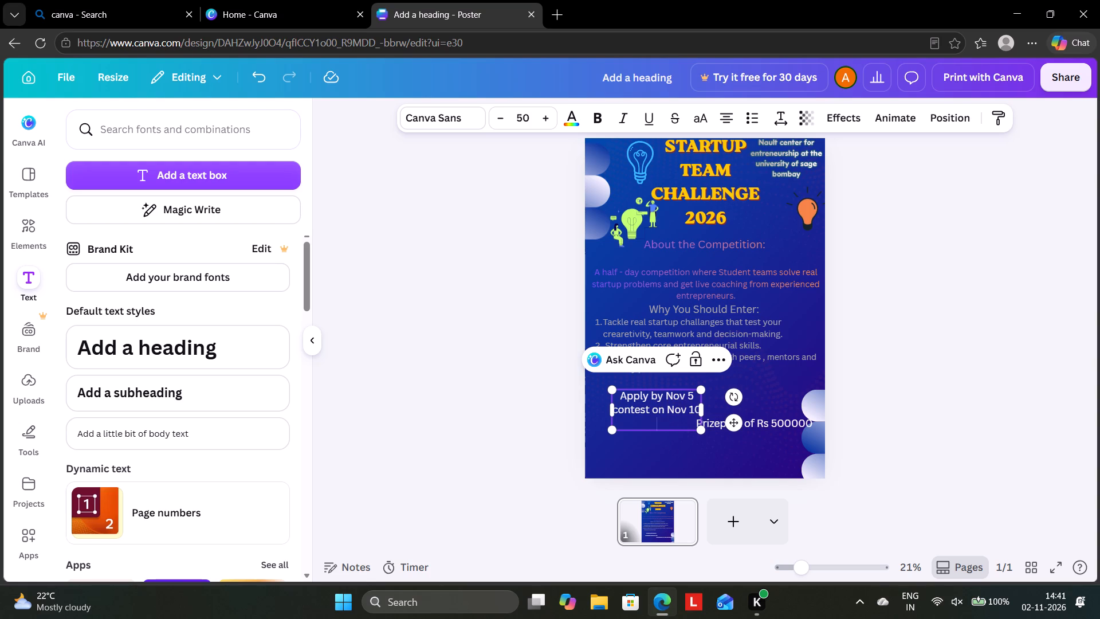
pyautogui.write('at')
pyautogui.press('space')
pyautogui.write('the')
pyautogui.press('space')
pyautogui.write('comp')
pyautogui.write('uter')
pyautogui.press('space')
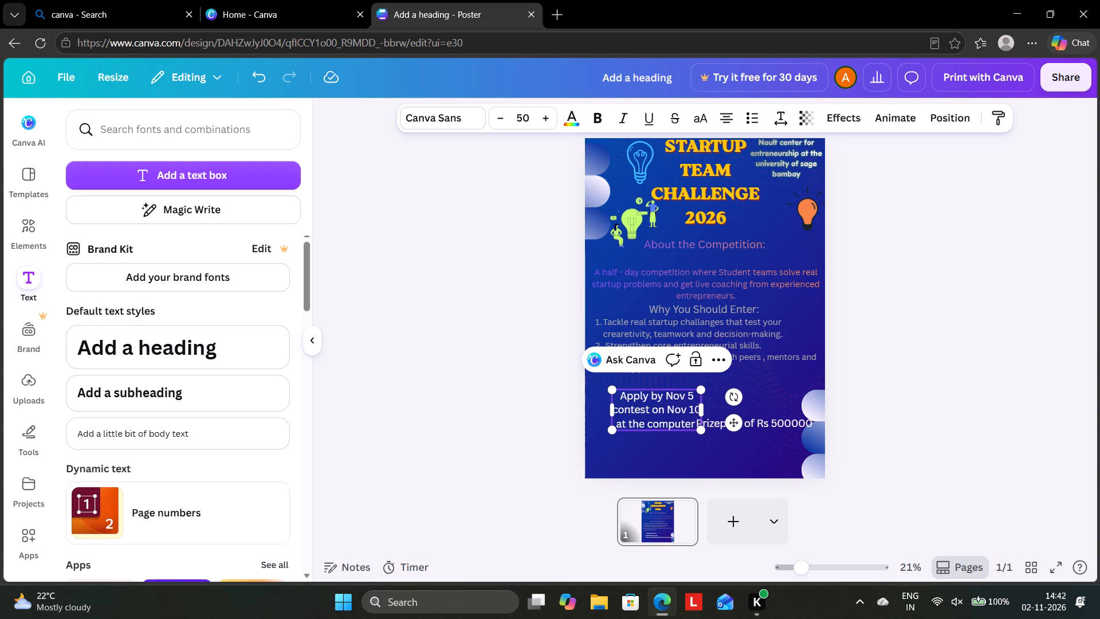
pyautogui.write('lab')
pyautogui.press('space')
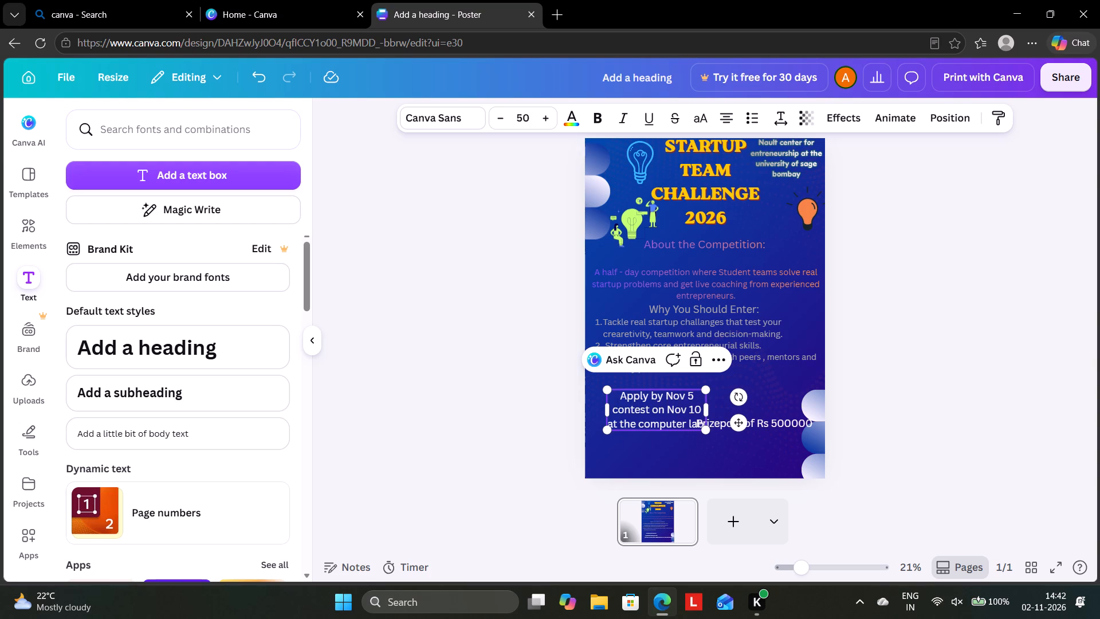
# Reduce the font size of the "Prizepool of Rs 500000" text to 35.
pyautogui.click(764, 423)
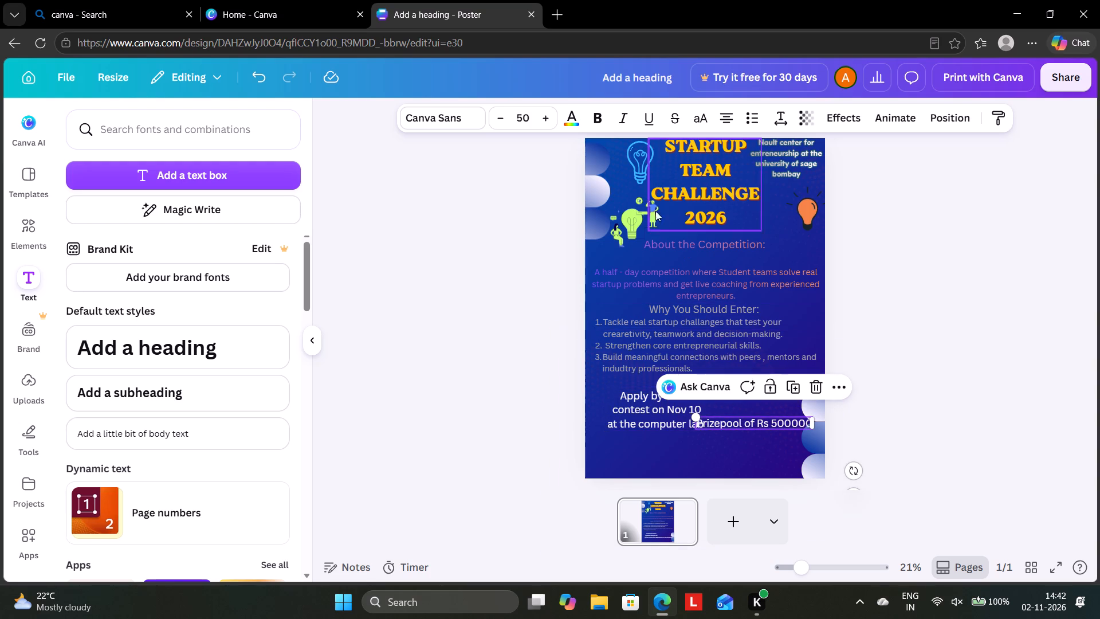
pyautogui.click(500, 116)
pyautogui.tripleClick(500, 116)
pyautogui.tripleClick(500, 116)
pyautogui.tripleClick(500, 117)
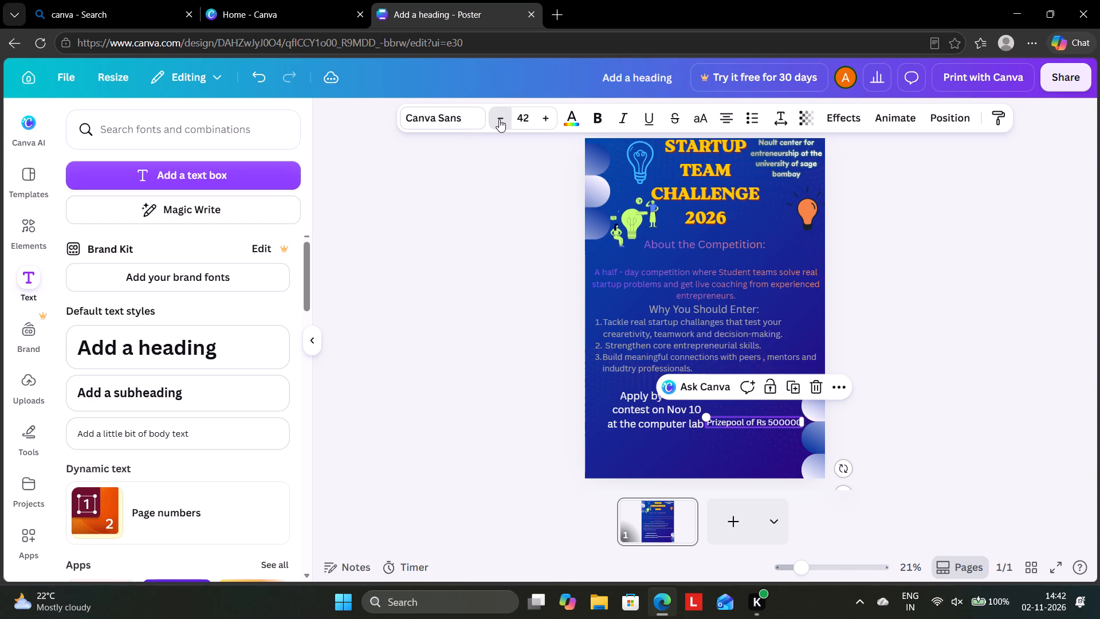
pyautogui.tripleClick(499, 119)
pyautogui.doubleClick(499, 119)
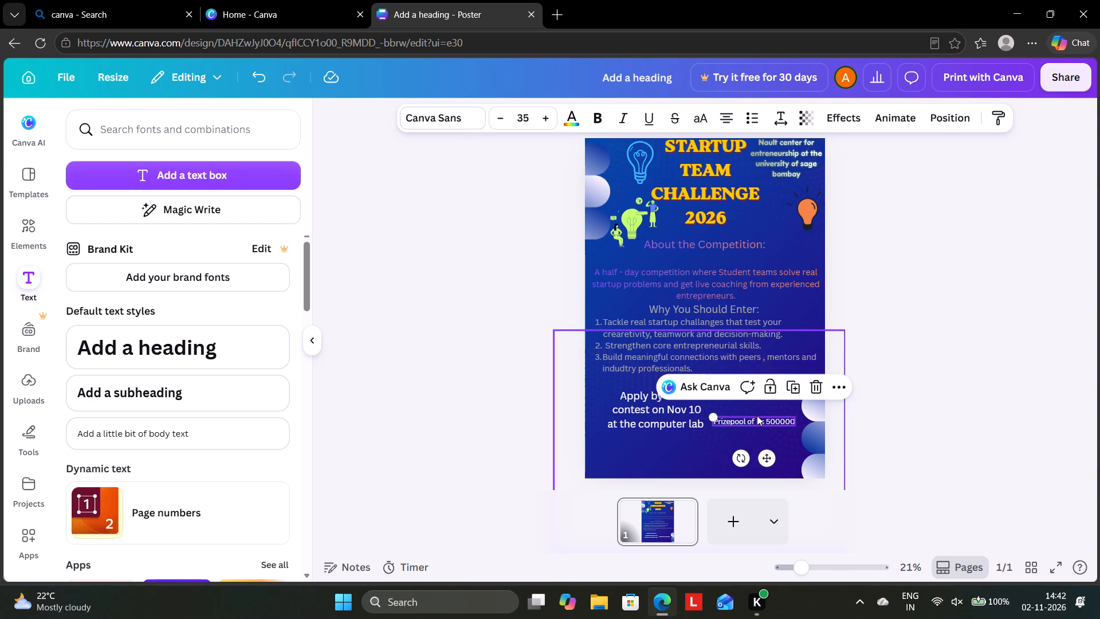
# Move the "Prizepool of Rs 500000" text to the poster's right edge, just above the decorative circles.
pyautogui.moveTo(755, 417); pyautogui.dragTo(768, 380)
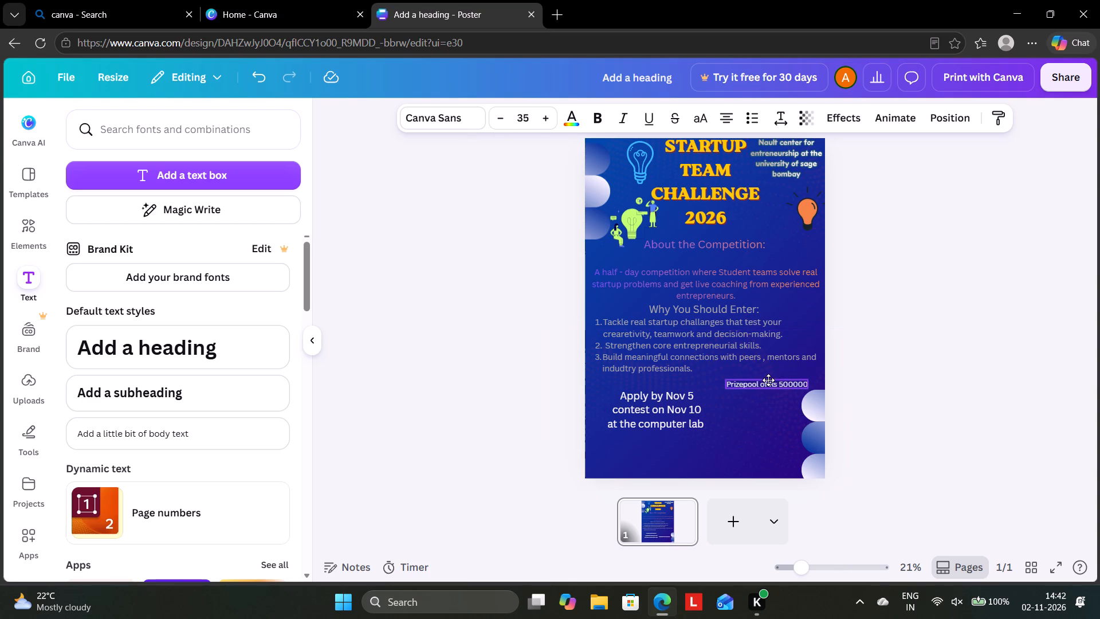
pyautogui.moveTo(768, 380); pyautogui.dragTo(781, 377)
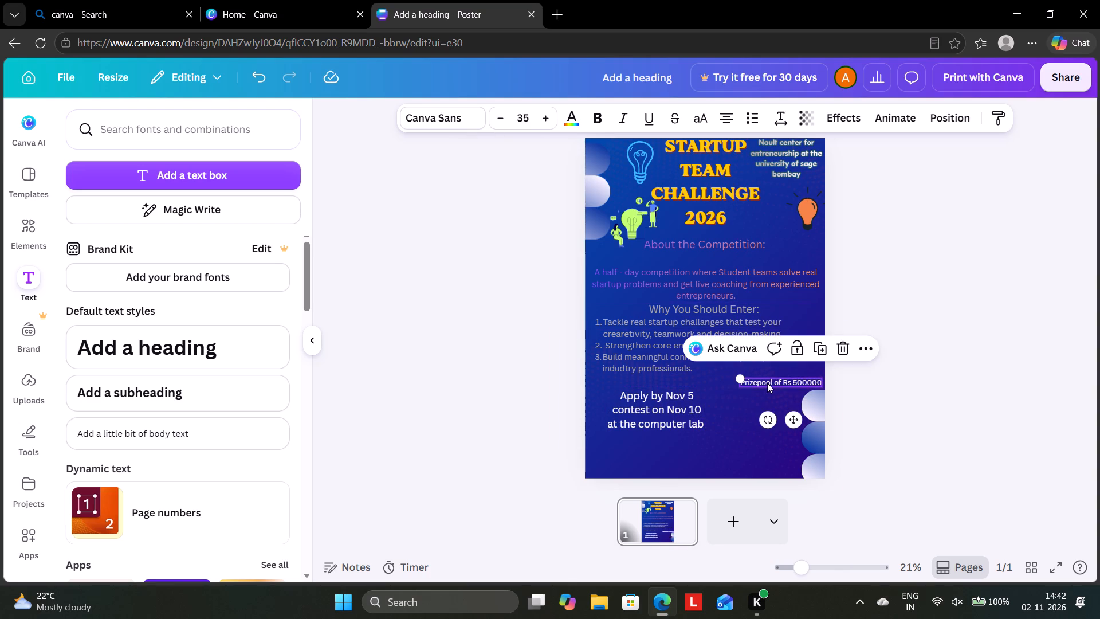
# Increase the font size of the "Prizepool of Rs 500000" text to 39.
pyautogui.tripleClick(549, 120)
pyautogui.click(548, 120)
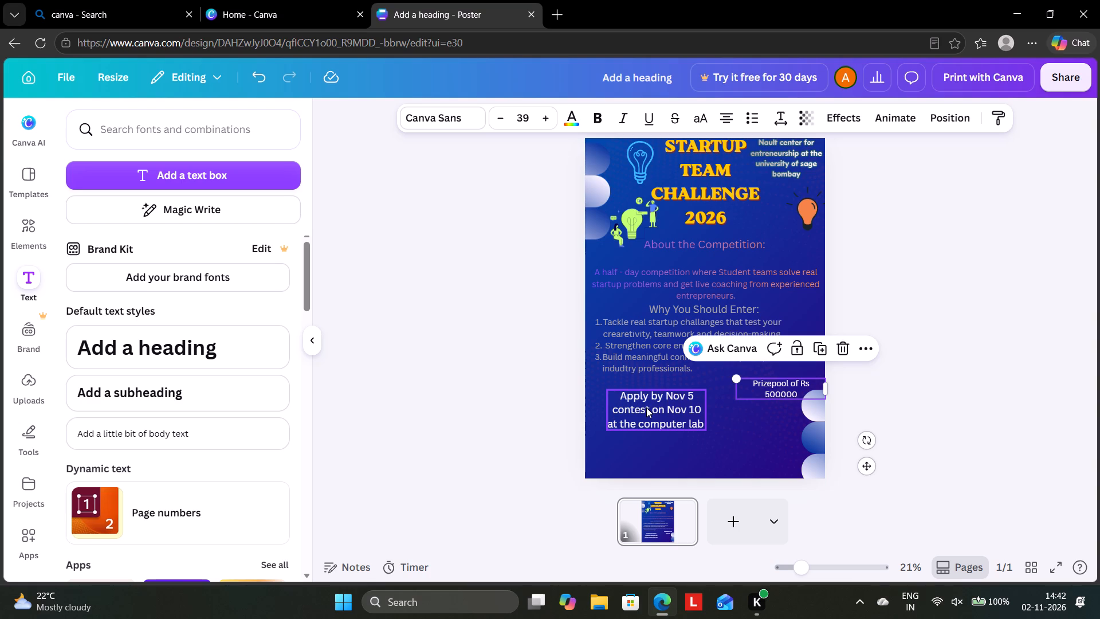
# Recolour the "Apply by Nov 5" details text pink #ff66c4, applying the change to all matching white text on the page.
pyautogui.click(649, 412)
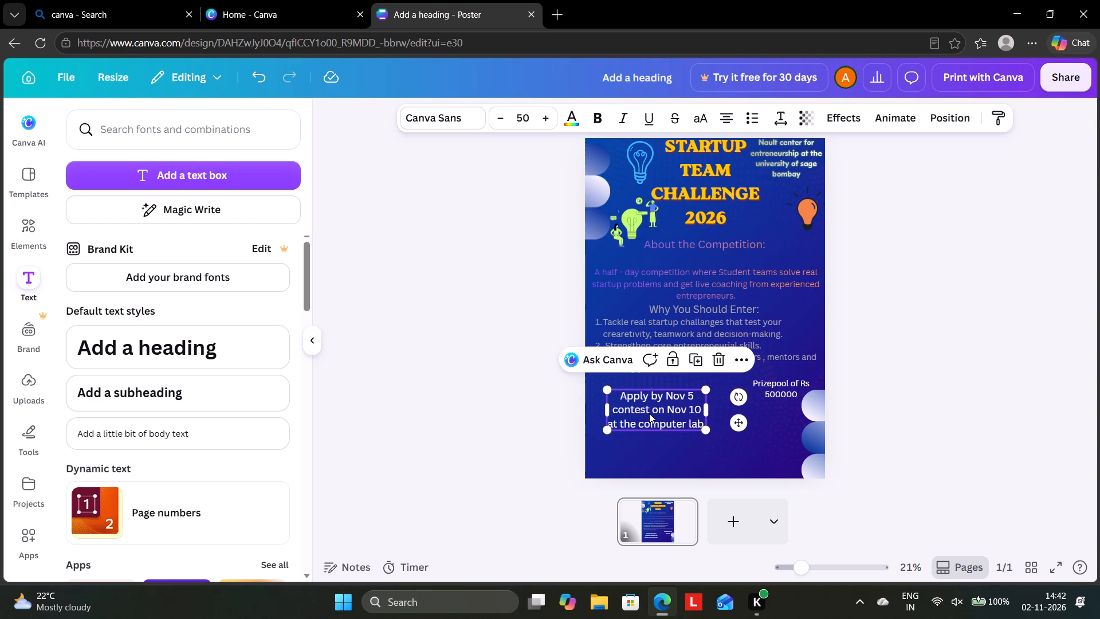
pyautogui.click(678, 408)
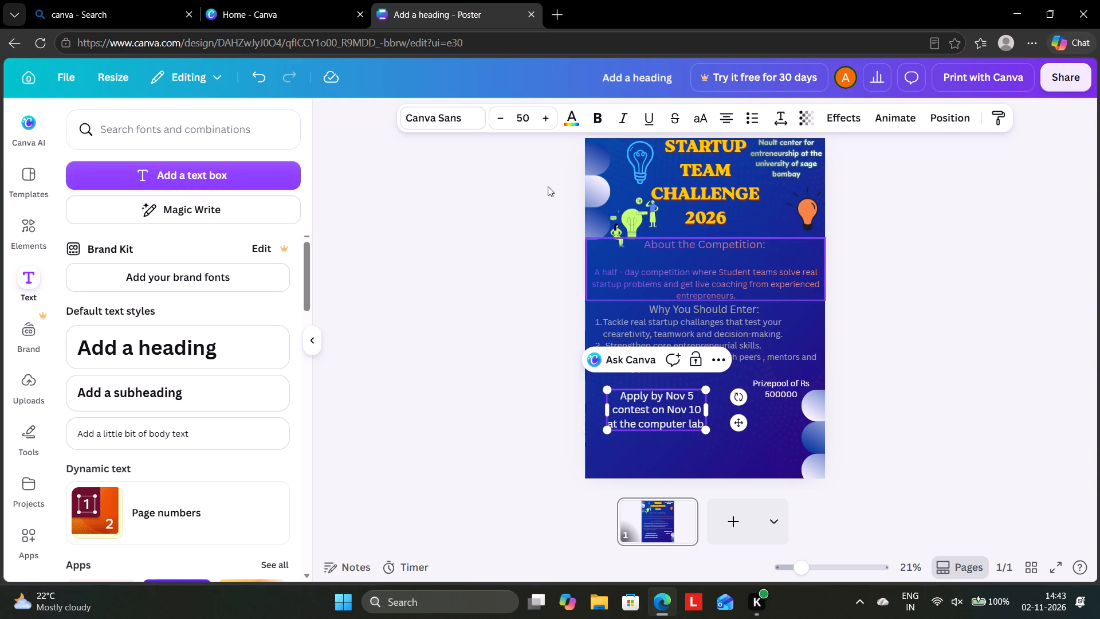
pyautogui.click(565, 109)
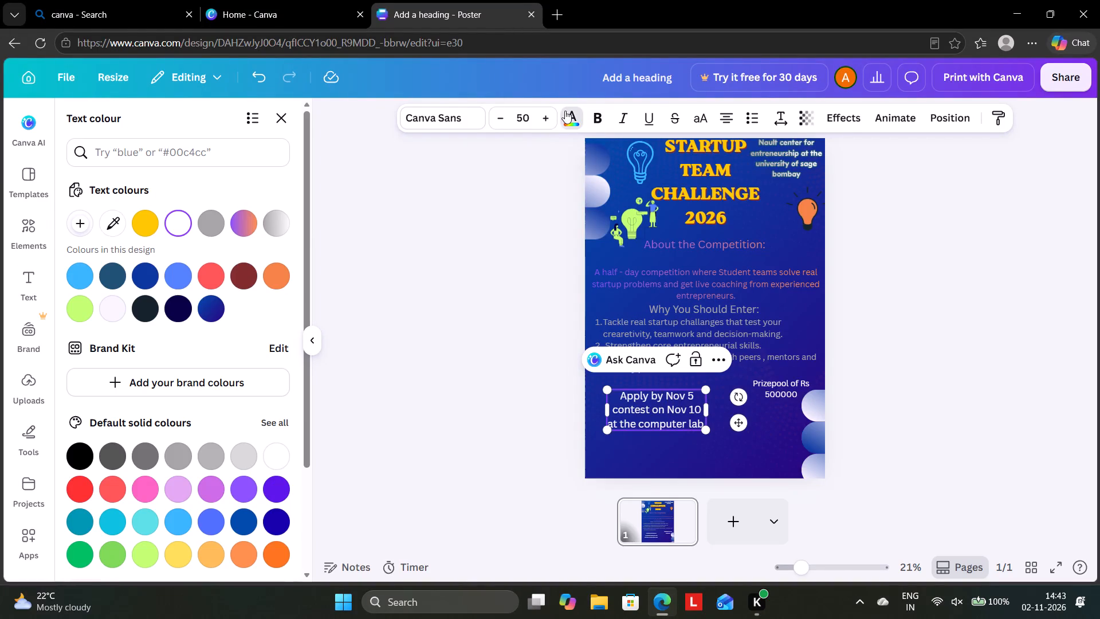
pyautogui.click(135, 481)
pyautogui.click(139, 551)
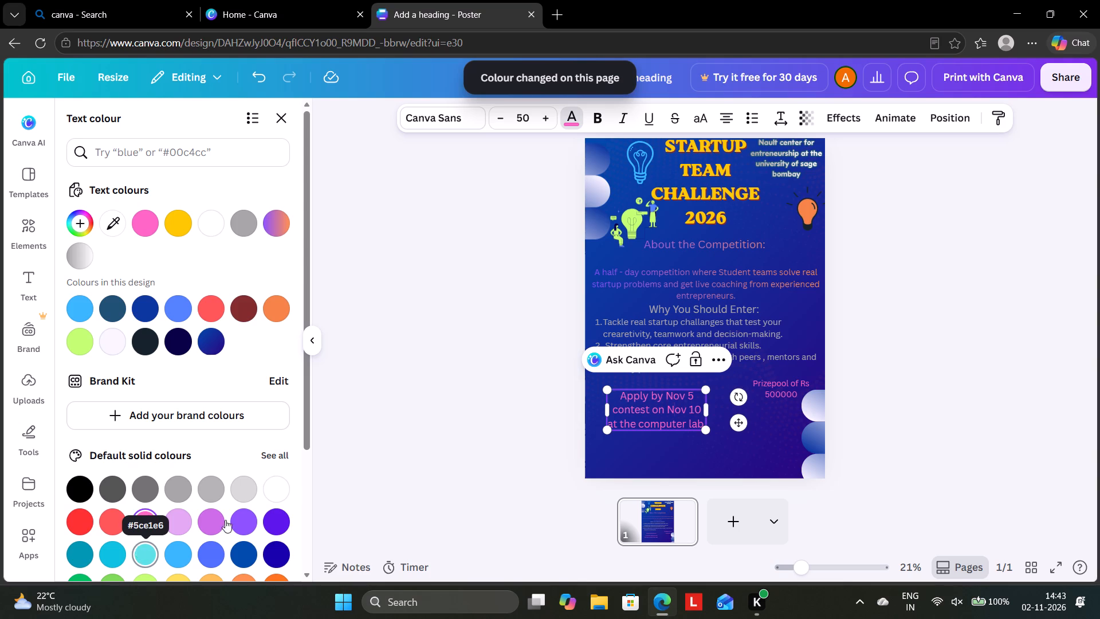
pyautogui.click(416, 346)
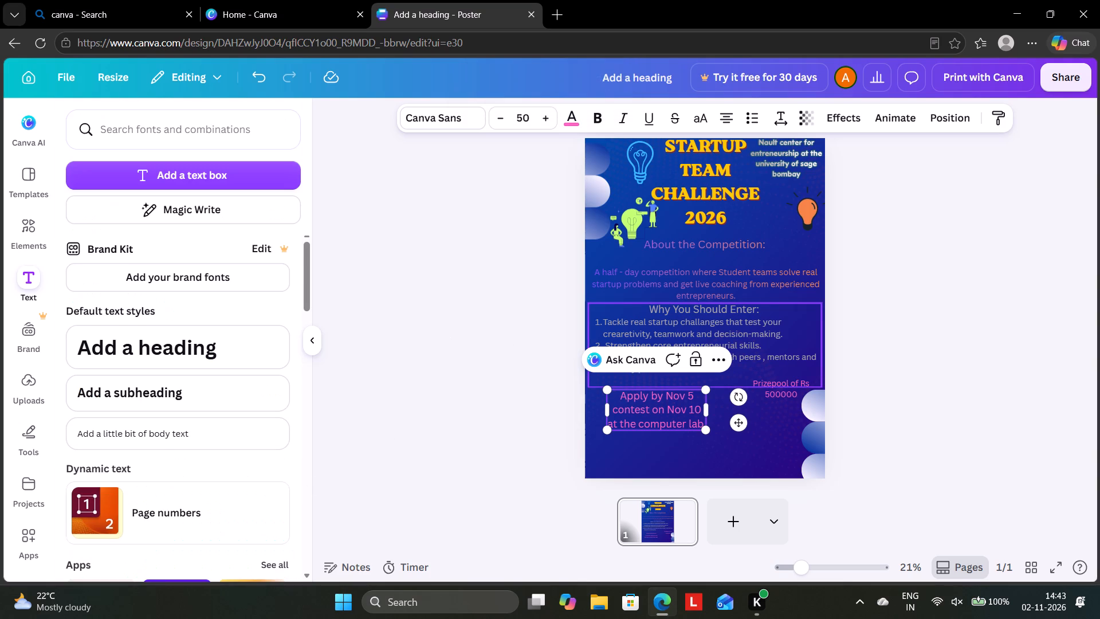
pyautogui.click(658, 441)
pyautogui.click(644, 431)
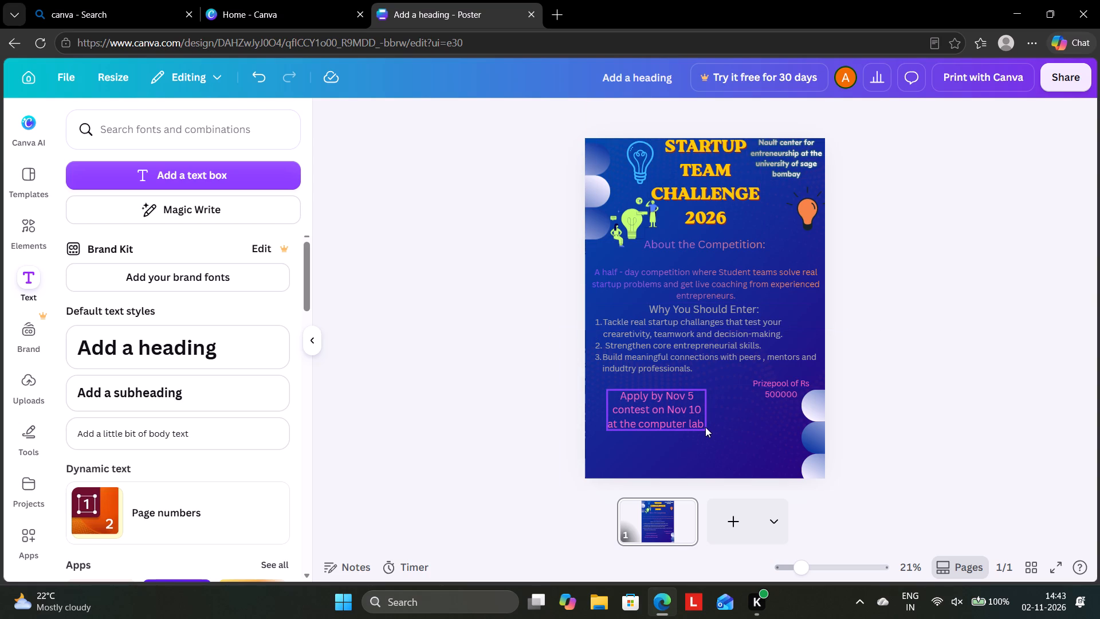
# Add a body text box and place it below the "at the computer lab" line near the poster's bottom edge.
pyautogui.click(168, 437)
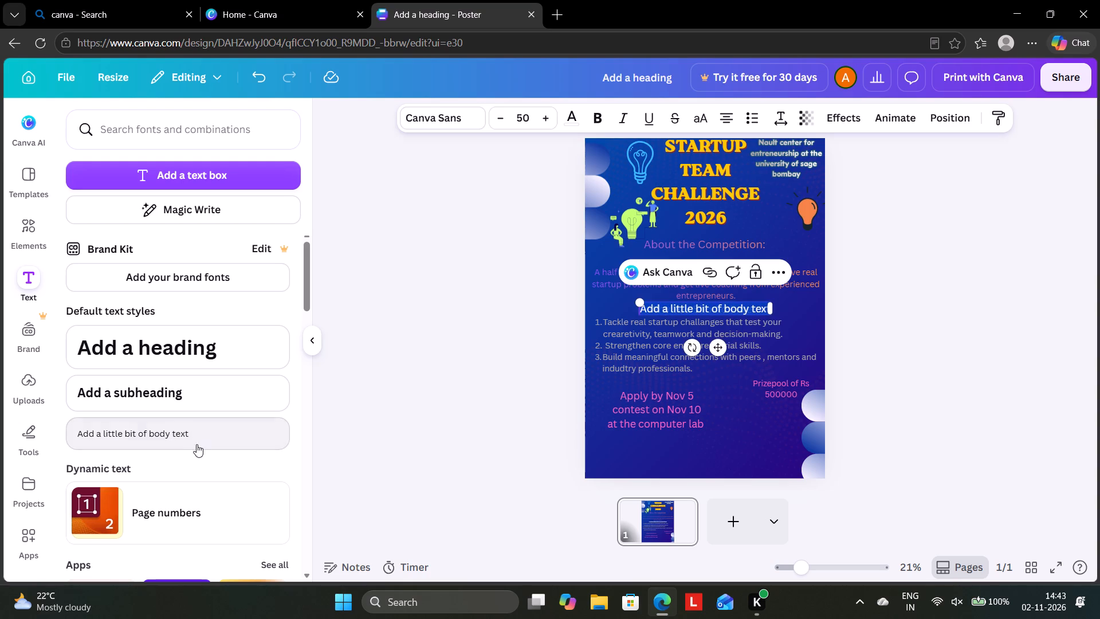
pyautogui.moveTo(717, 351); pyautogui.dragTo(702, 463)
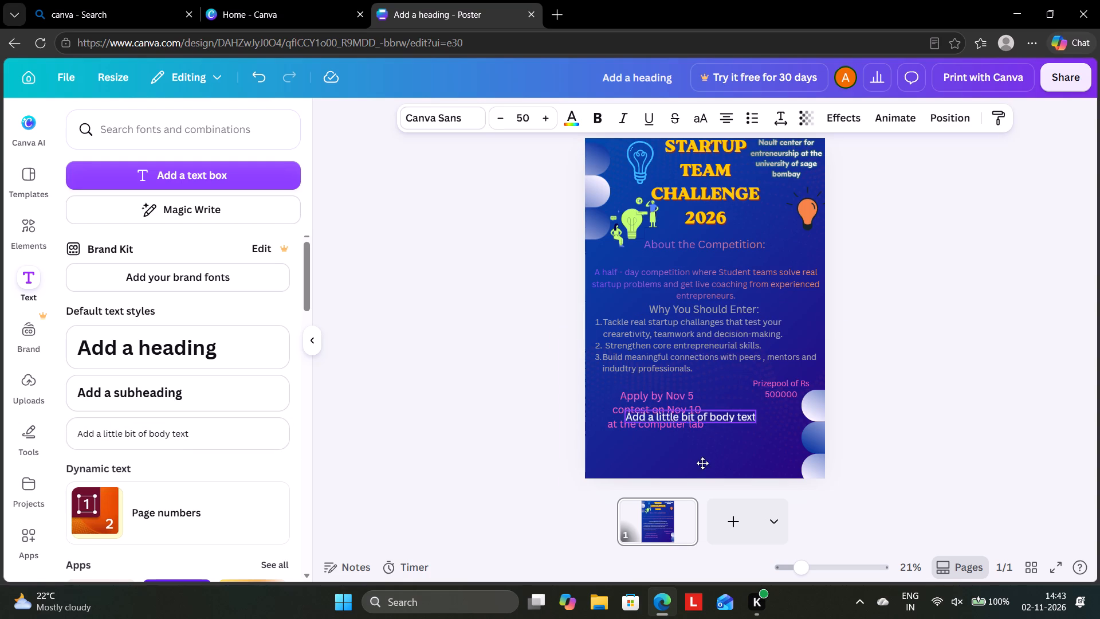
pyautogui.moveTo(702, 463); pyautogui.dragTo(707, 490)
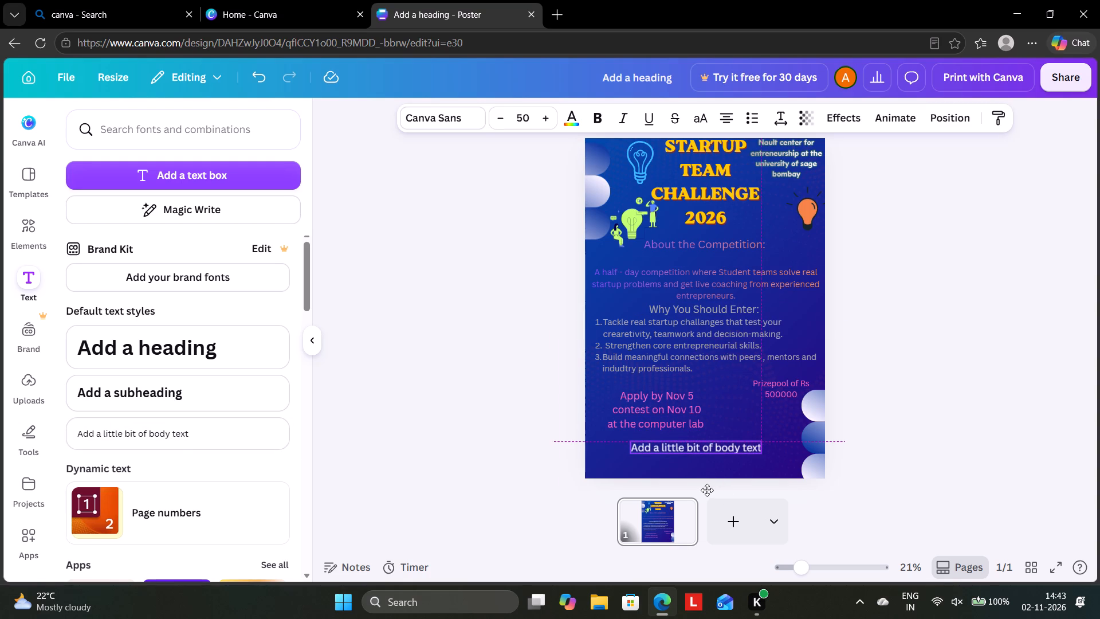
pyautogui.moveTo(707, 490); pyautogui.dragTo(707, 487)
pyautogui.moveTo(707, 487); pyautogui.dragTo(707, 488)
# Replace the new text box's placeholder with "For registertion visits our website:".
pyautogui.click(705, 441)
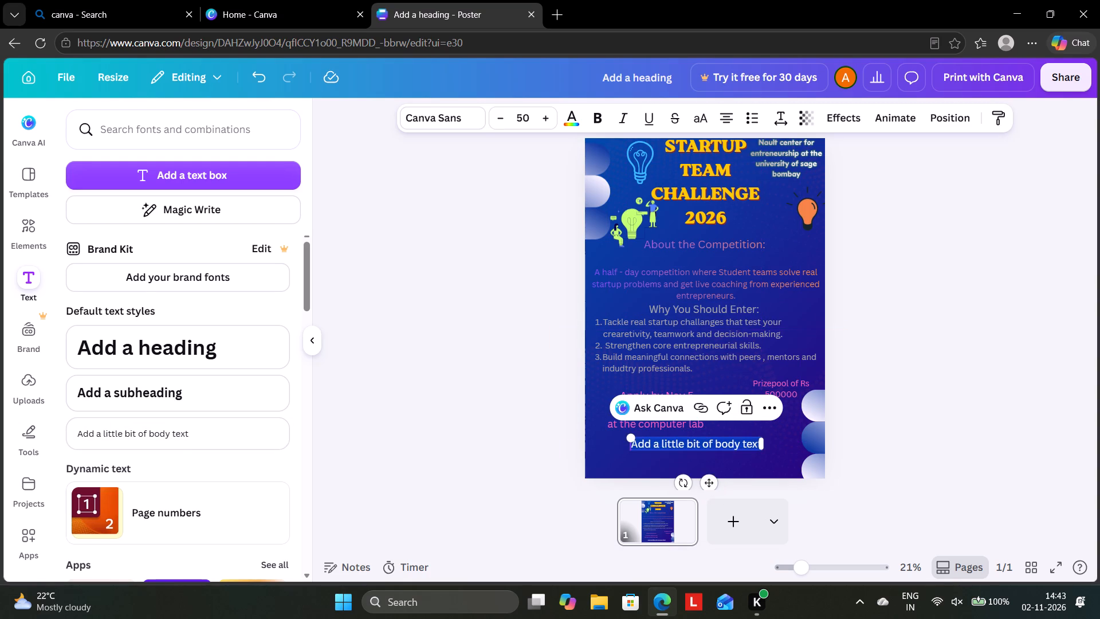
pyautogui.press('BackSpace')
pyautogui.hotkey('shift', 'f')
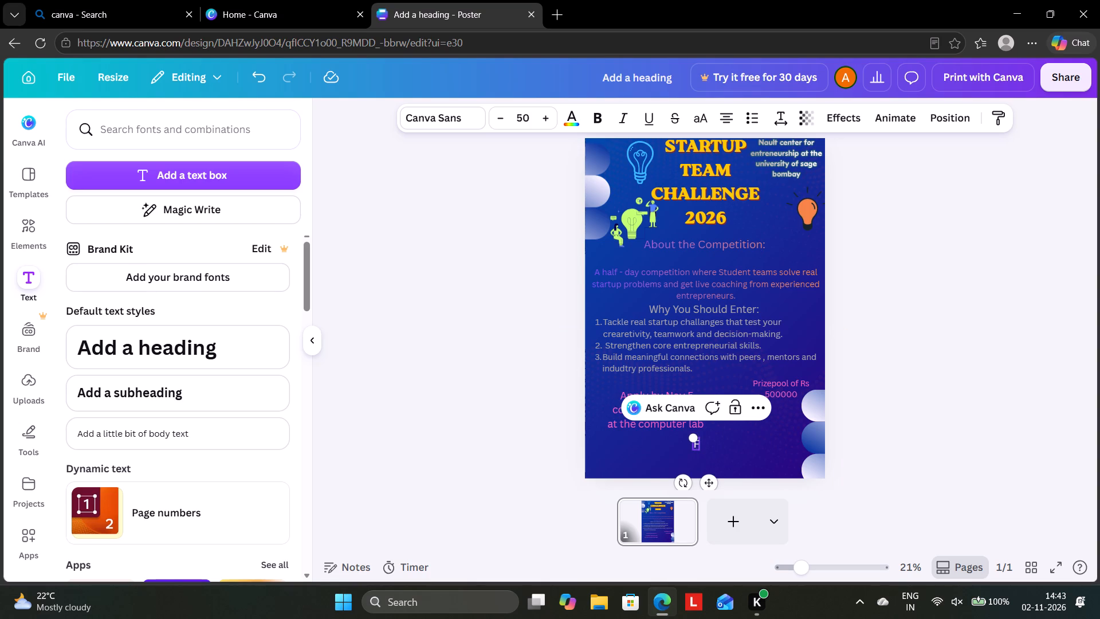
pyautogui.press('o')
pyautogui.write('r register')
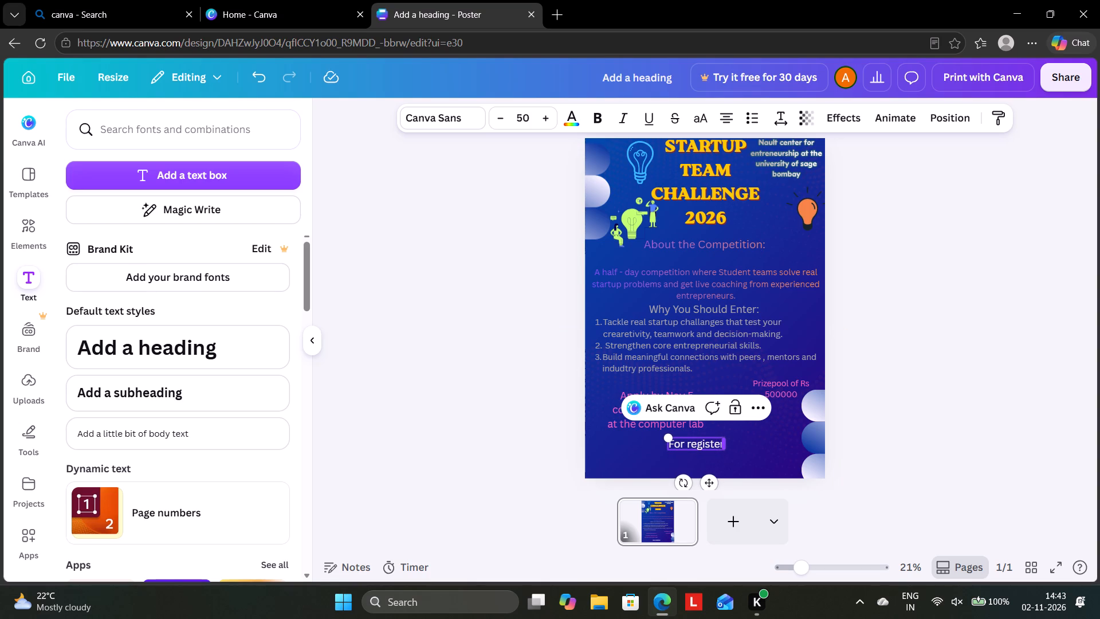
pyautogui.write('tion')
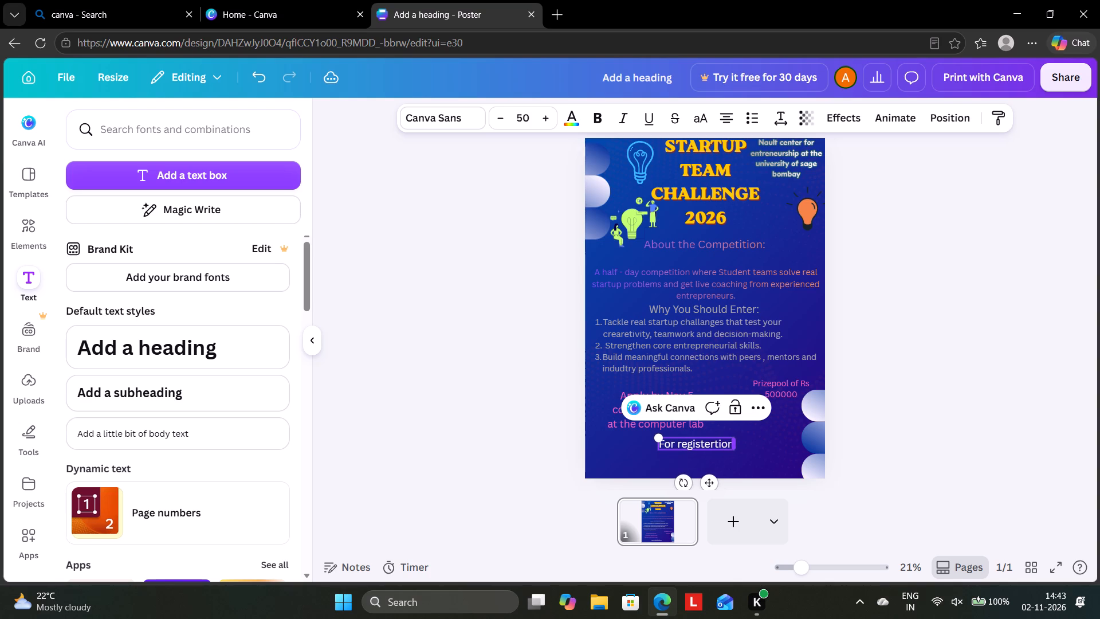
pyautogui.press('space')
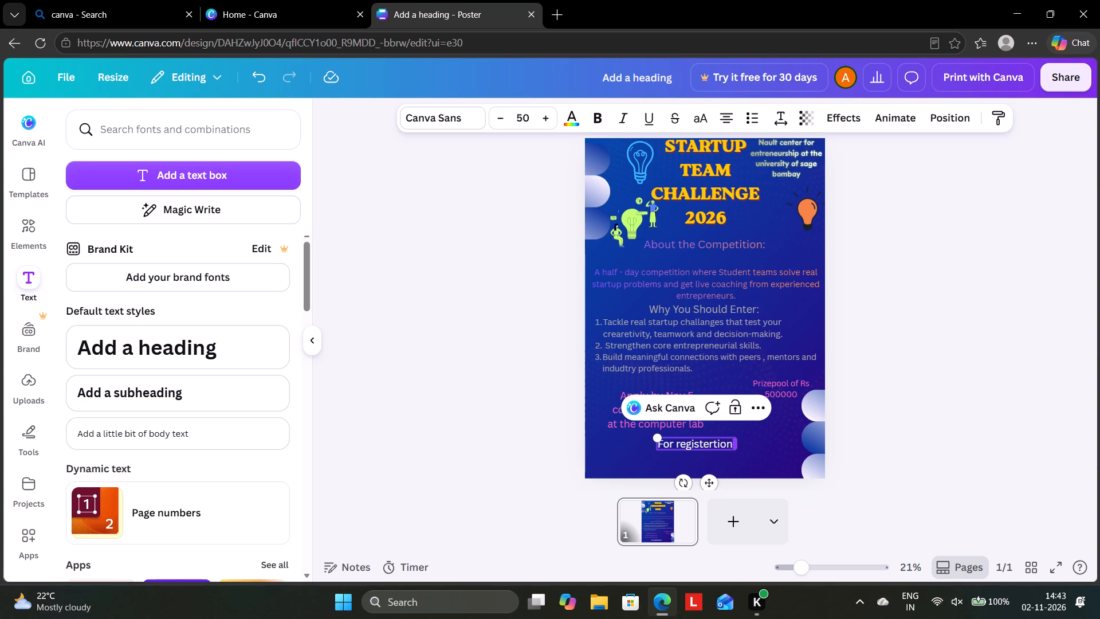
pyautogui.write('vi')
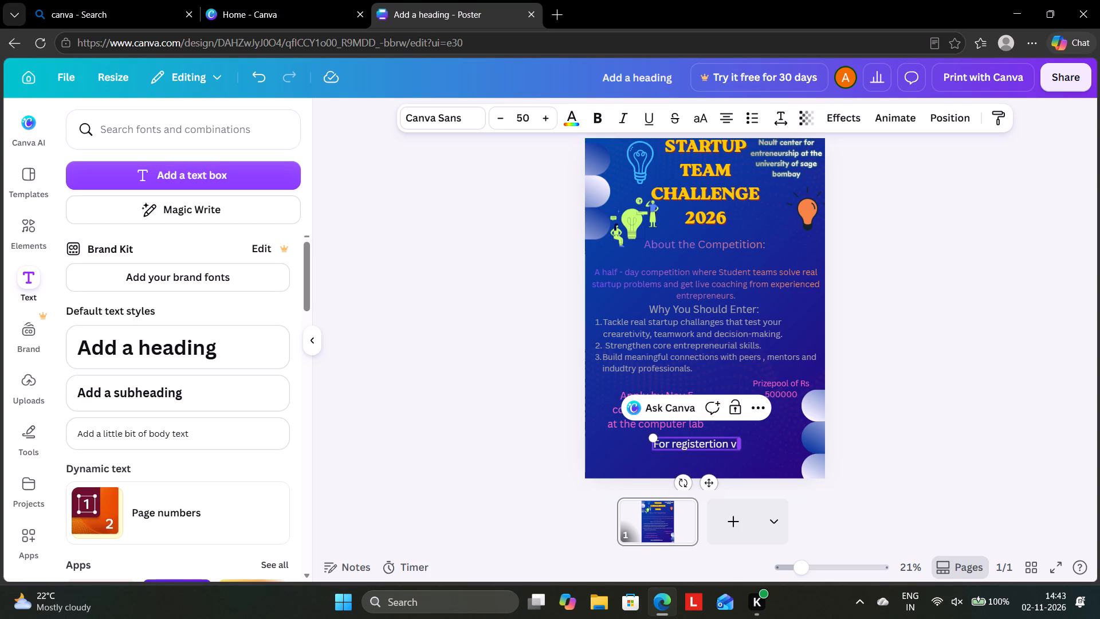
pyautogui.press('t')
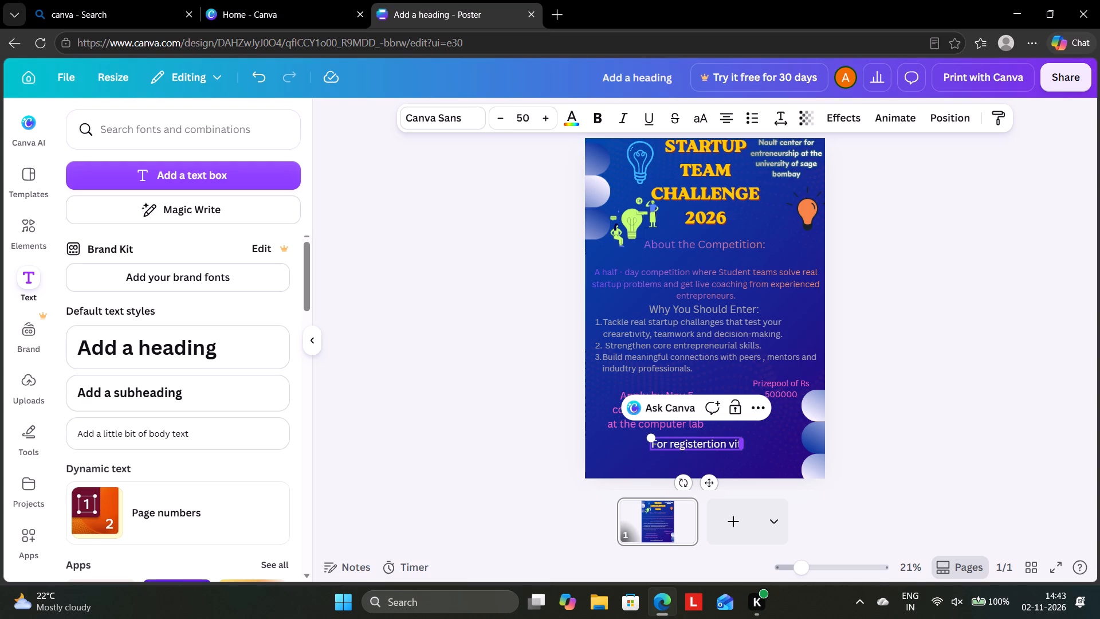
pyautogui.press('BackSpace')
pyautogui.write('sits')
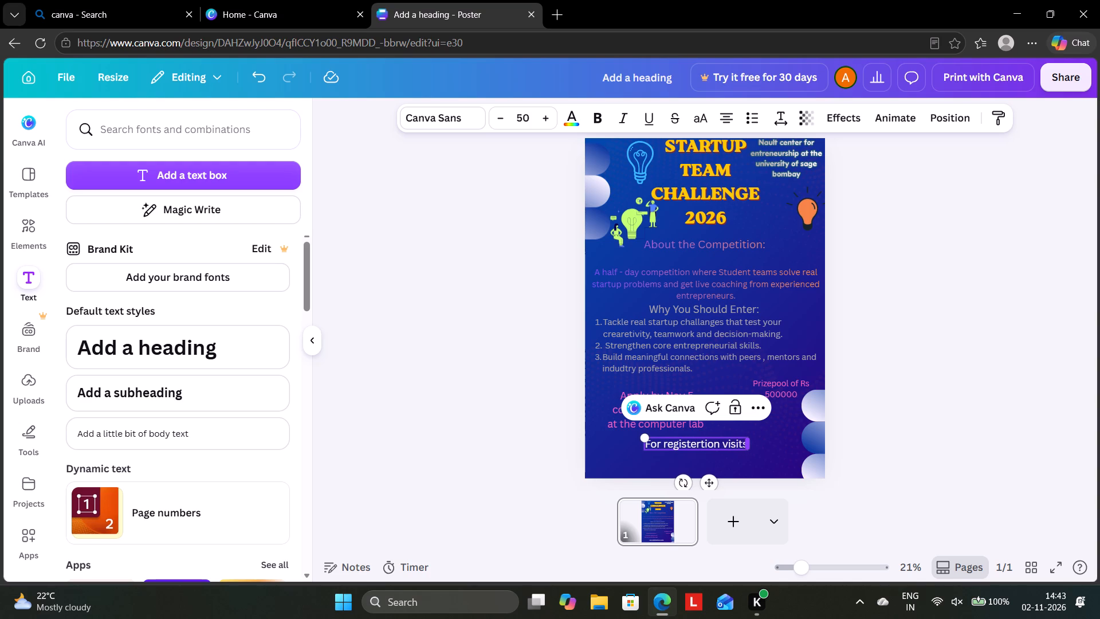
pyautogui.press('space')
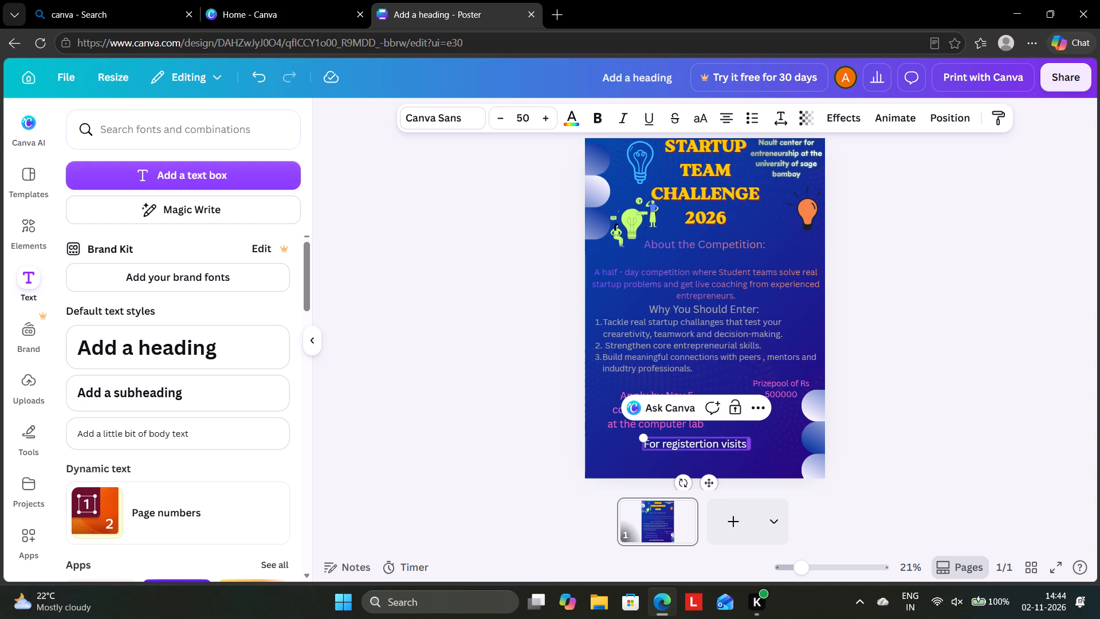
pyautogui.write('our')
pyautogui.press('space')
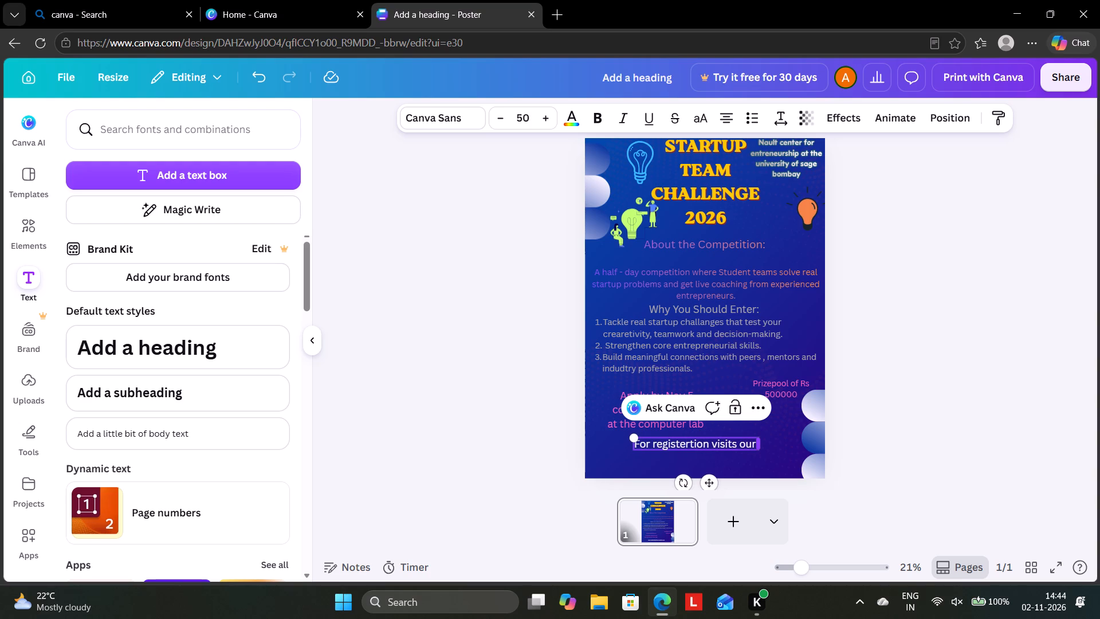
pyautogui.write('wen')
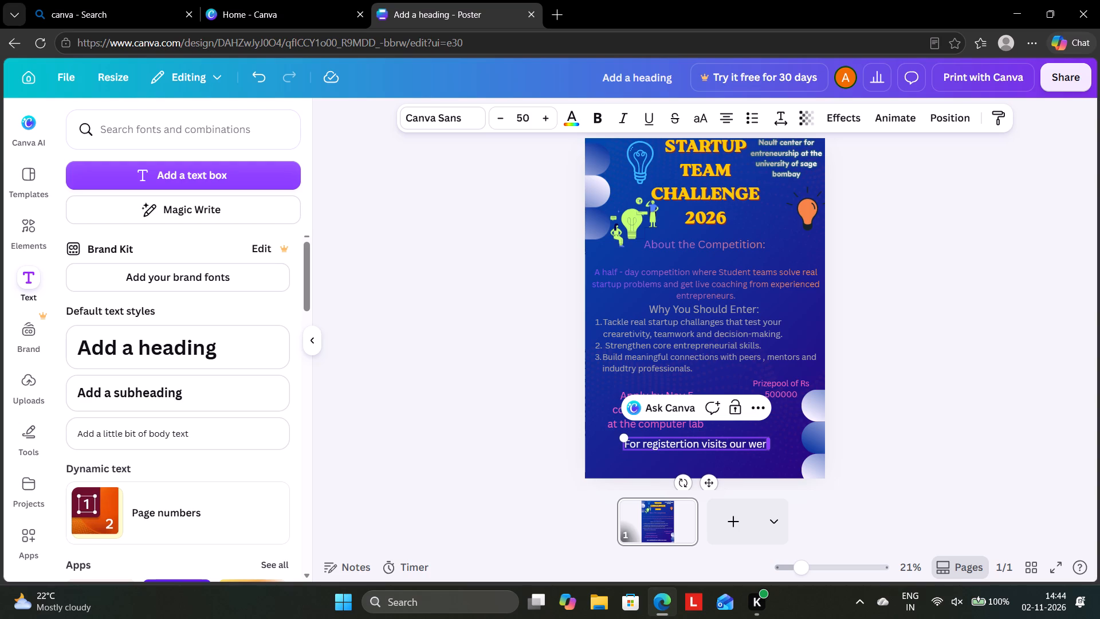
pyautogui.press('BackSpace')
pyautogui.write('bsit')
pyautogui.press('e')
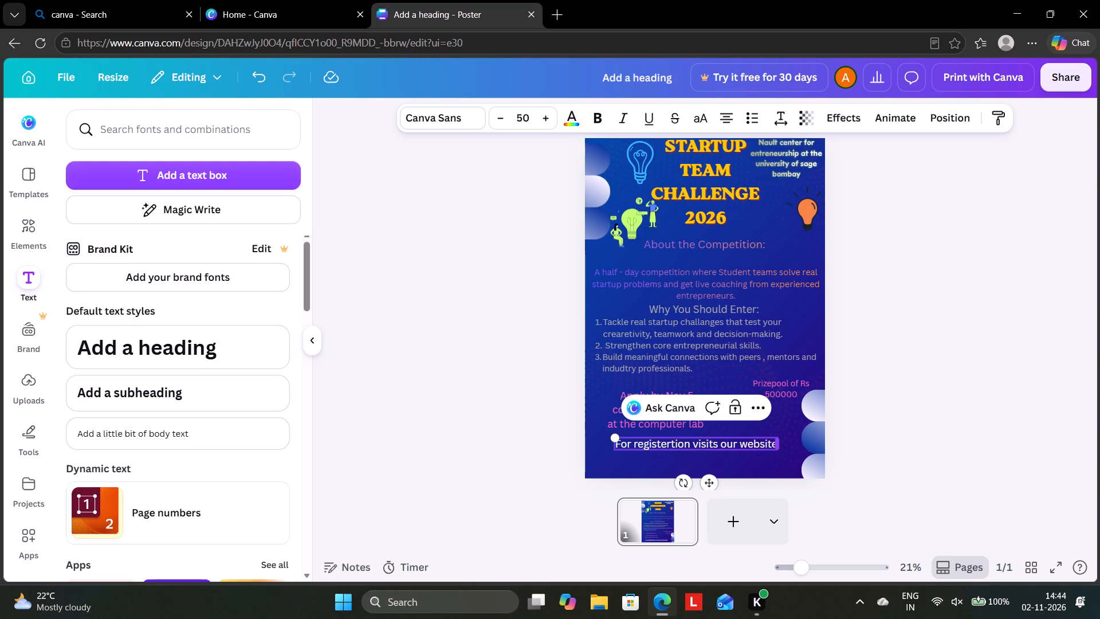
pyautogui.press('space')
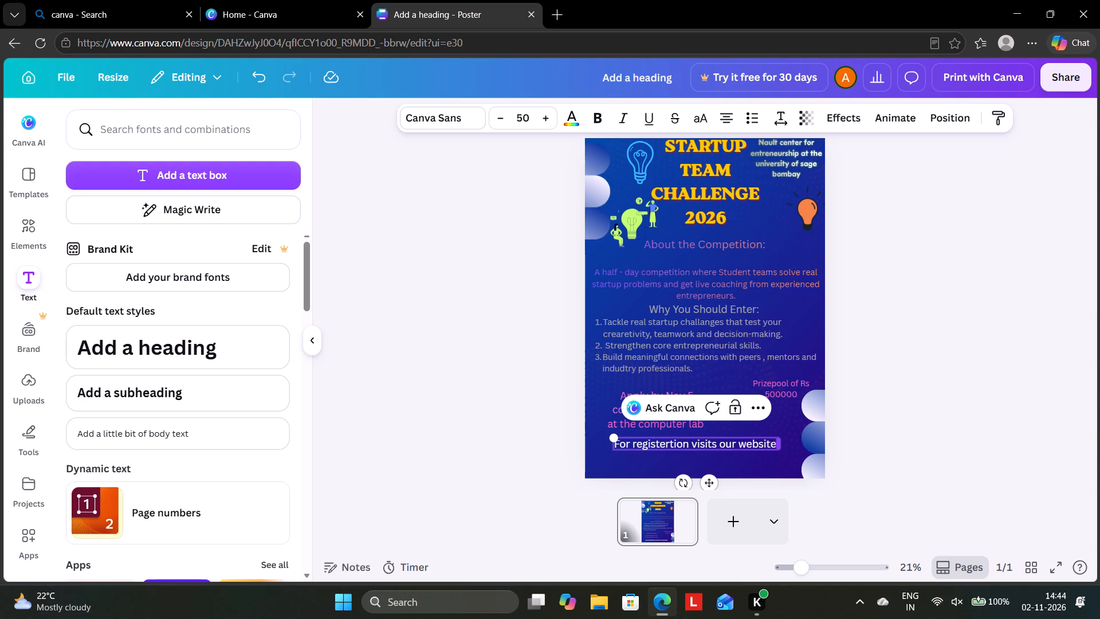
pyautogui.press('BackSpace')
pyautogui.hotkey('shift', ':')
pyautogui.press('space')
pyautogui.write('www')
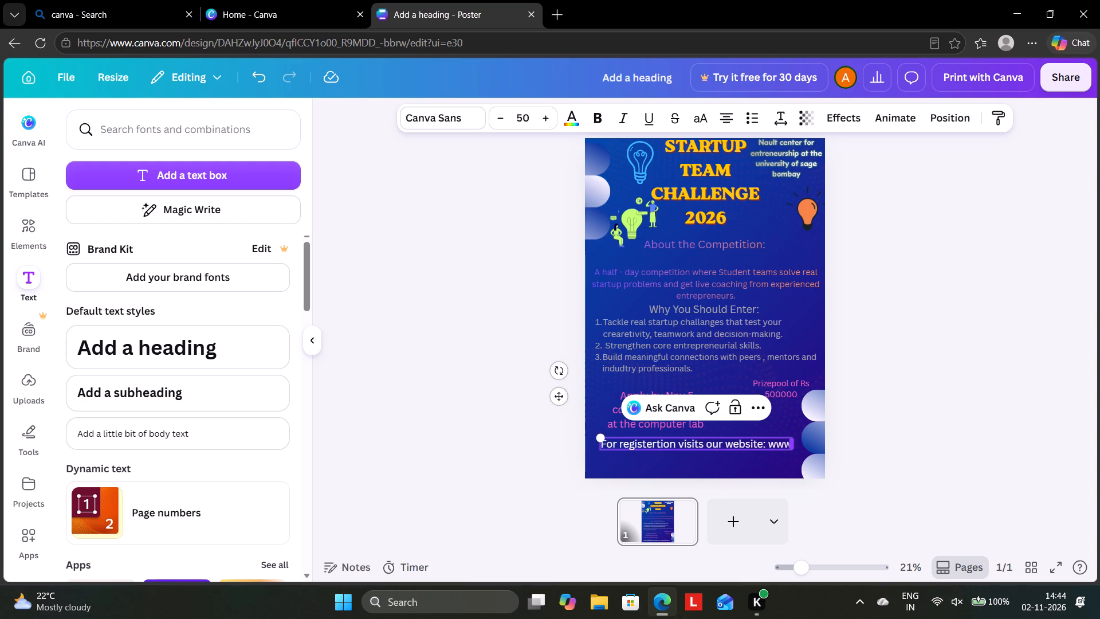
pyautogui.press('.')
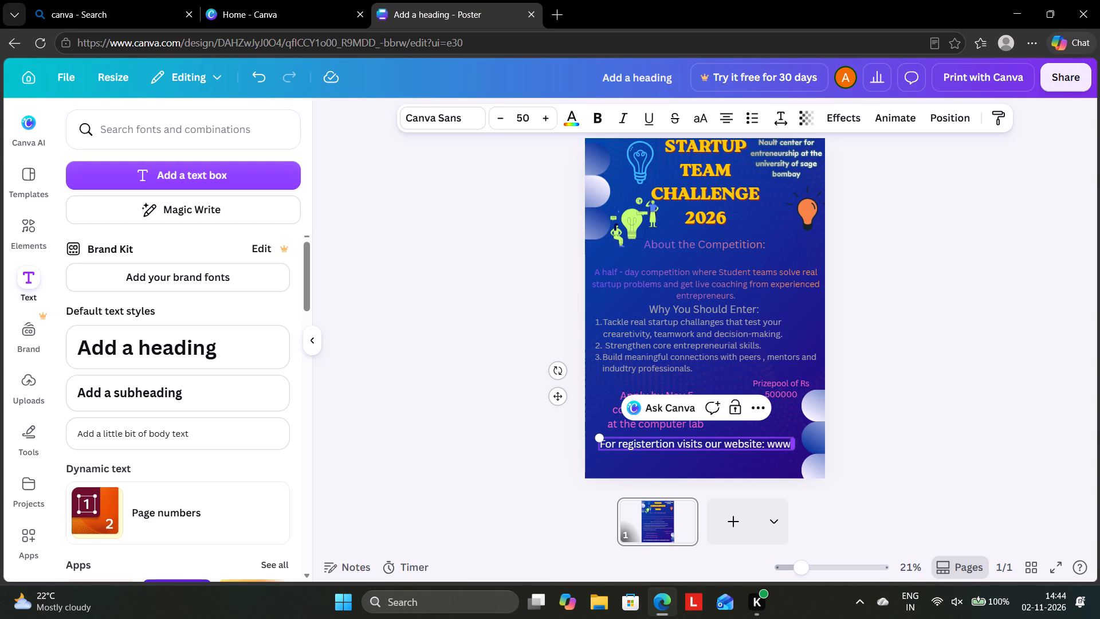
pyautogui.write('sage')
pyautogui.press('space')
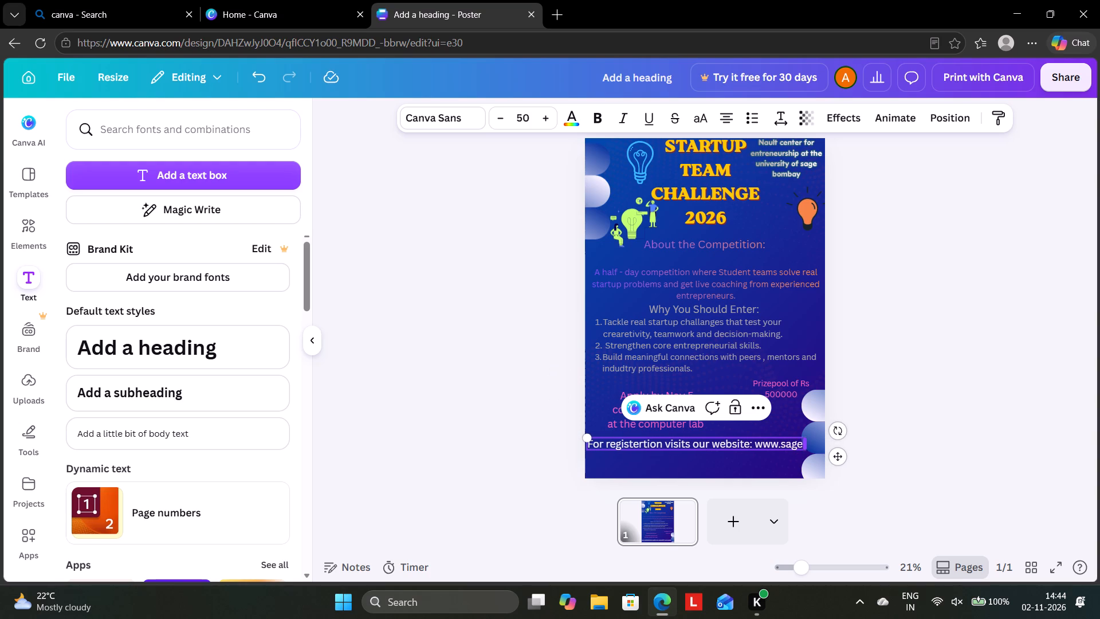
pyautogui.press('BackSpace')
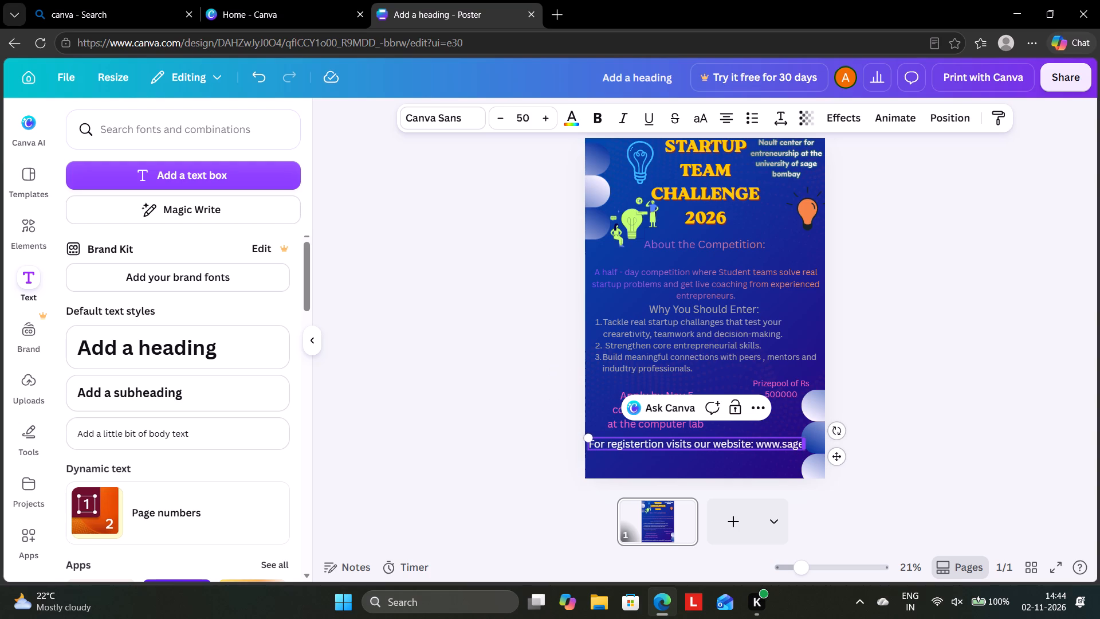
pyautogui.write('ub')
pyautogui.press('BackSpace')
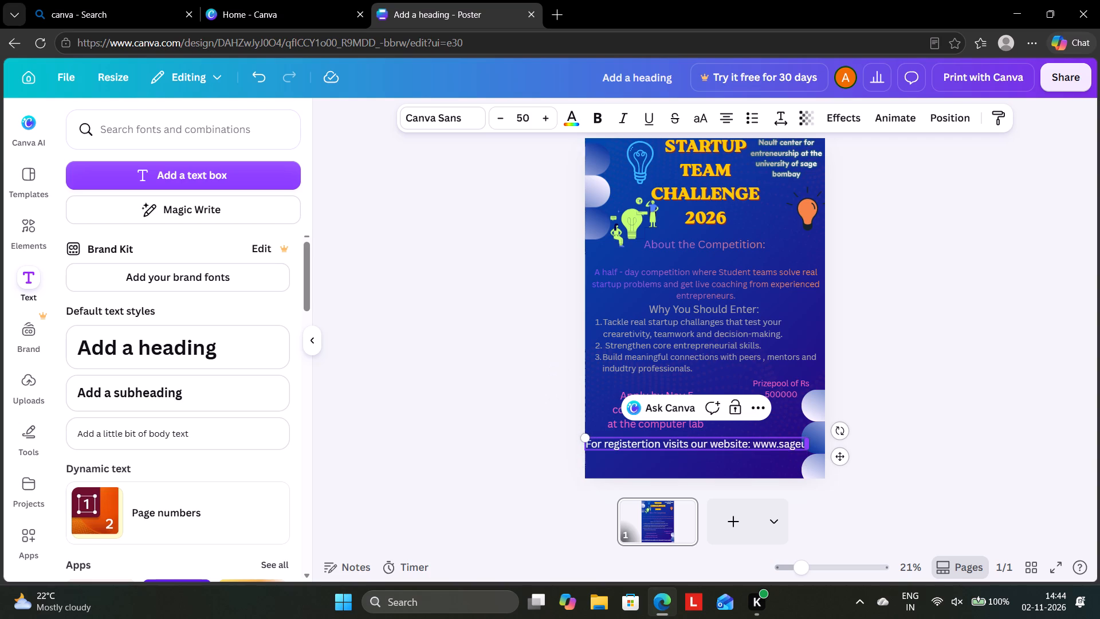
pyautogui.write('ni')
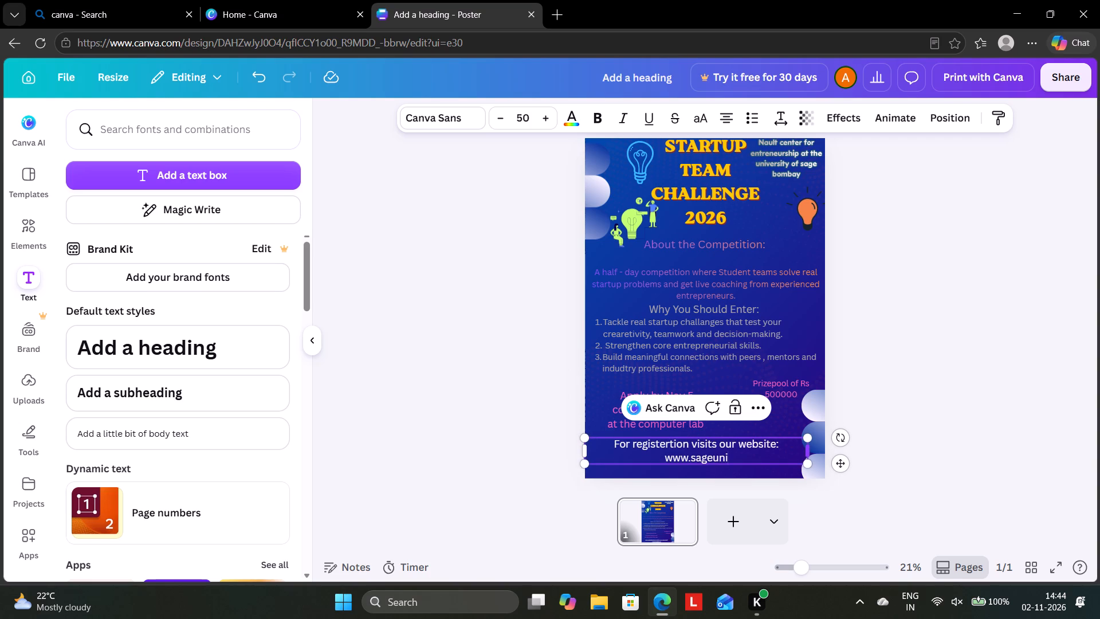
pyautogui.write('.com')
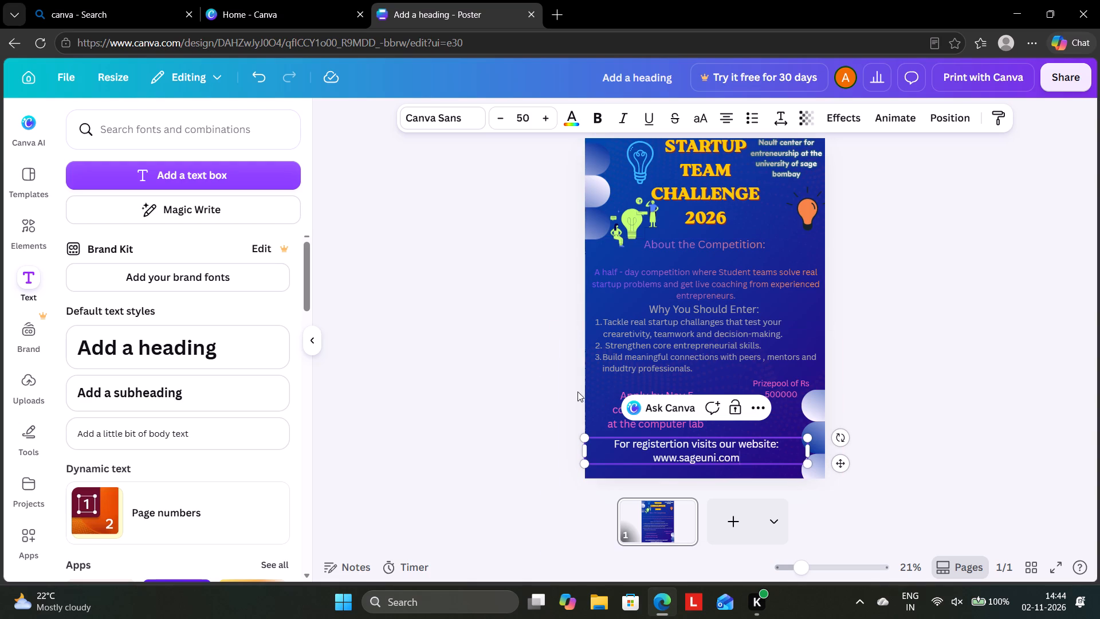
# Deselect the poster elements and check the design's save status.
pyautogui.click(601, 385)
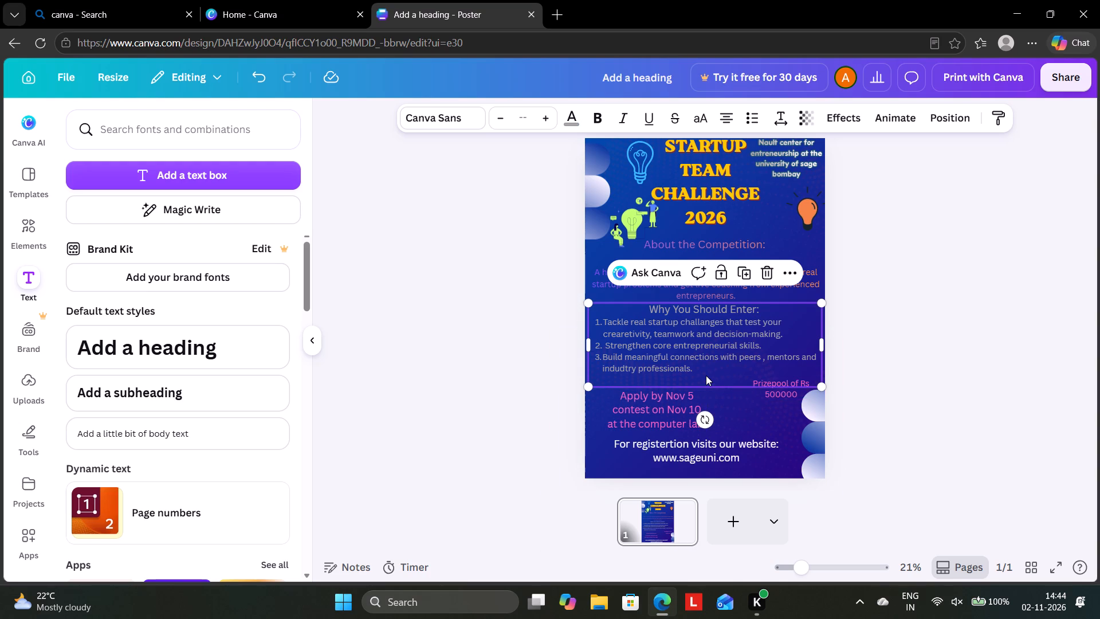
pyautogui.click(717, 390)
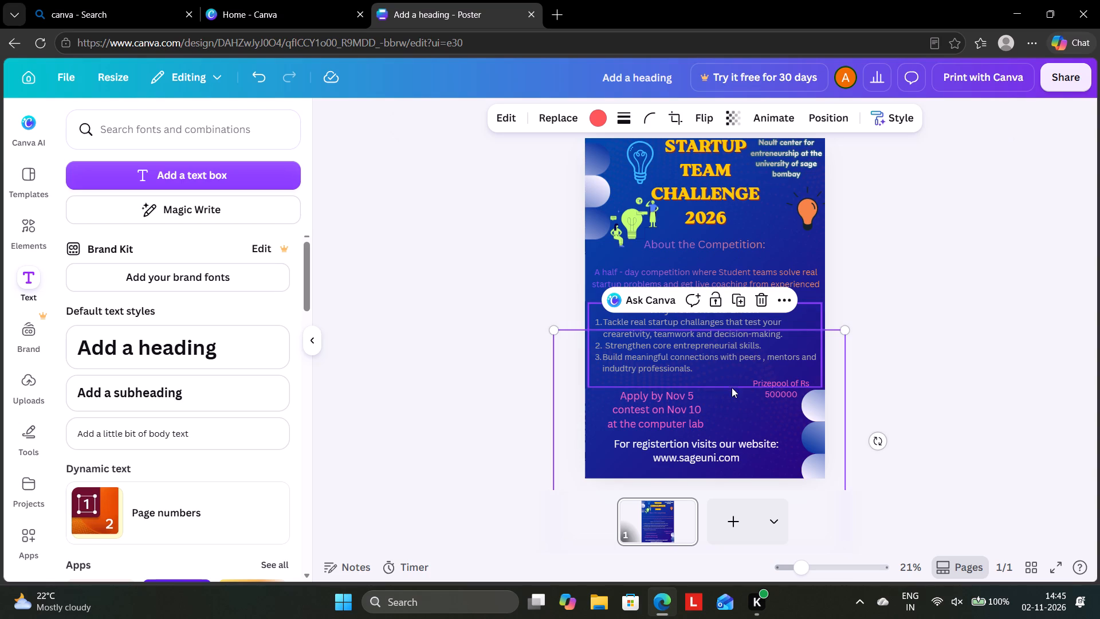
pyautogui.click(367, 156)
pyautogui.click(329, 73)
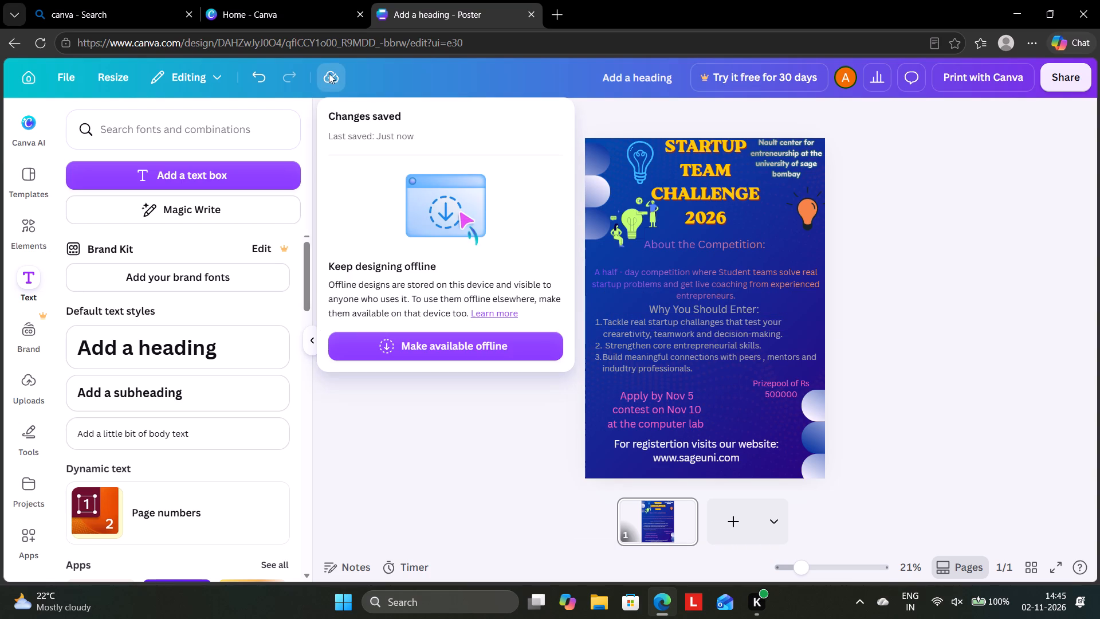
# Make the Startup Team Challenge poster design available offline.
pyautogui.click(413, 335)
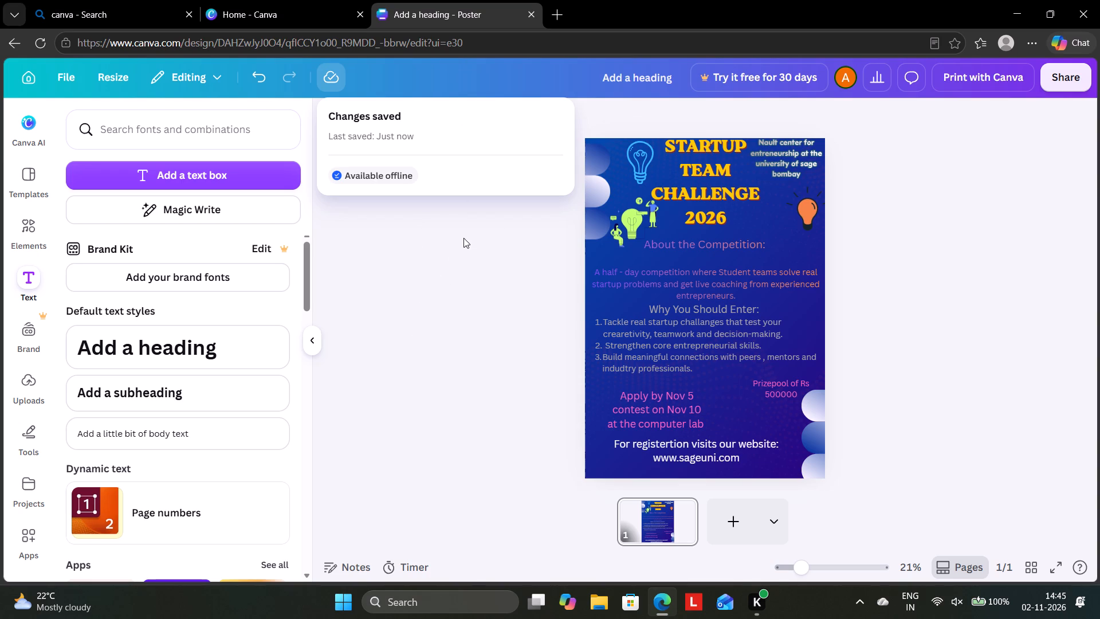
pyautogui.click(465, 265)
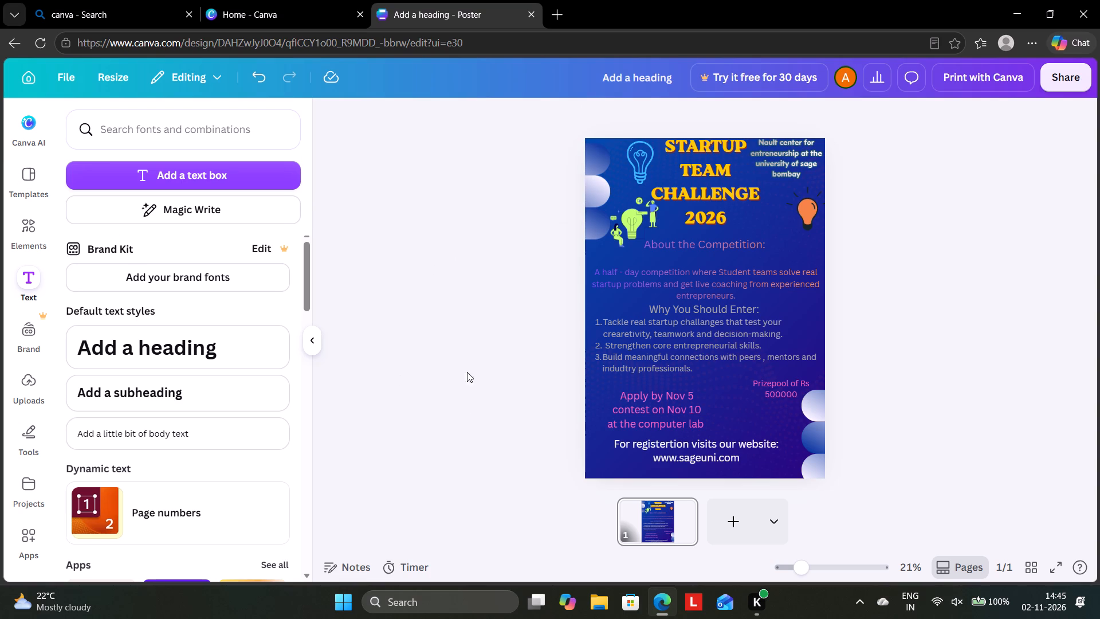
pyautogui.scroll(2, 461, 366)
# Return to the home page and create a new blank Poster (A2, Portrait) design.
pyautogui.click(26, 79)
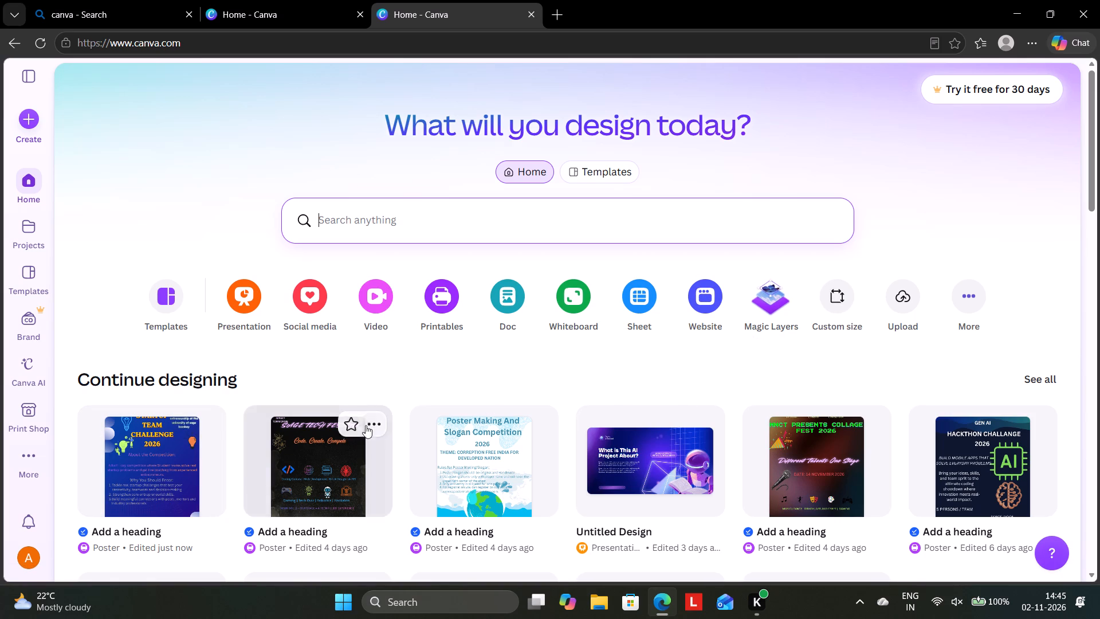
pyautogui.click(20, 126)
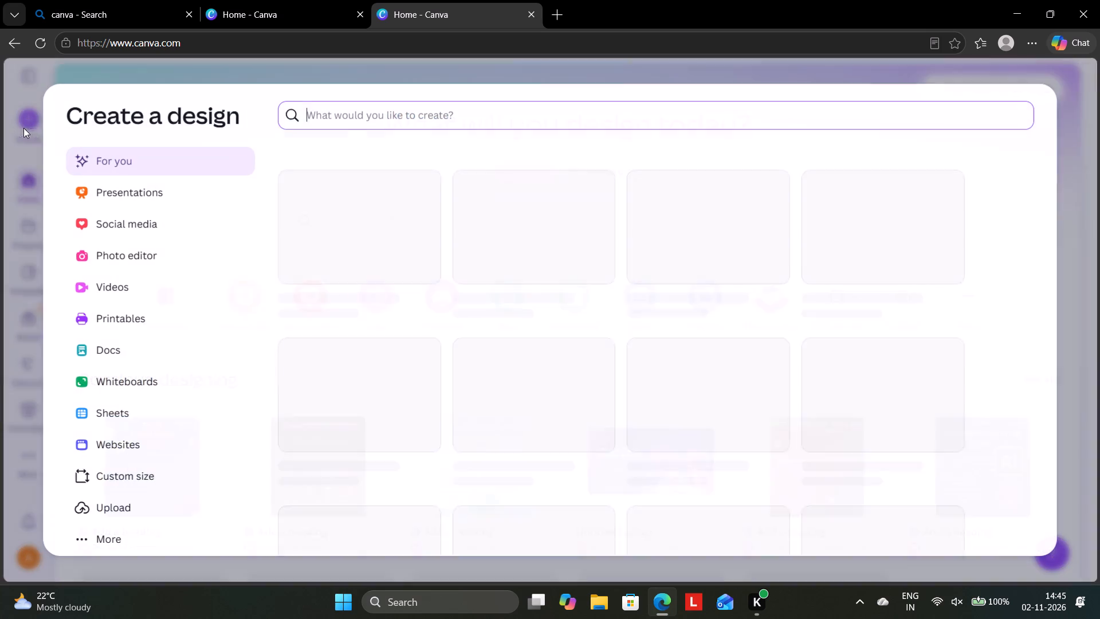
pyautogui.scroll(-2, 171, 330)
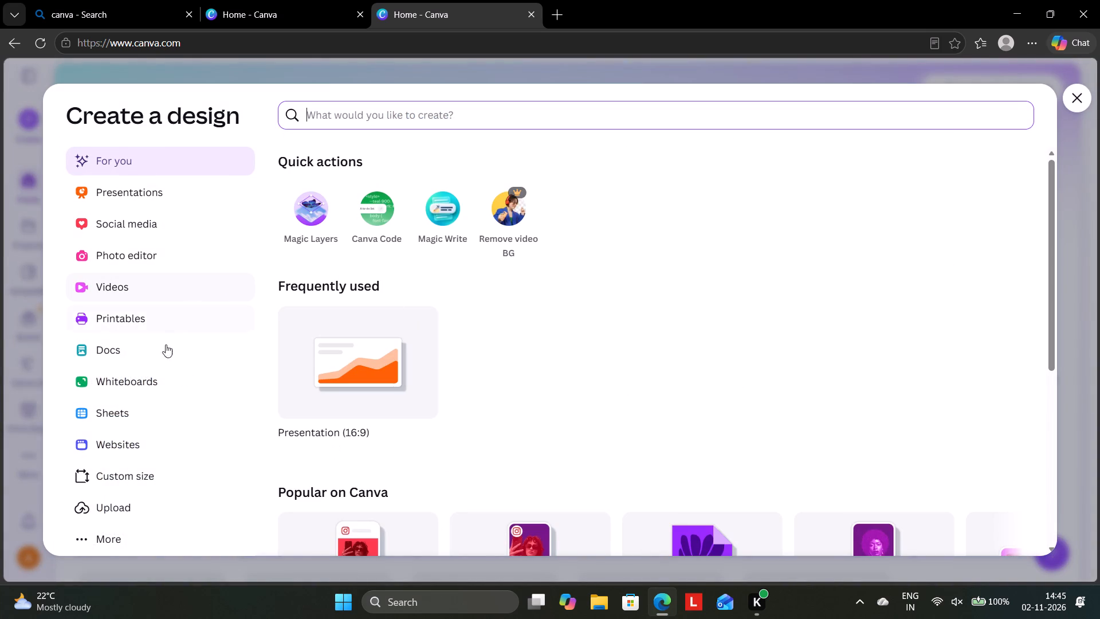
pyautogui.scroll(-3, 166, 344)
pyautogui.click(105, 537)
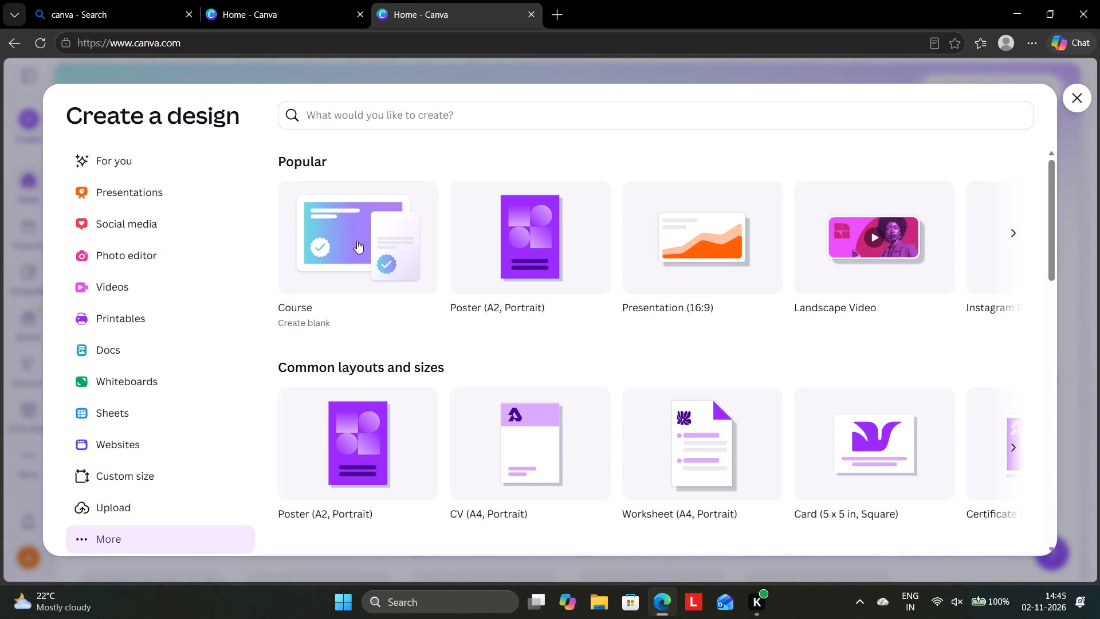
pyautogui.click(506, 252)
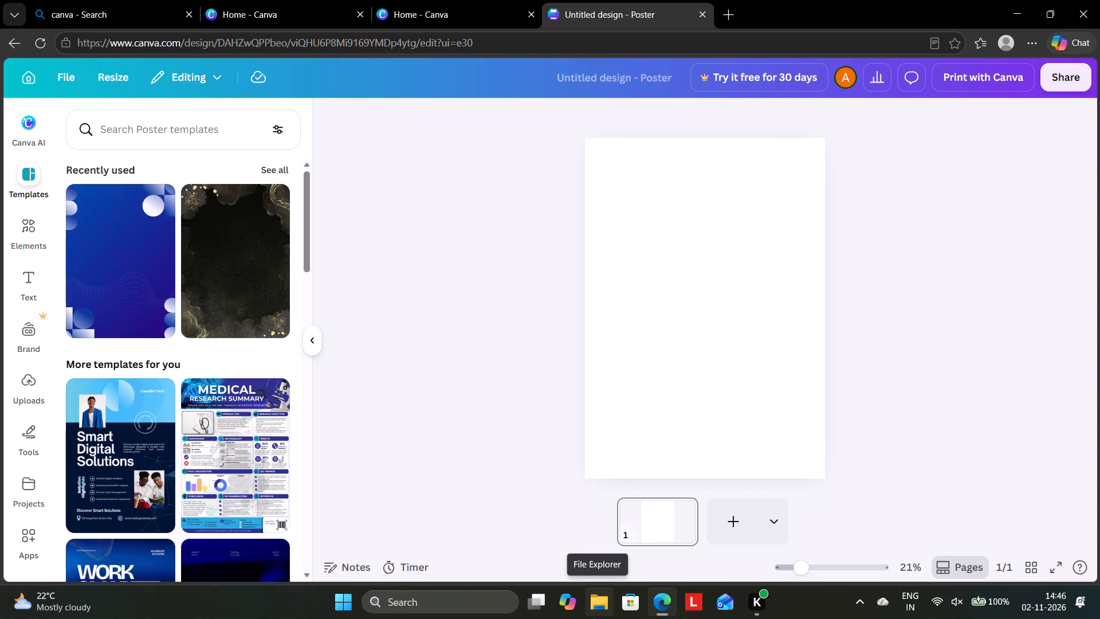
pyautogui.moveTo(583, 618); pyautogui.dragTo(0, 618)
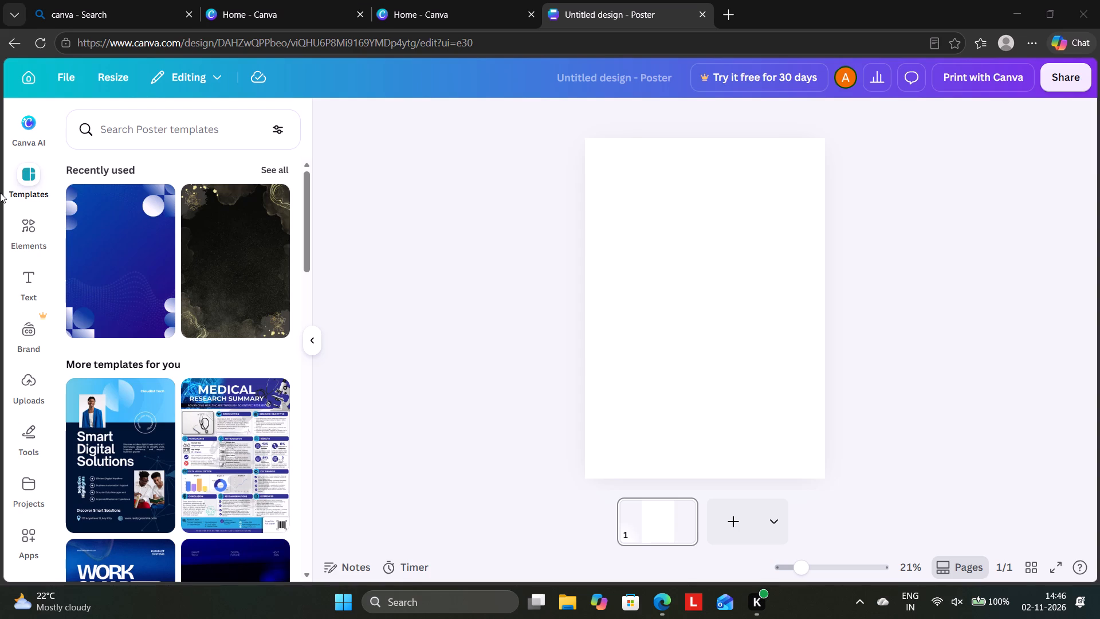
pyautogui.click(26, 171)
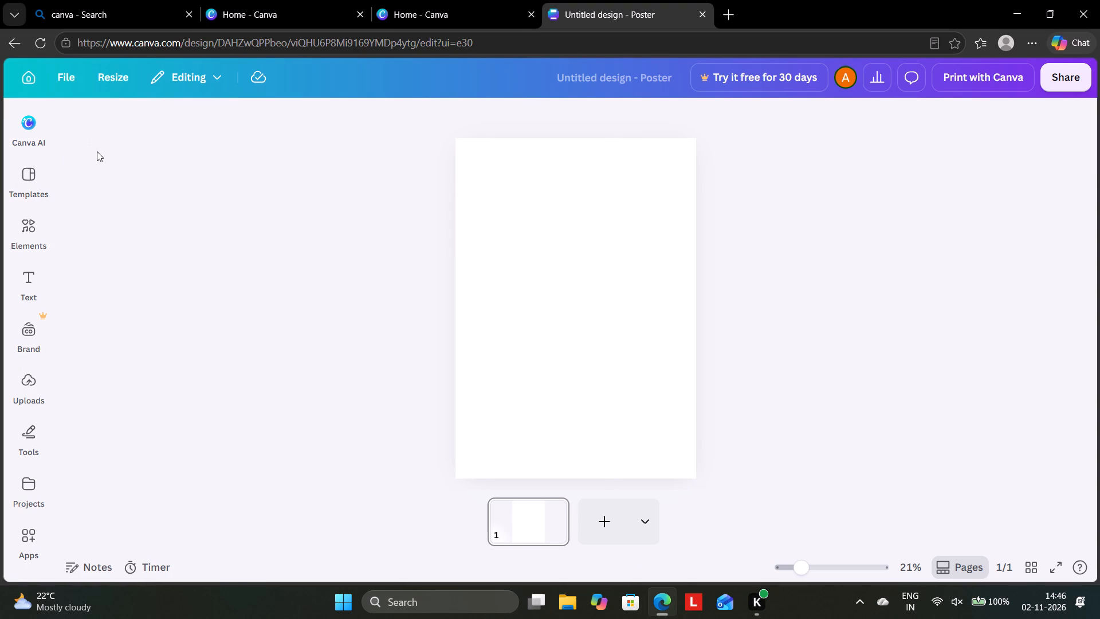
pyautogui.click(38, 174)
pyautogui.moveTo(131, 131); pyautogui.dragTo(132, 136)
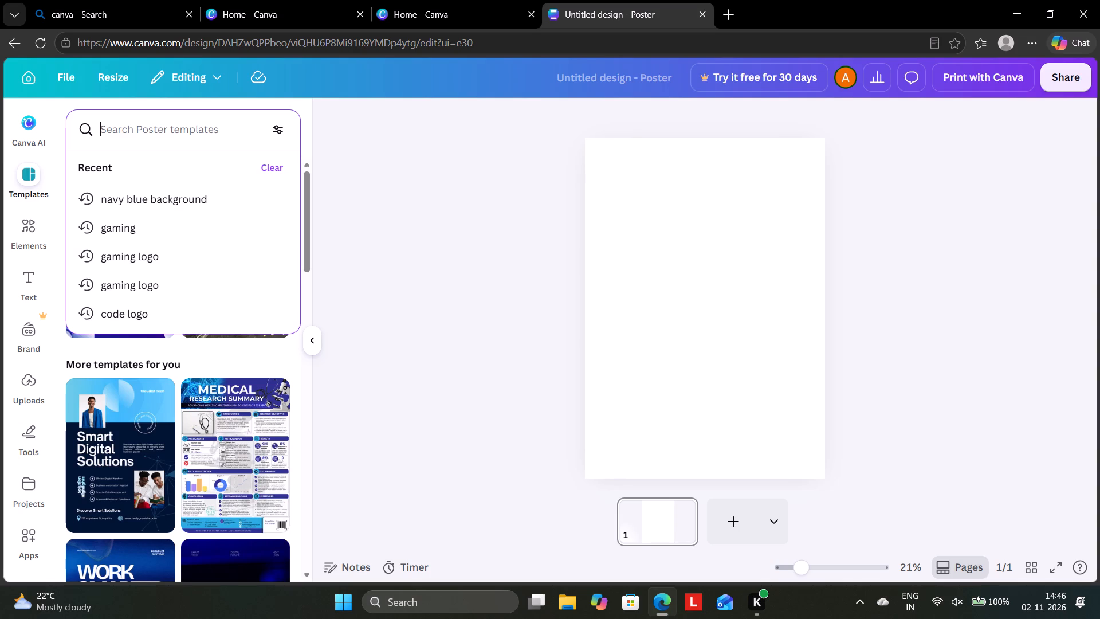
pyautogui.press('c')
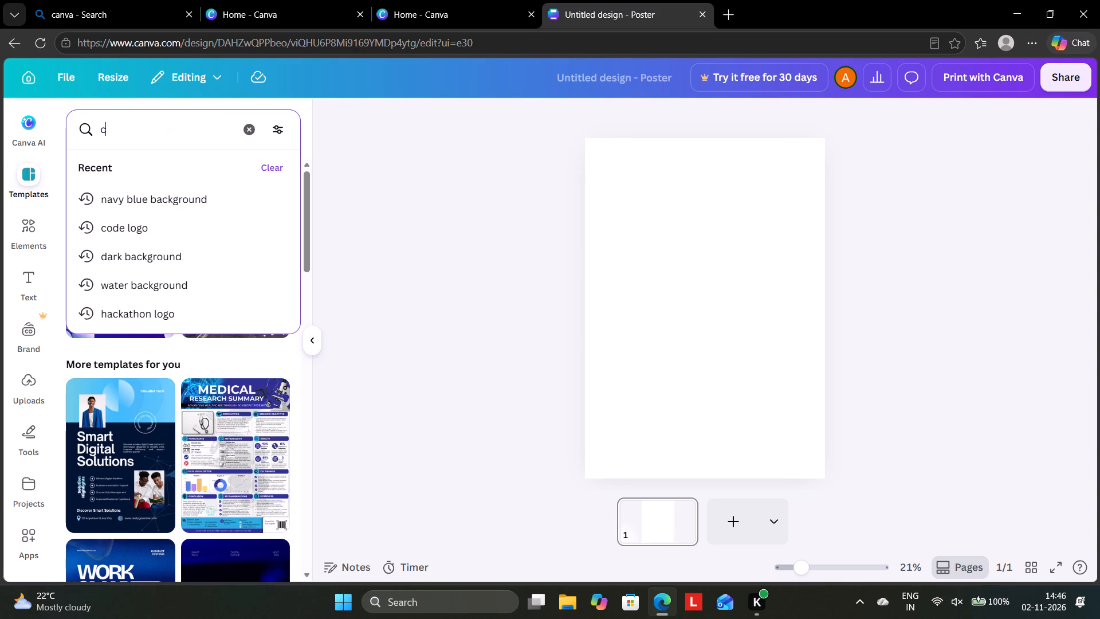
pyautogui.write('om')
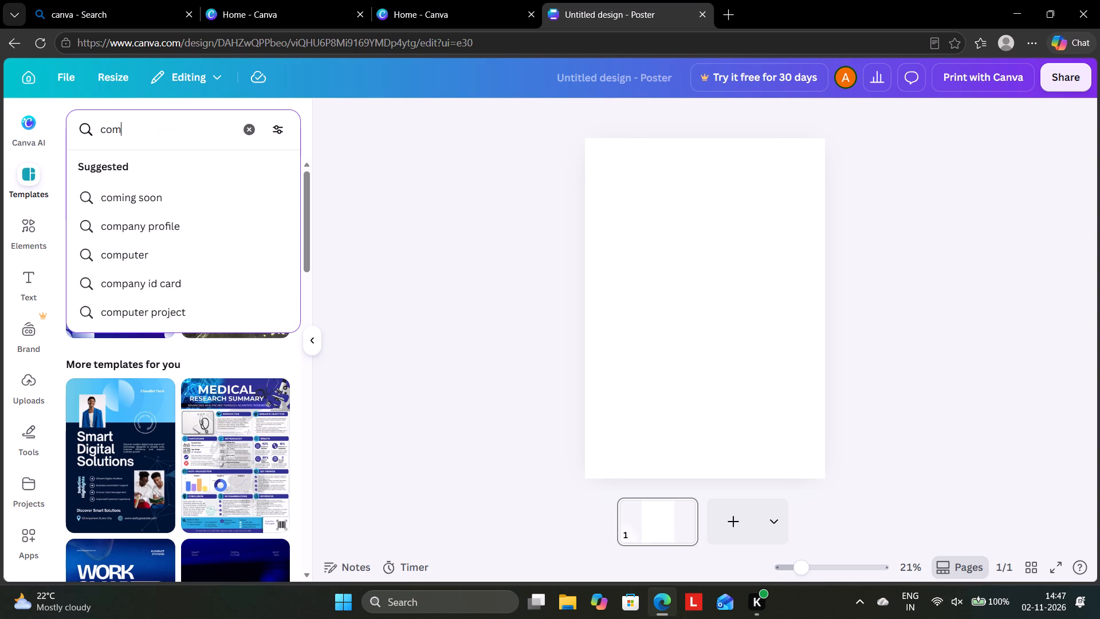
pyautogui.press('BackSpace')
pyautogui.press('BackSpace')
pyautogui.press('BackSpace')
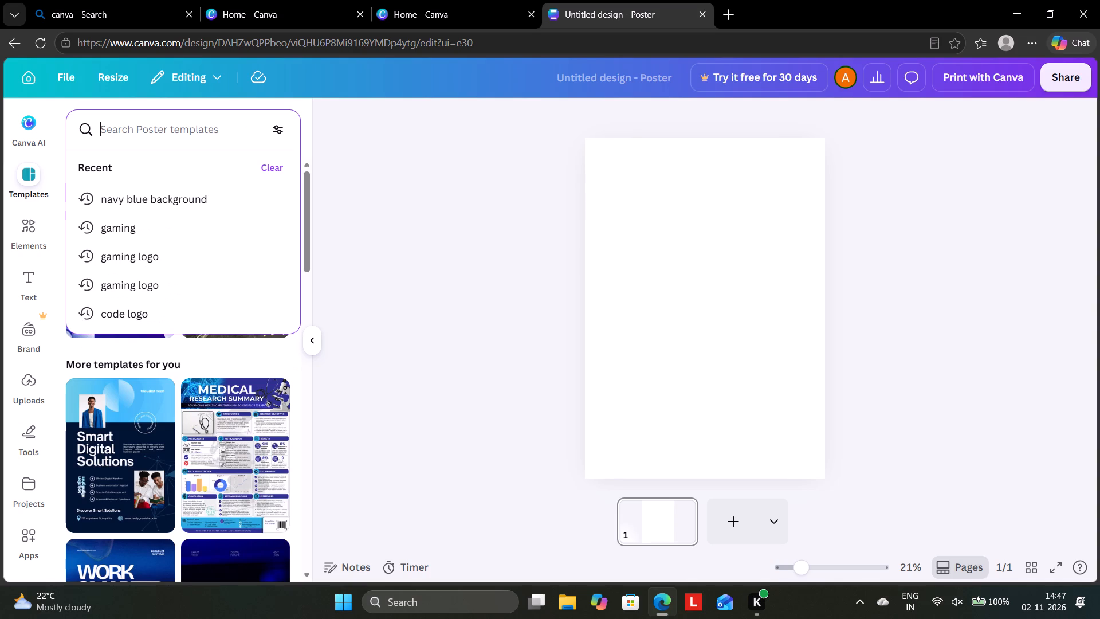
# Search the poster templates for "light", refining the search to "light background".
pyautogui.write('li')
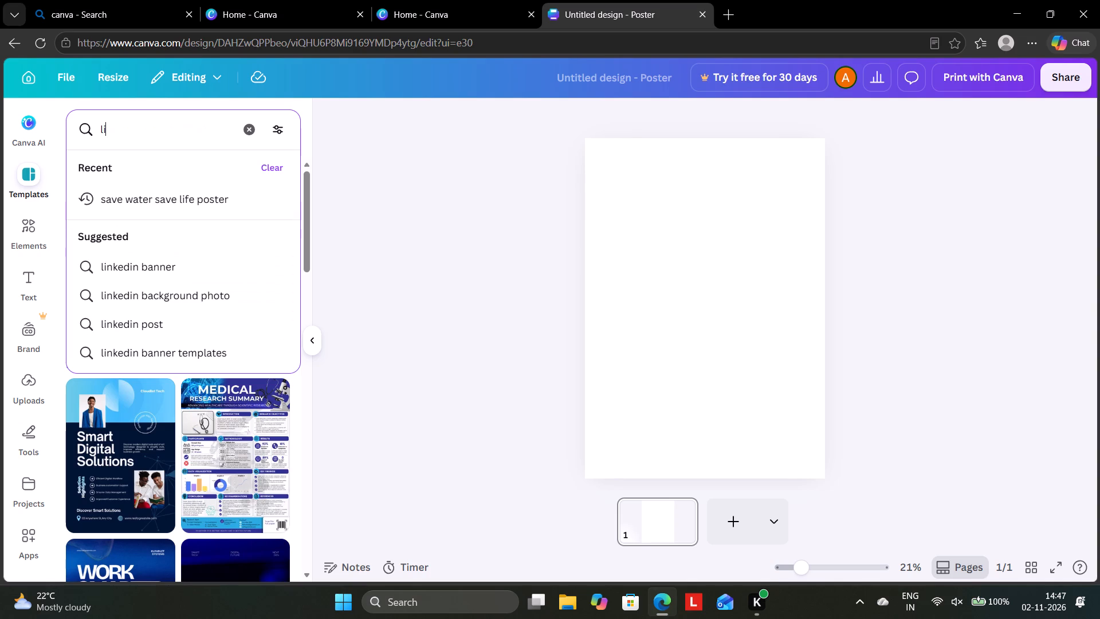
pyautogui.press('g')
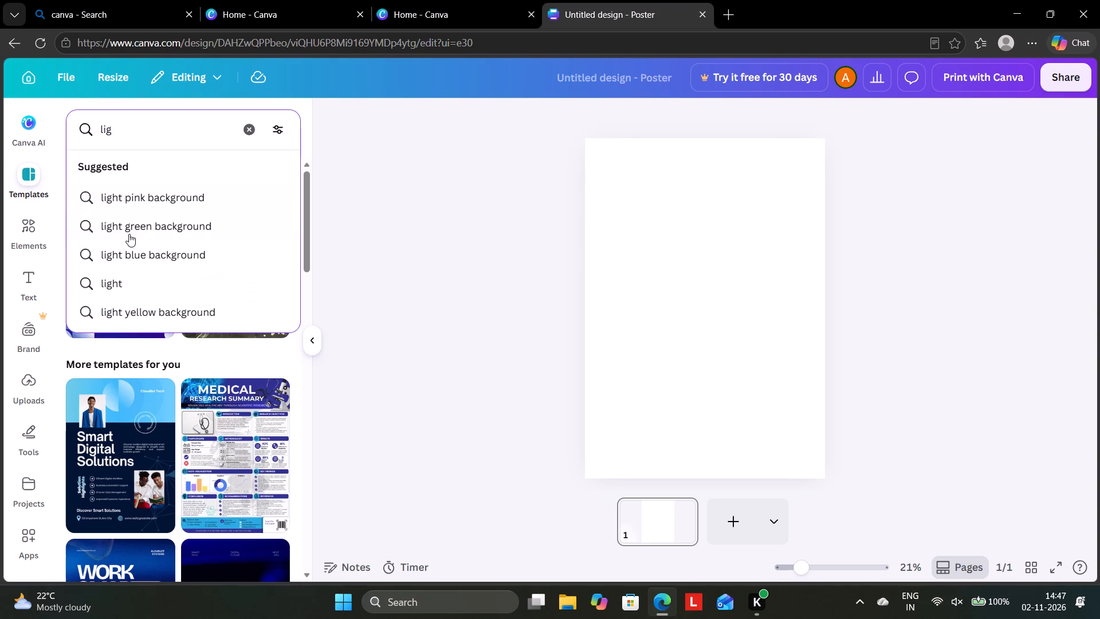
pyautogui.click(120, 280)
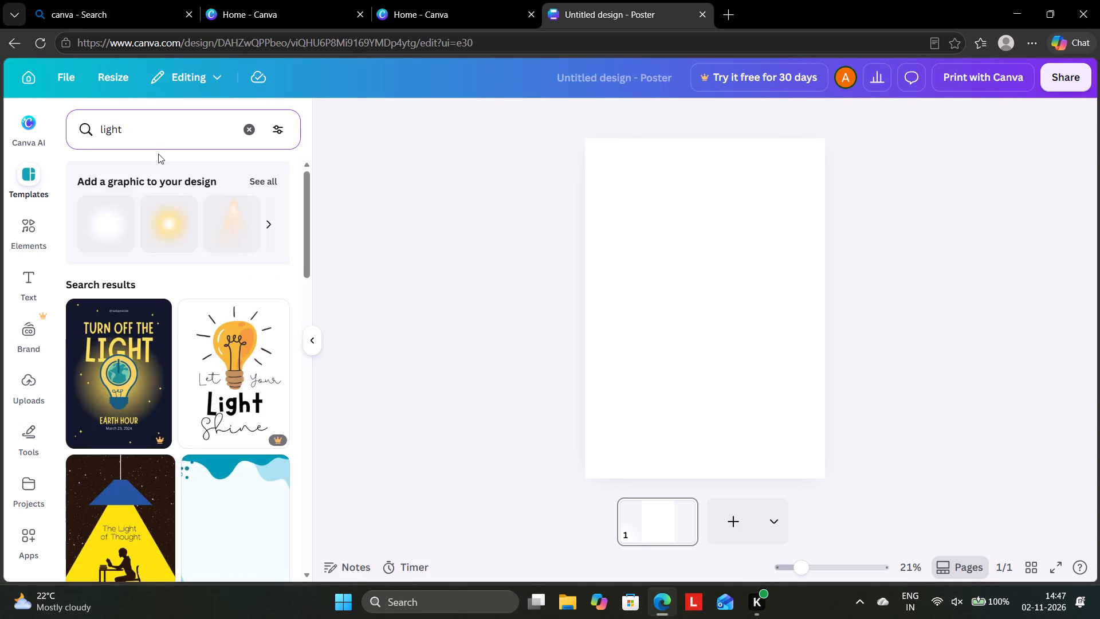
pyautogui.click(152, 132)
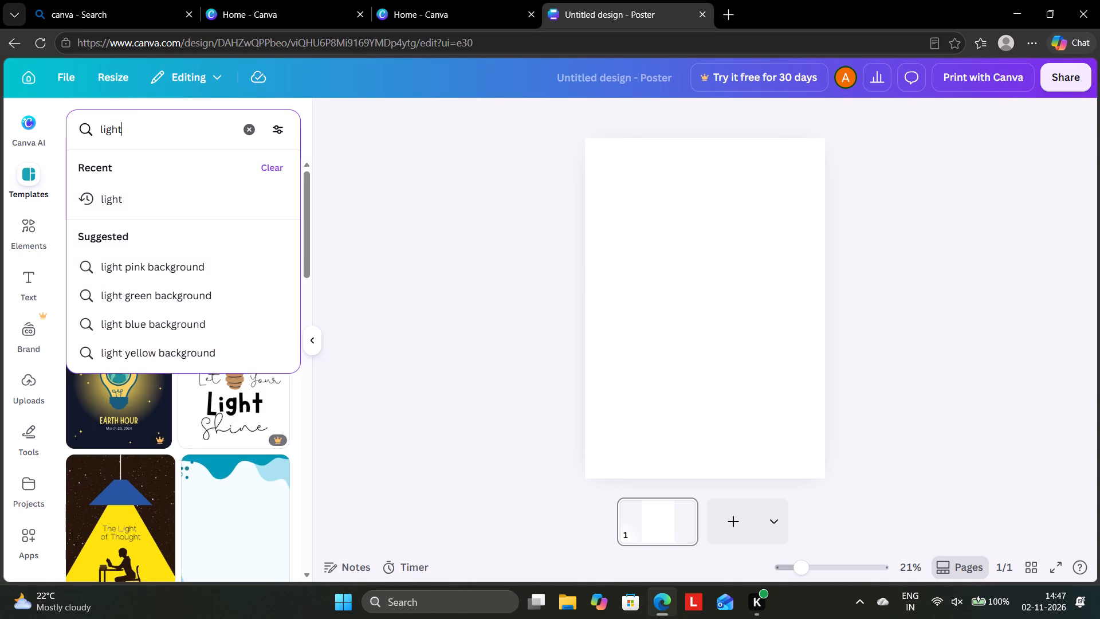
pyautogui.press('space')
pyautogui.press('b')
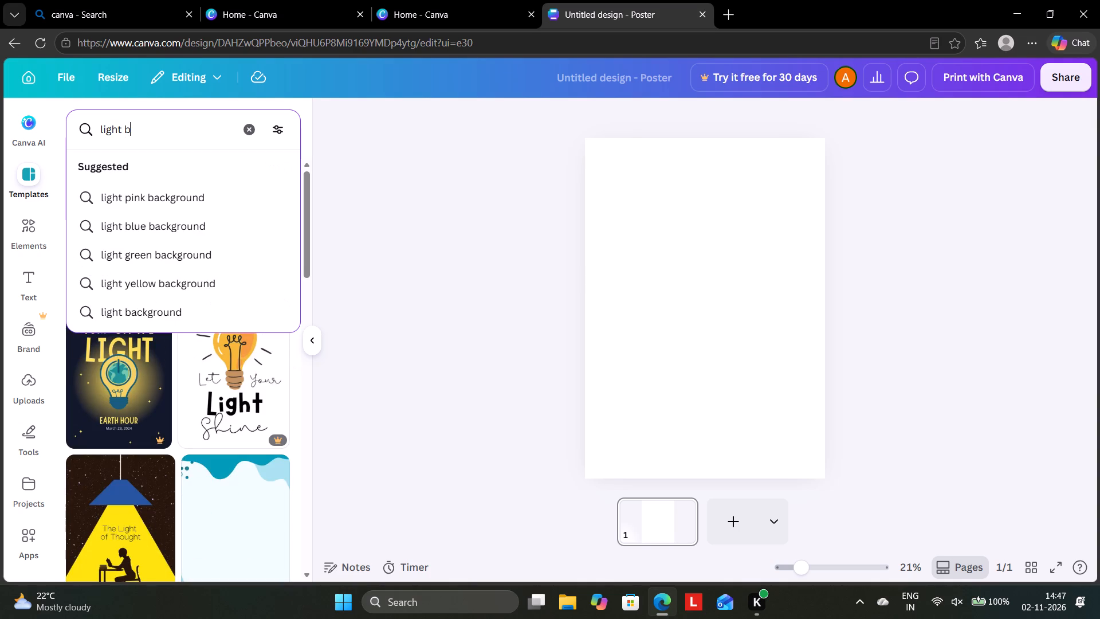
pyautogui.click(151, 315)
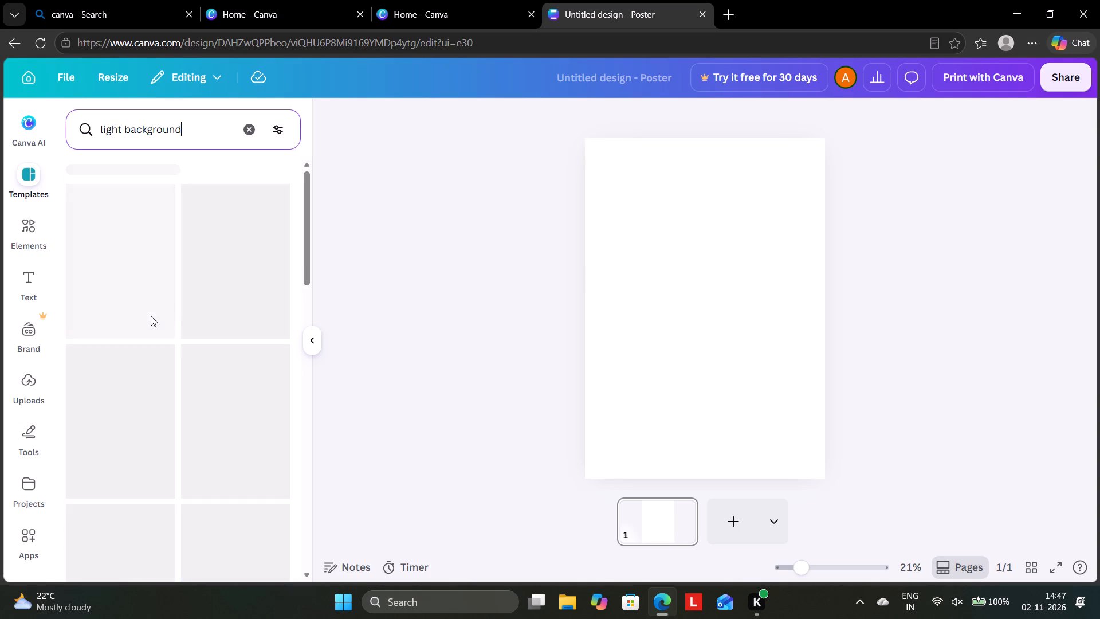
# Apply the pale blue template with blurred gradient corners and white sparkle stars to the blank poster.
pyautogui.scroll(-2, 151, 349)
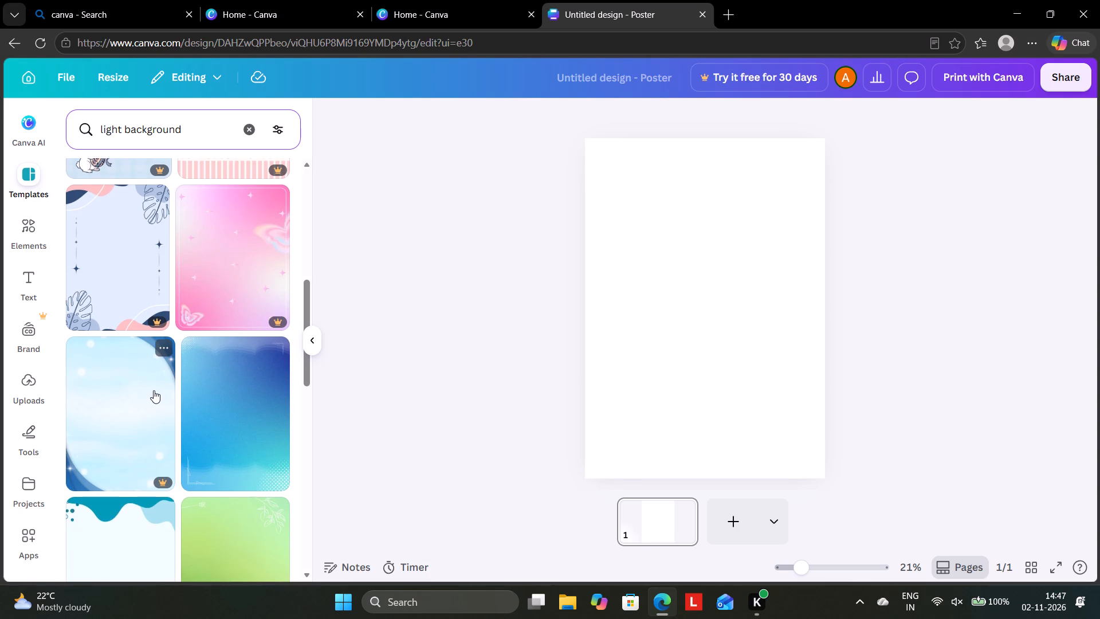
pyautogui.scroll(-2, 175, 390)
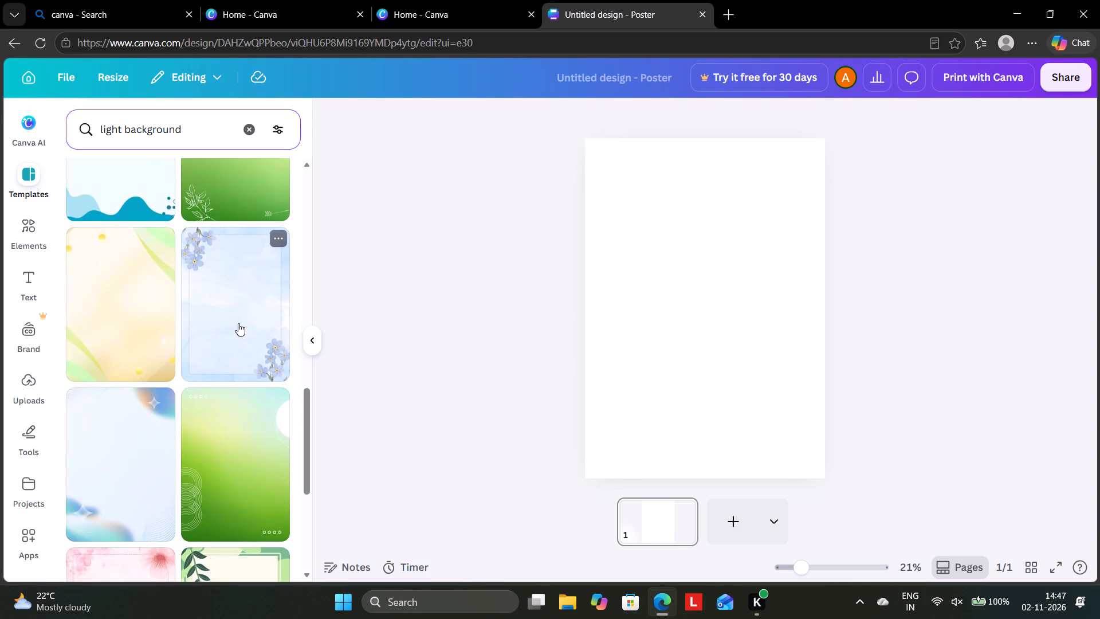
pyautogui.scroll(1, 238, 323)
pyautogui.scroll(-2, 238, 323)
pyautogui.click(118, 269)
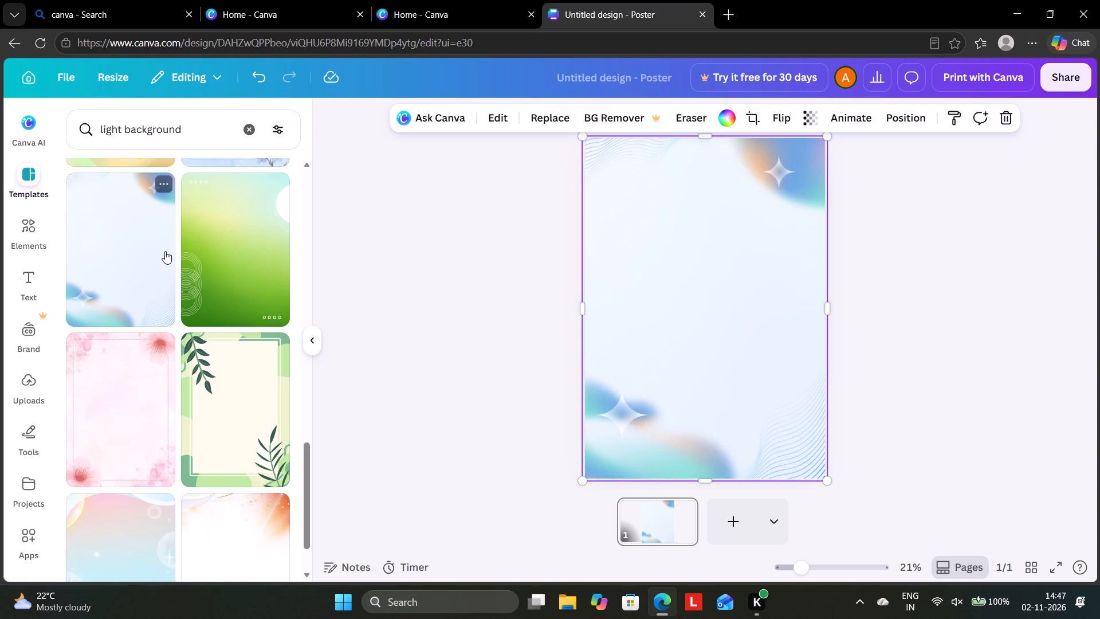
# Apply the blue-to-turquoise gradient template with dotted corners and white corner lines to the poster.
pyautogui.scroll(3, 178, 261)
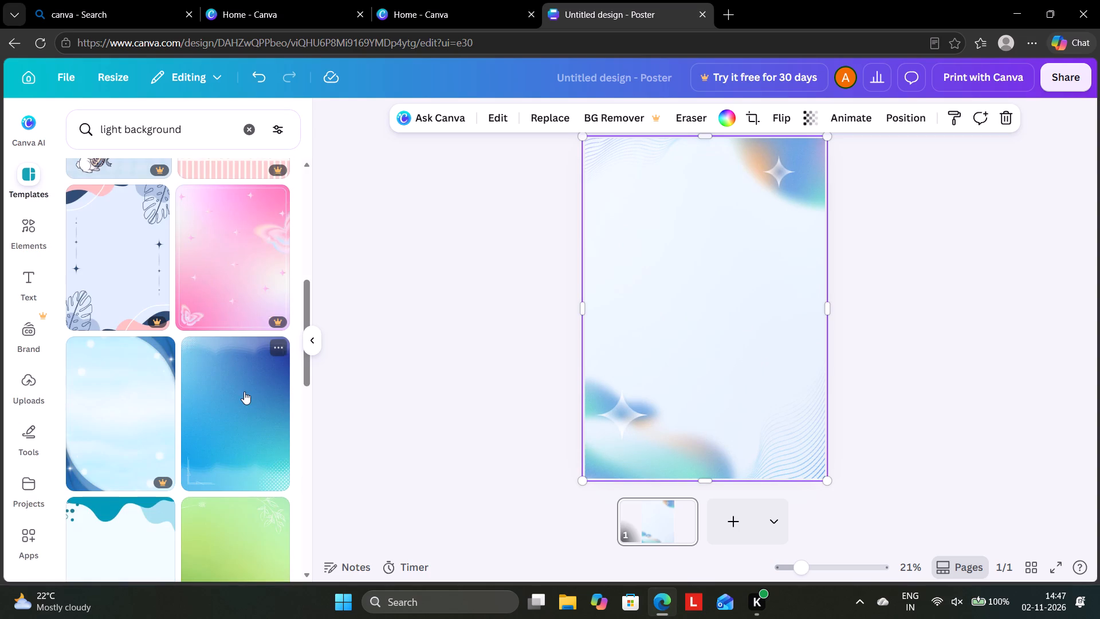
pyautogui.click(243, 390)
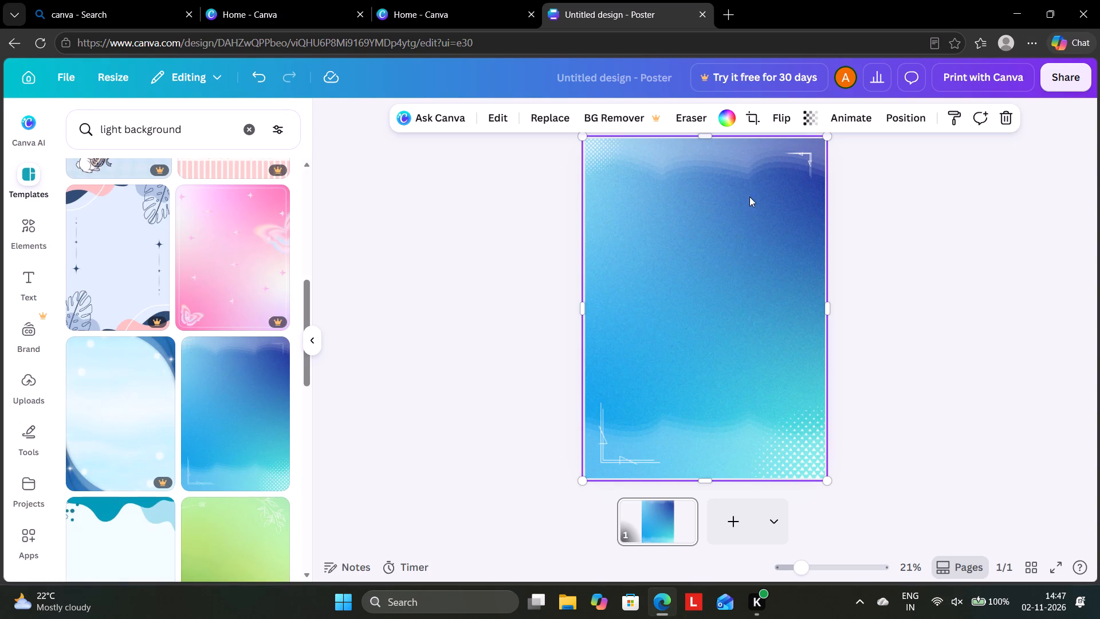
# Delete the white corner line ornaments from the poster's lower-left and upper-right corners.
pyautogui.click(801, 152)
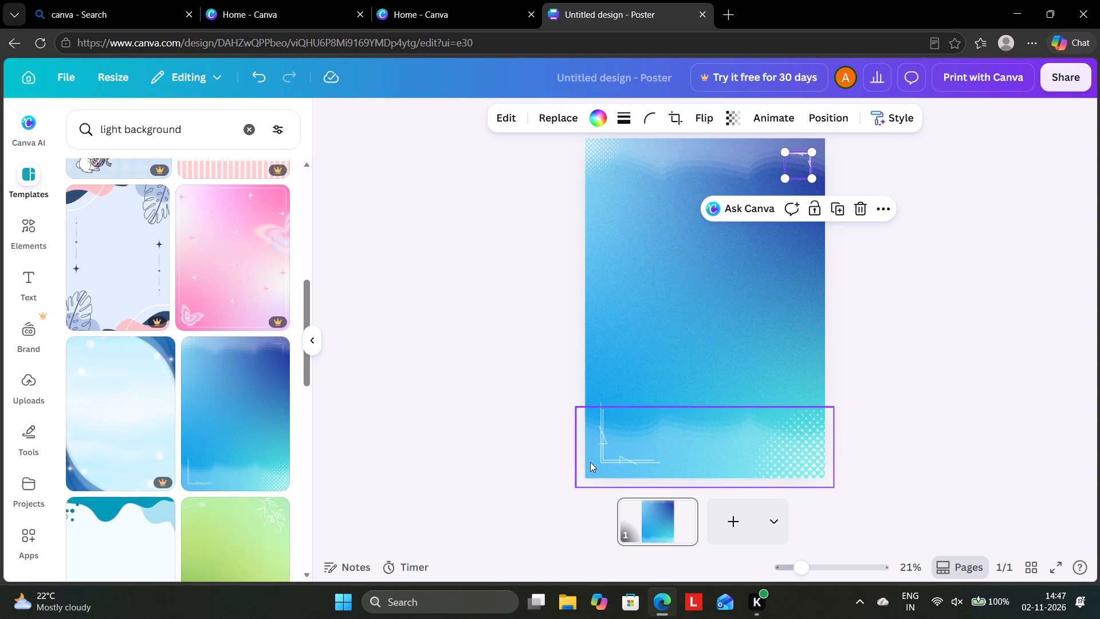
pyautogui.click(610, 455)
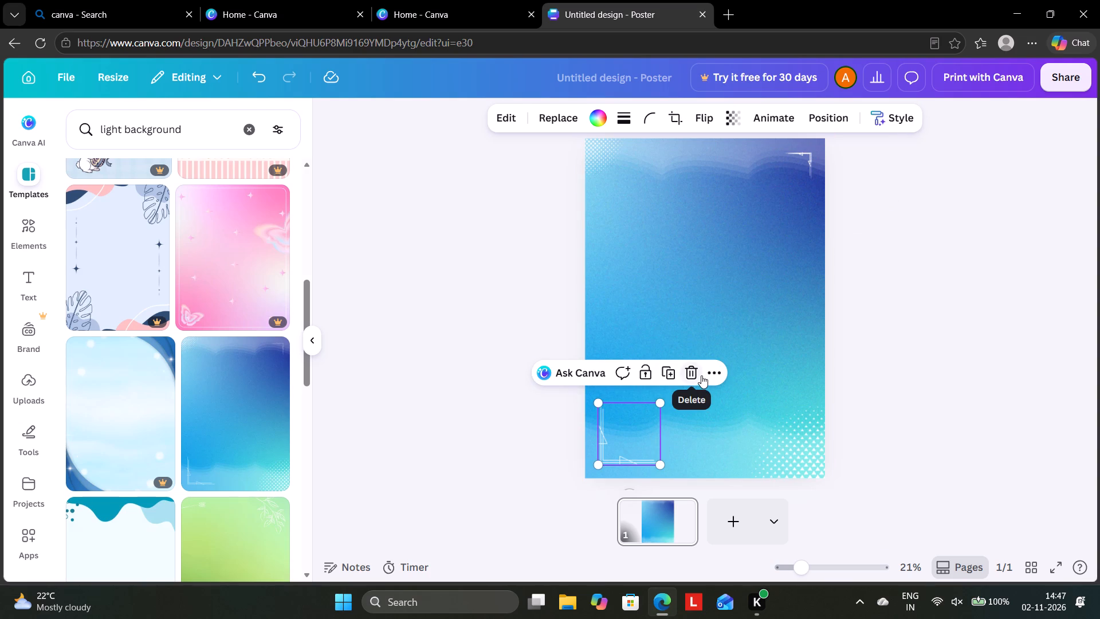
pyautogui.click(690, 374)
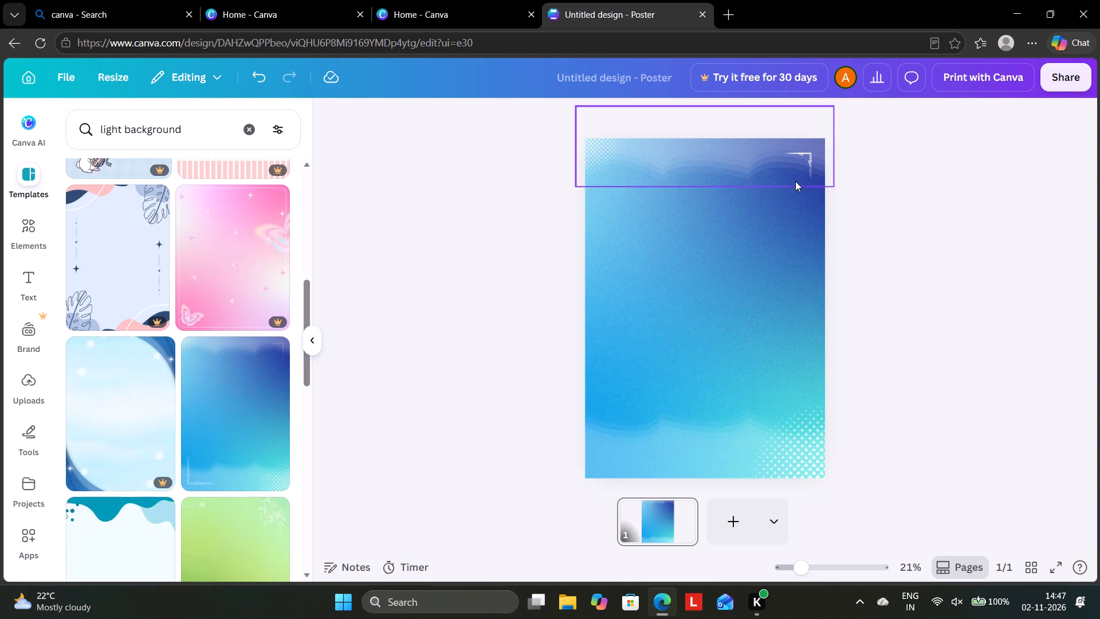
pyautogui.click(810, 159)
pyautogui.click(866, 205)
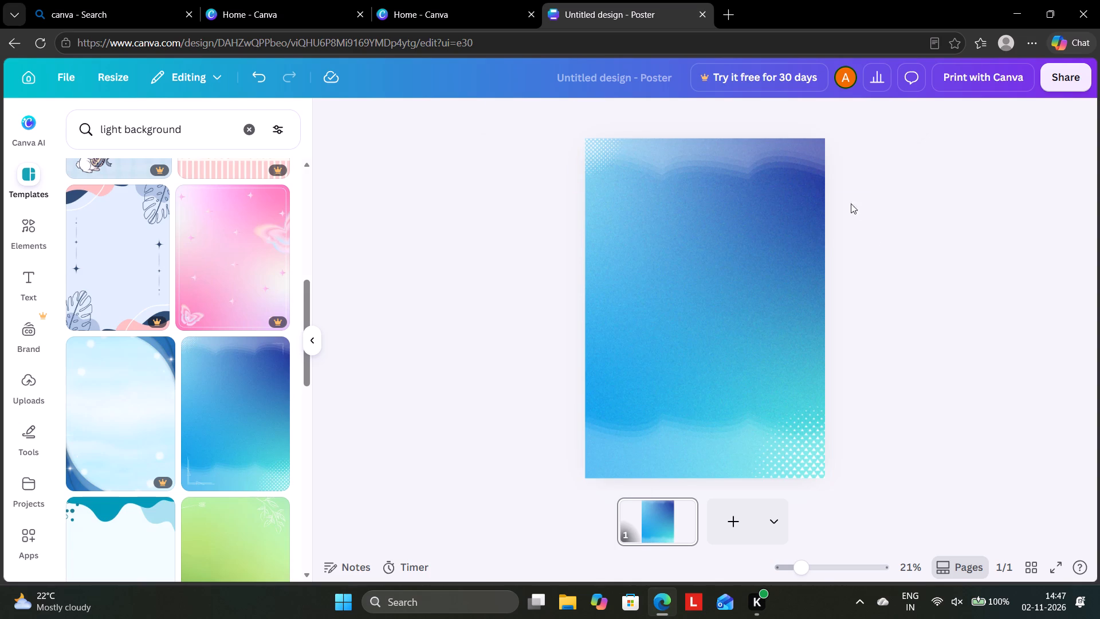
# Add a heading text box and place it at the poster's top edge.
pyautogui.click(31, 226)
pyautogui.click(27, 287)
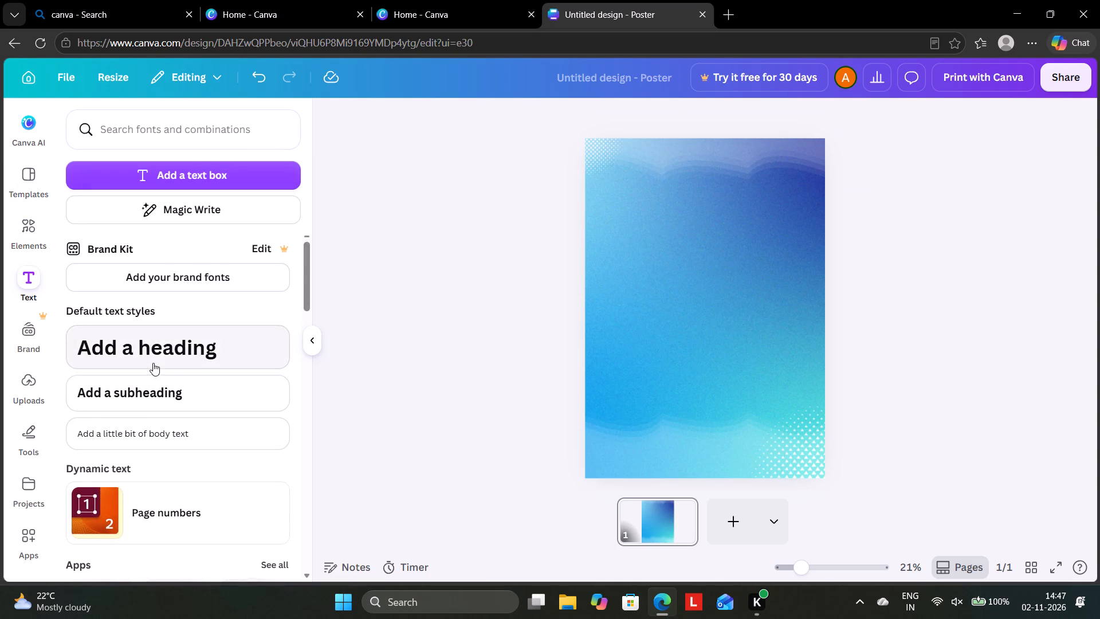
pyautogui.click(163, 346)
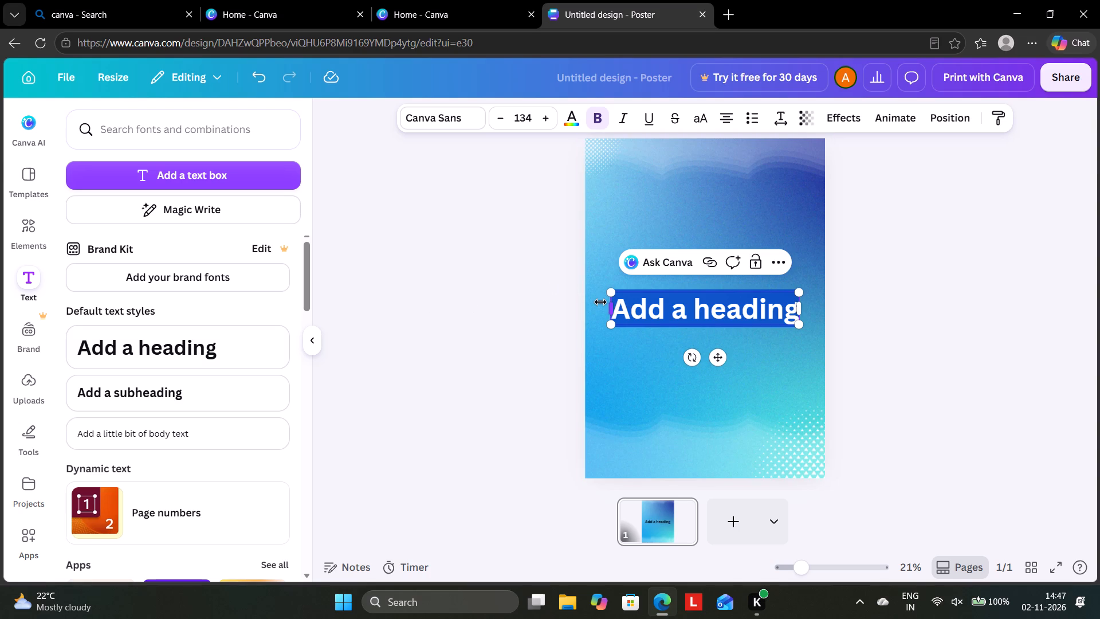
pyautogui.moveTo(716, 313); pyautogui.dragTo(722, 303)
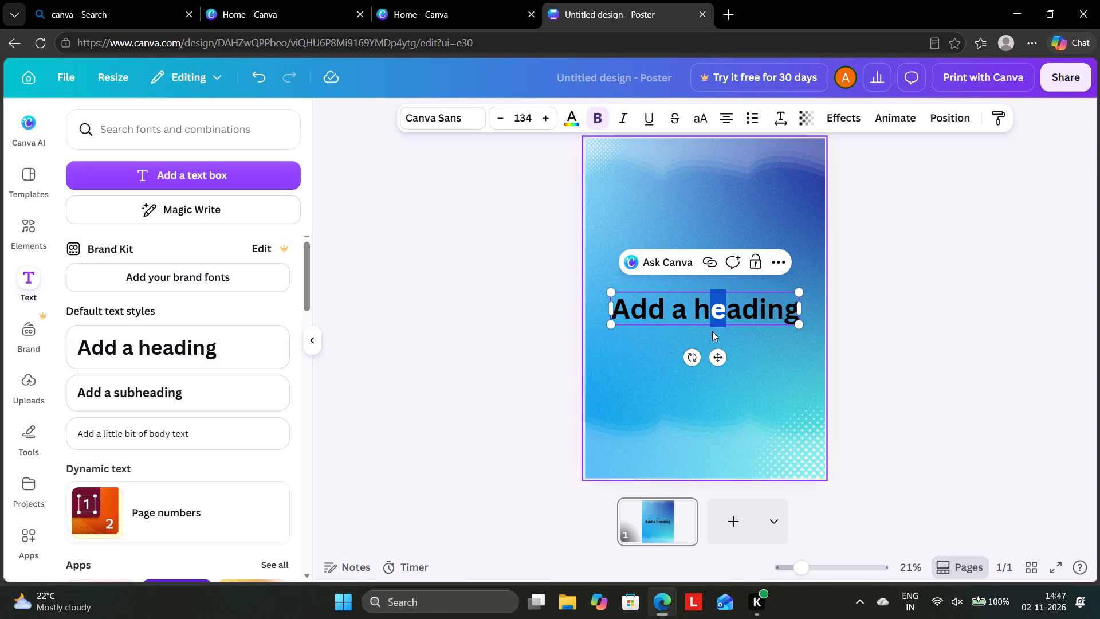
pyautogui.click(670, 313)
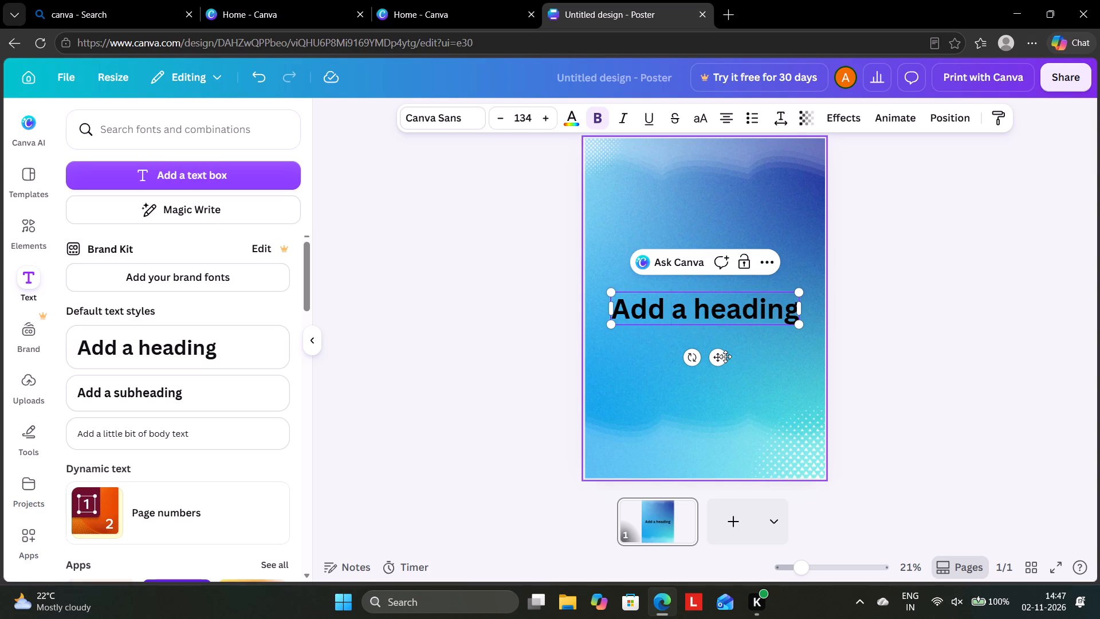
pyautogui.moveTo(716, 362); pyautogui.dragTo(718, 211)
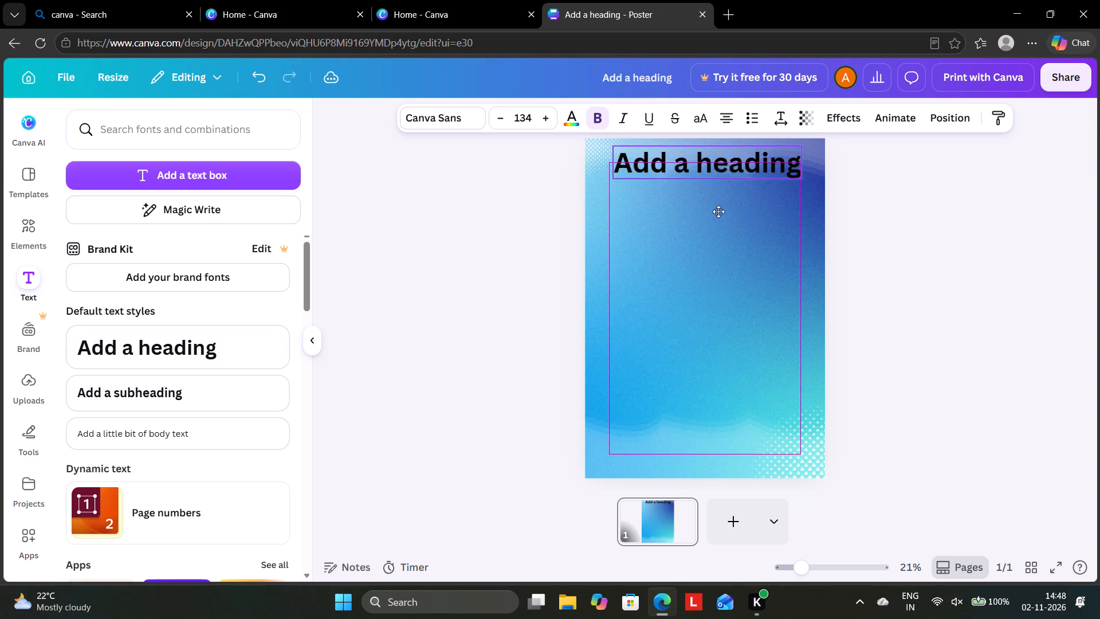
pyautogui.moveTo(718, 211); pyautogui.dragTo(718, 205)
# Open the heading's placeholder text for editing.
pyautogui.click(715, 155)
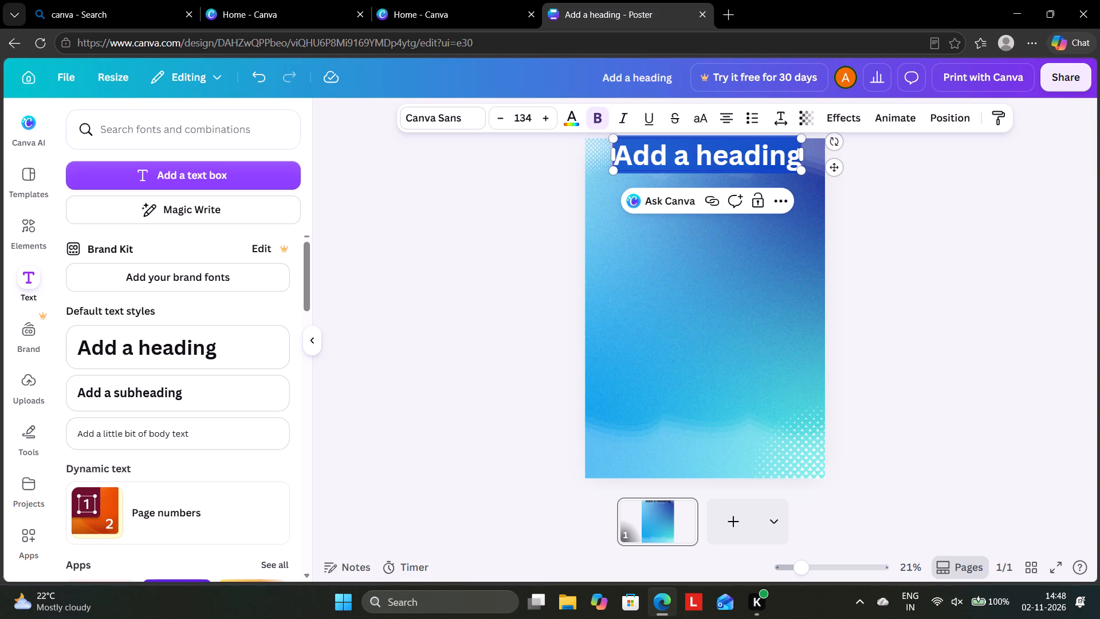